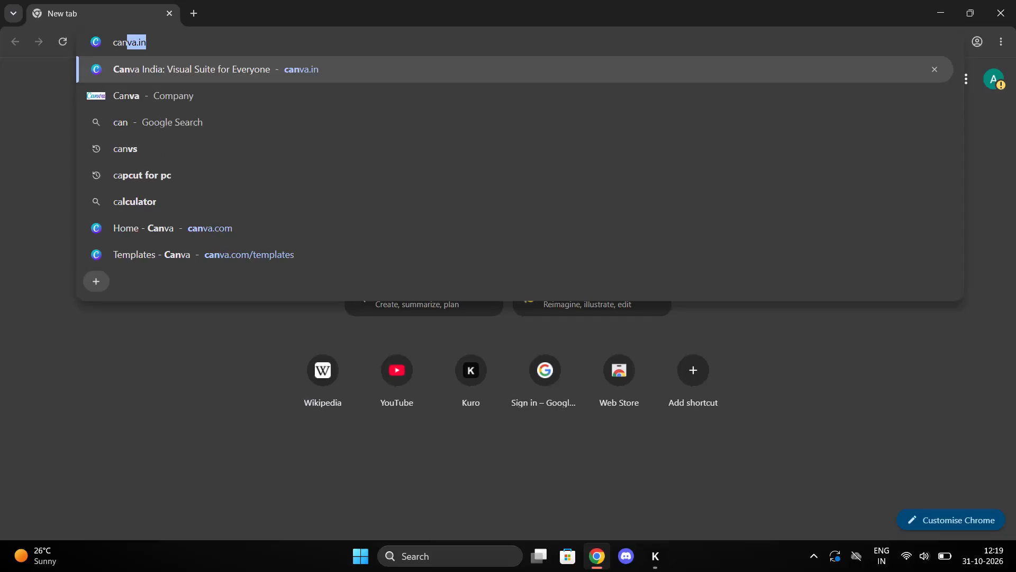
Open canva.in and sign in with the suggested Google account.
key("Return")
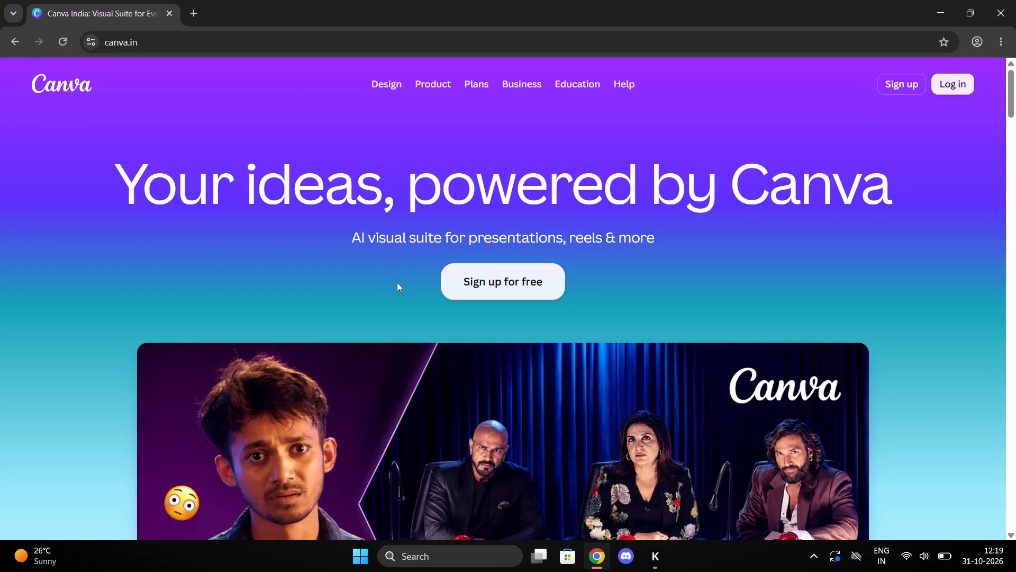
right_click(425, 233)
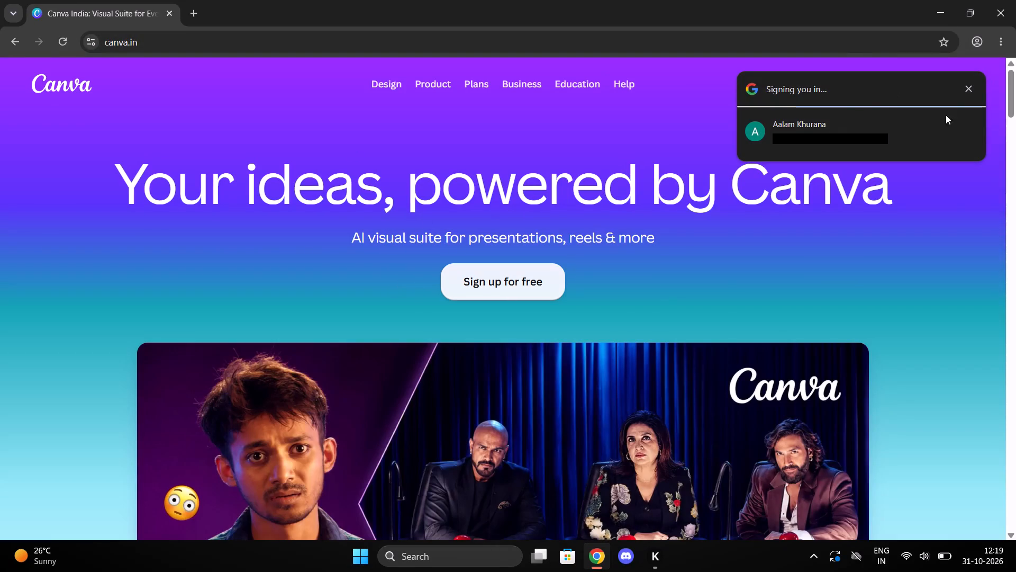
left_click(888, 136)
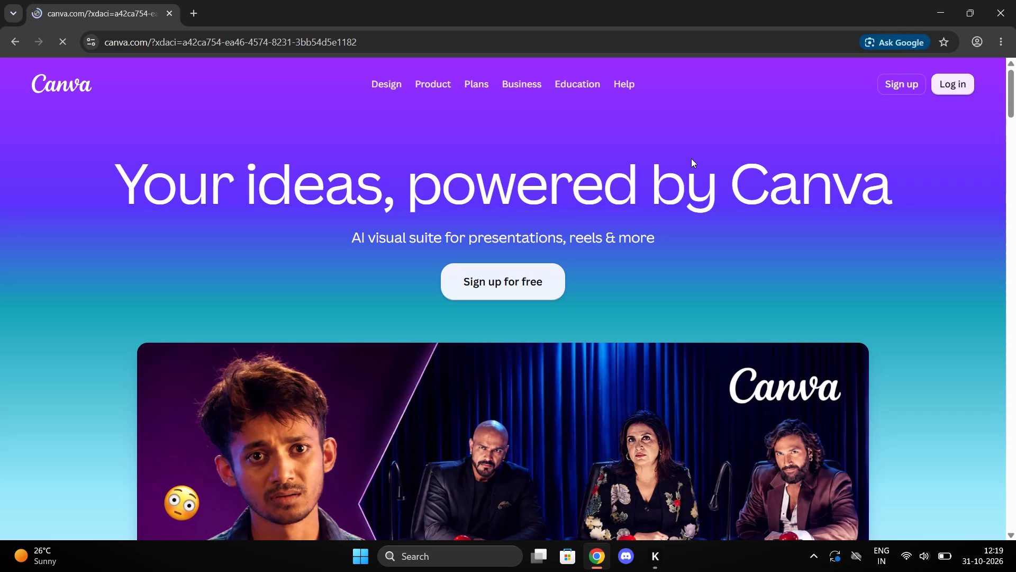
triple_click(689, 130)
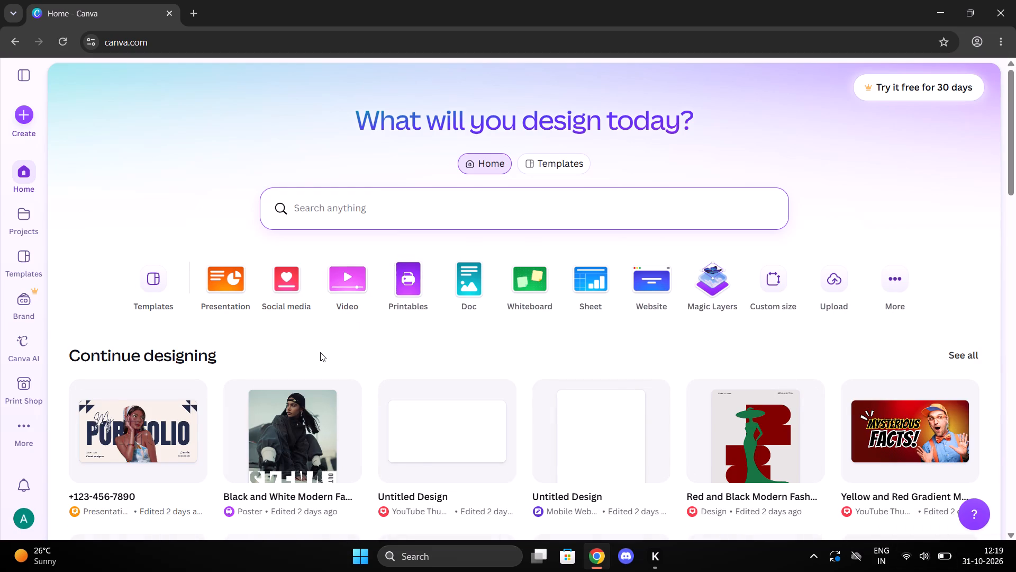
Create a new blank Instagram Story design from the social media formats.
scroll(270, 284, "down", 4)
scroll(270, 284, "left", 6)
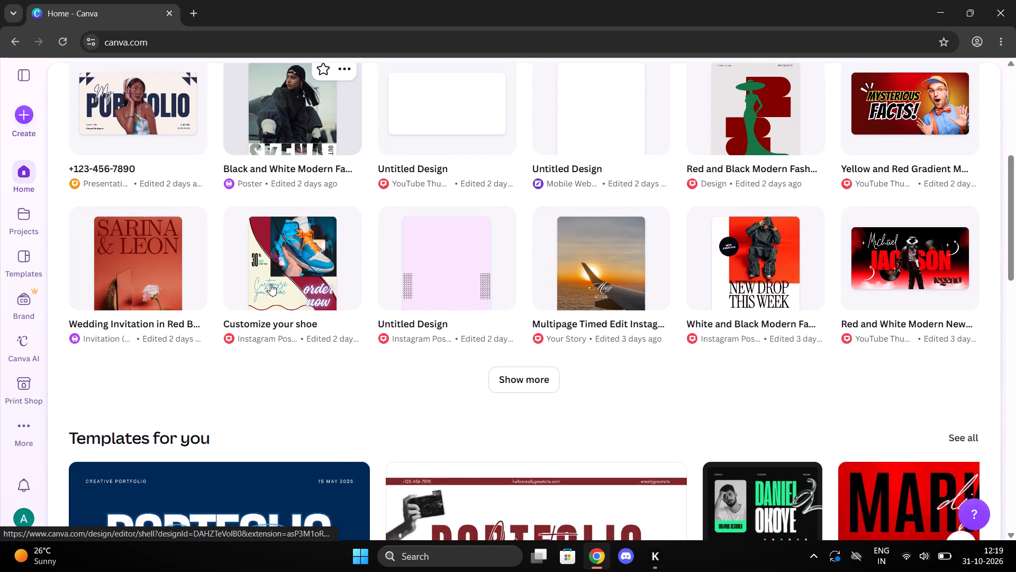
scroll(270, 284, "left", 7)
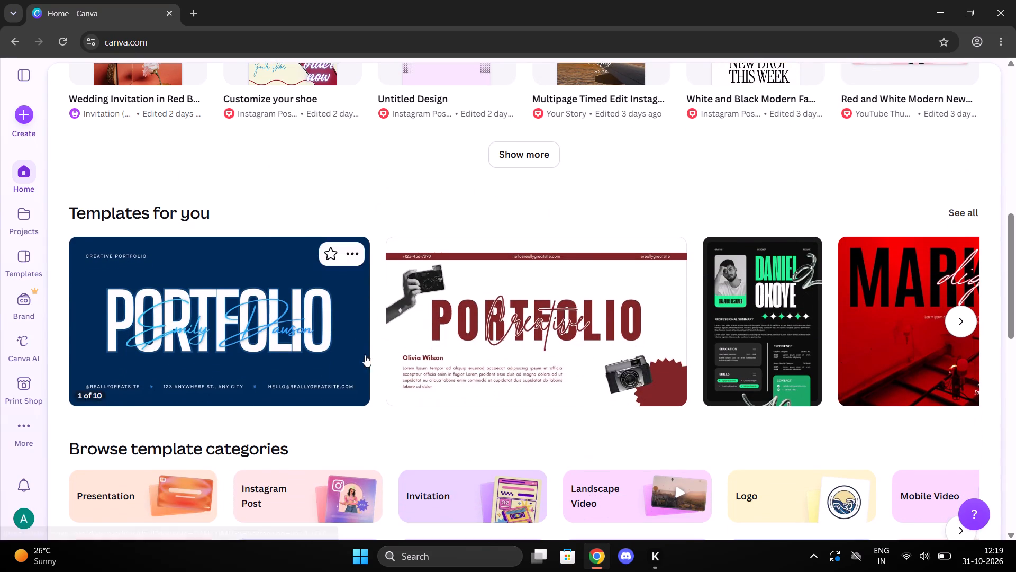
scroll(485, 464, "up", 6)
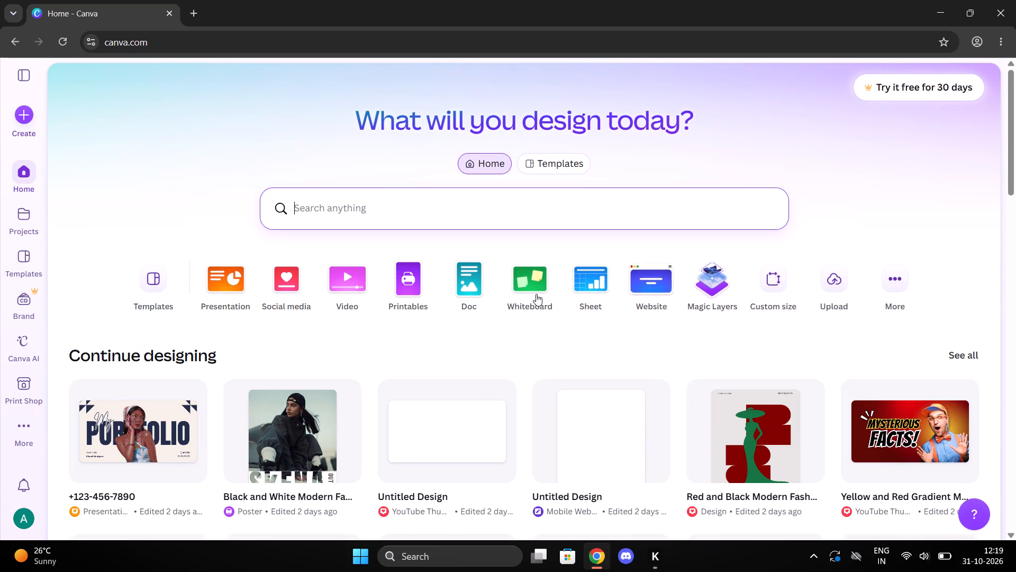
left_click(273, 310)
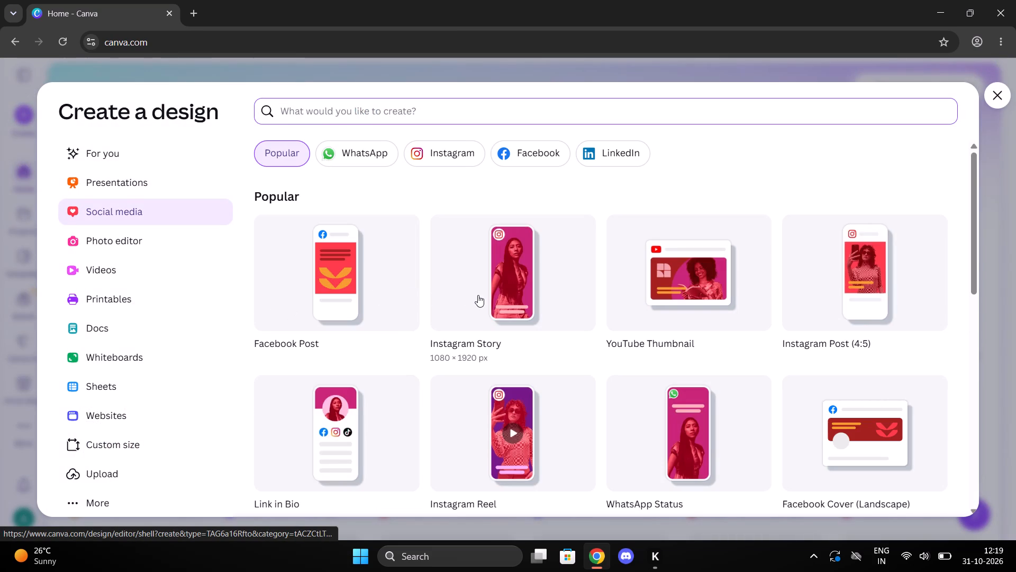
left_click(478, 295)
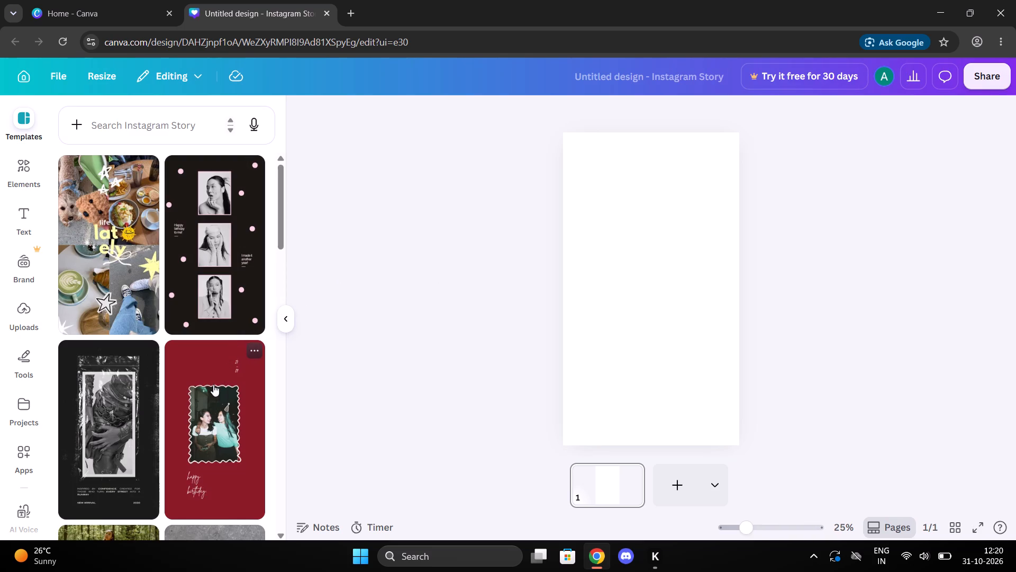
Apply the Black and White Modern Fashion New Arrival Your Story template to the blank page.
left_click(119, 395)
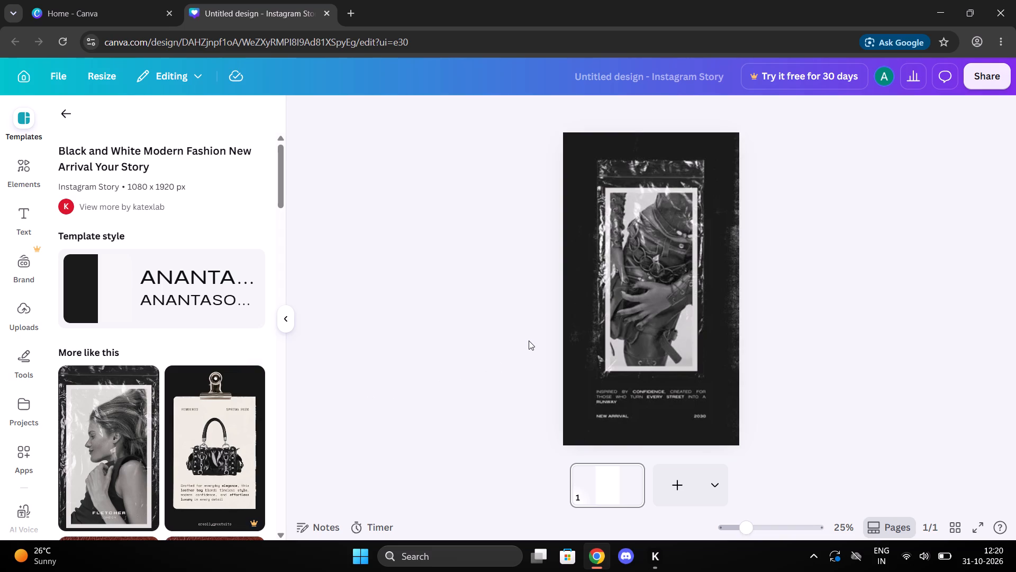
left_click(525, 335)
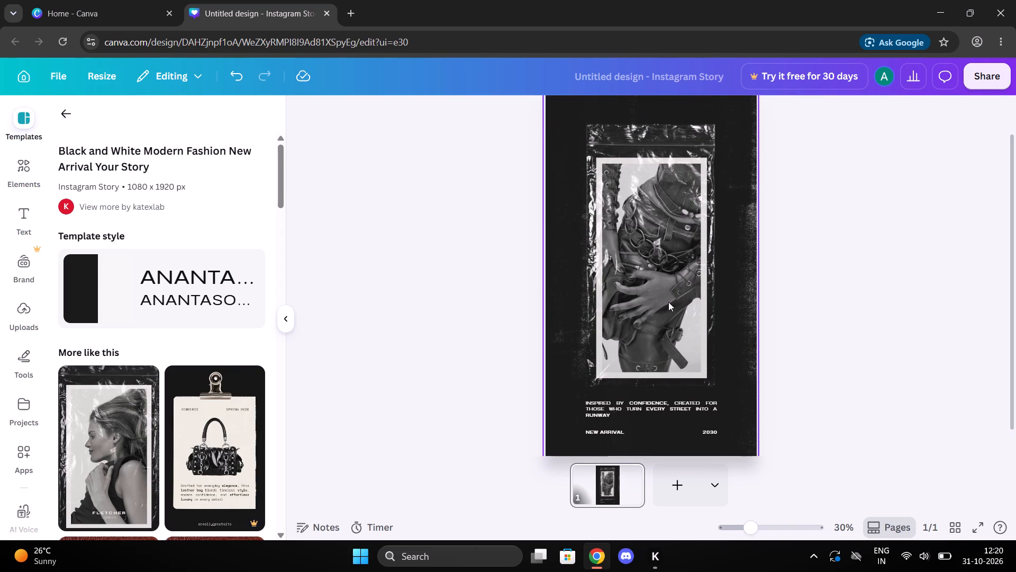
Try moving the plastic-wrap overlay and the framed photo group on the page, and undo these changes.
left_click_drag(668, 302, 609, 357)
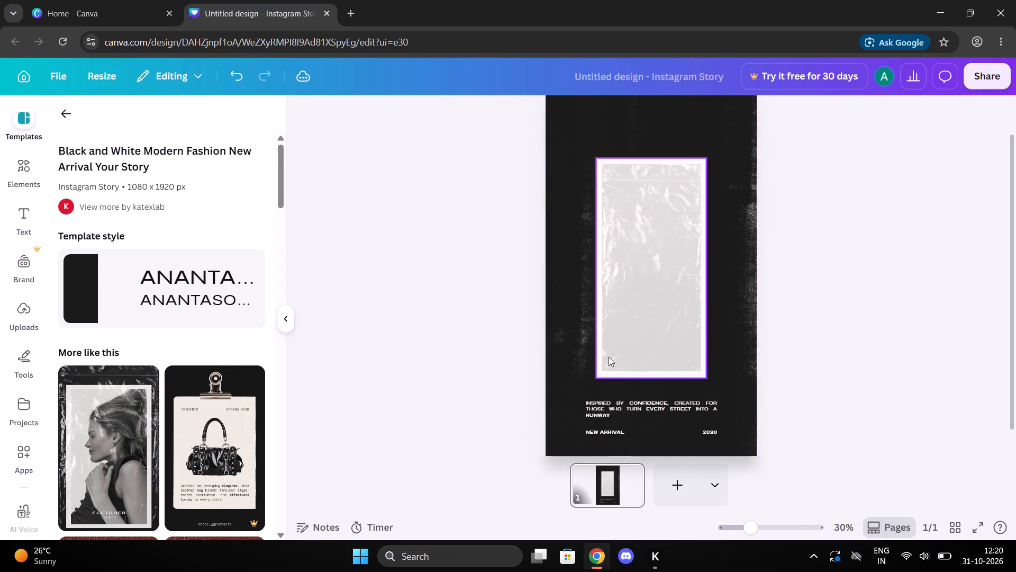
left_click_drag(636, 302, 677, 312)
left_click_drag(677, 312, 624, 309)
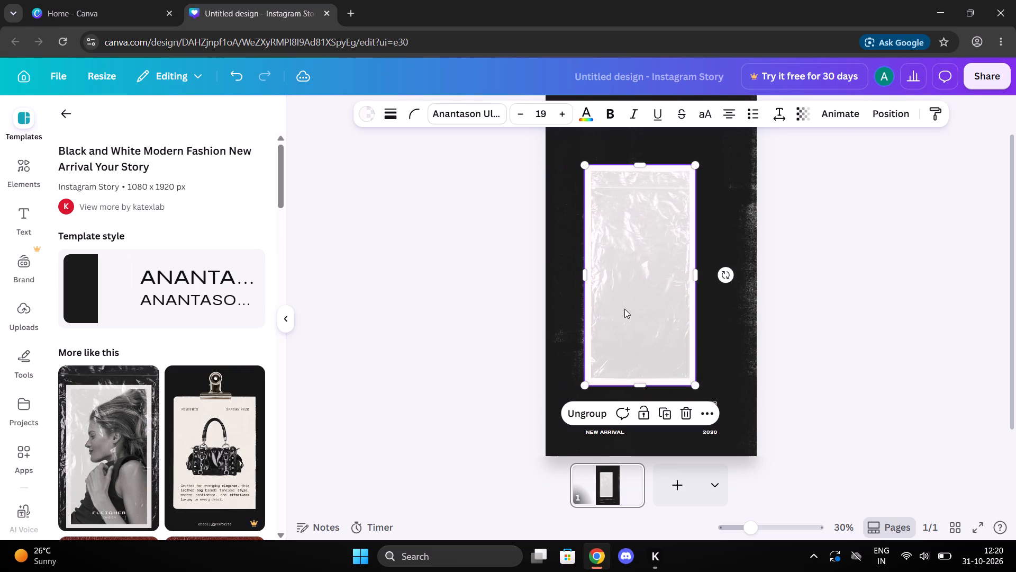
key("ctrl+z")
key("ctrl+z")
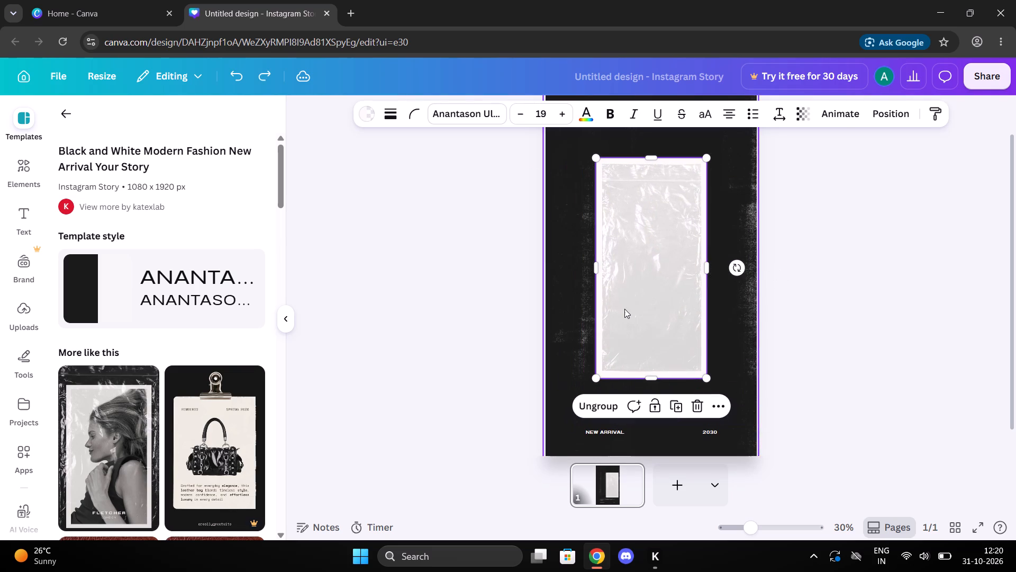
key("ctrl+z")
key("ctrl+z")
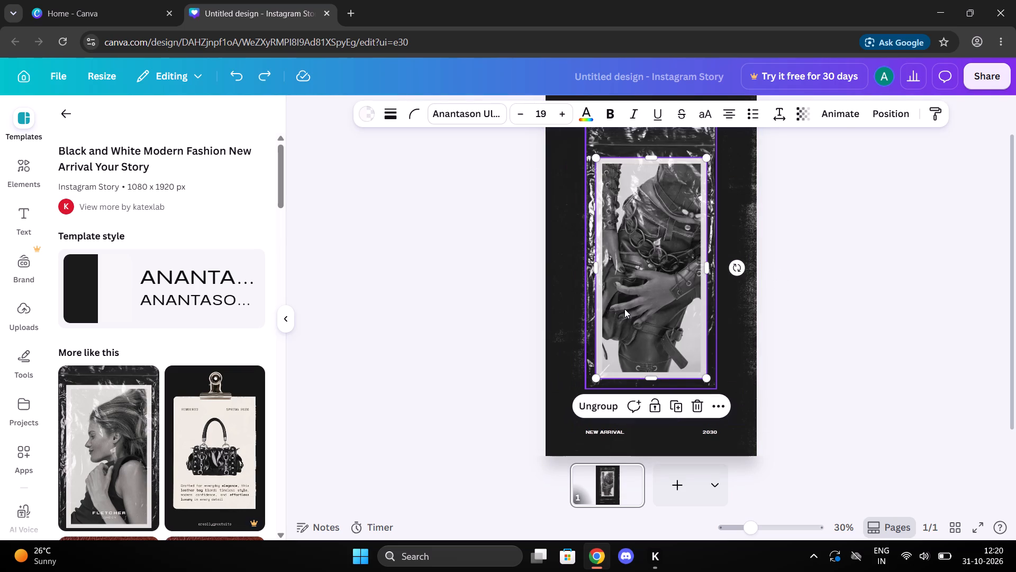
Move the framed fashion photo out from under the plastic-wrap overlay so it hangs partly over the page's left edge.
left_click_drag(609, 338, 570, 368)
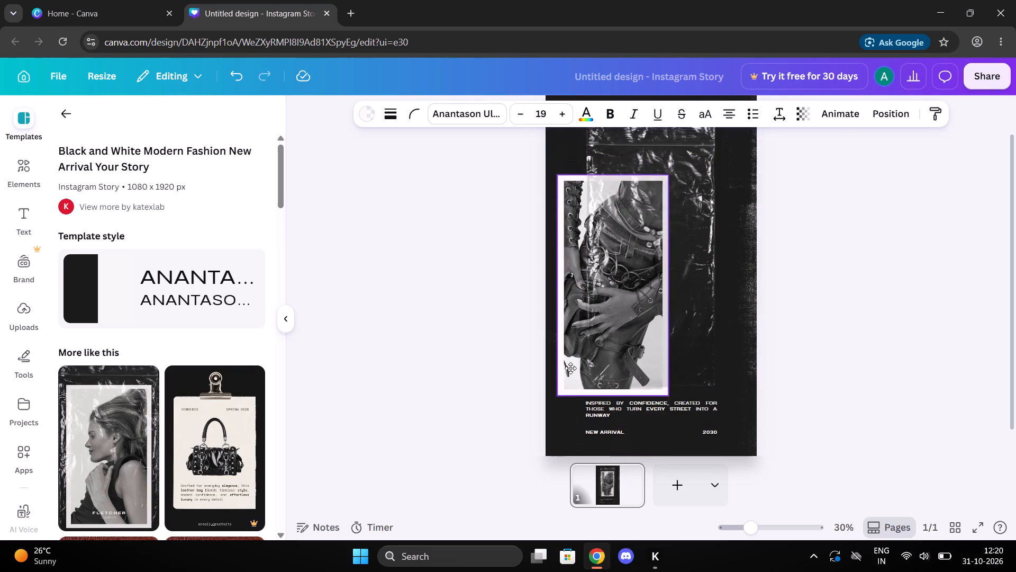
left_click_drag(570, 368, 558, 319)
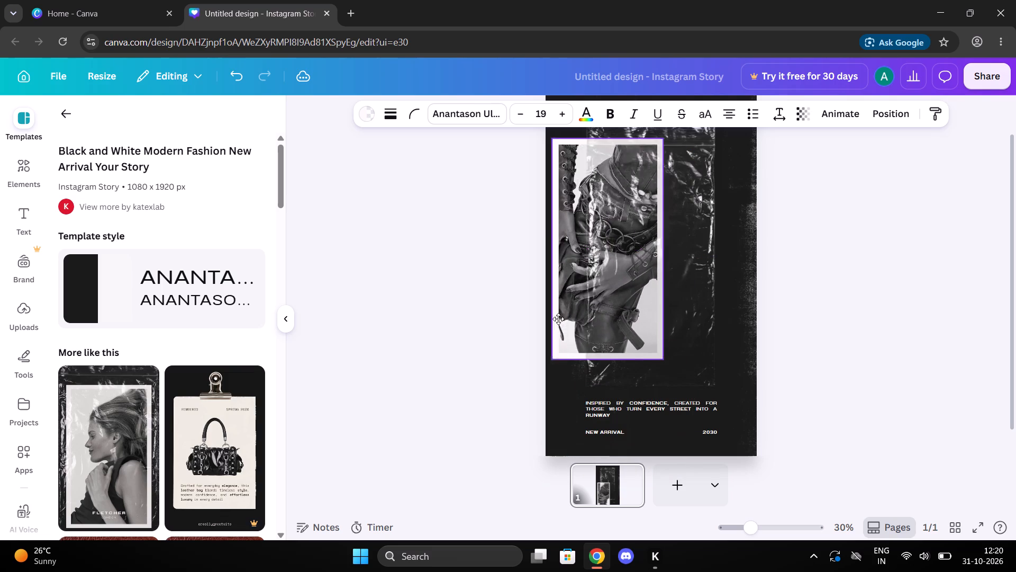
left_click_drag(558, 319, 523, 319)
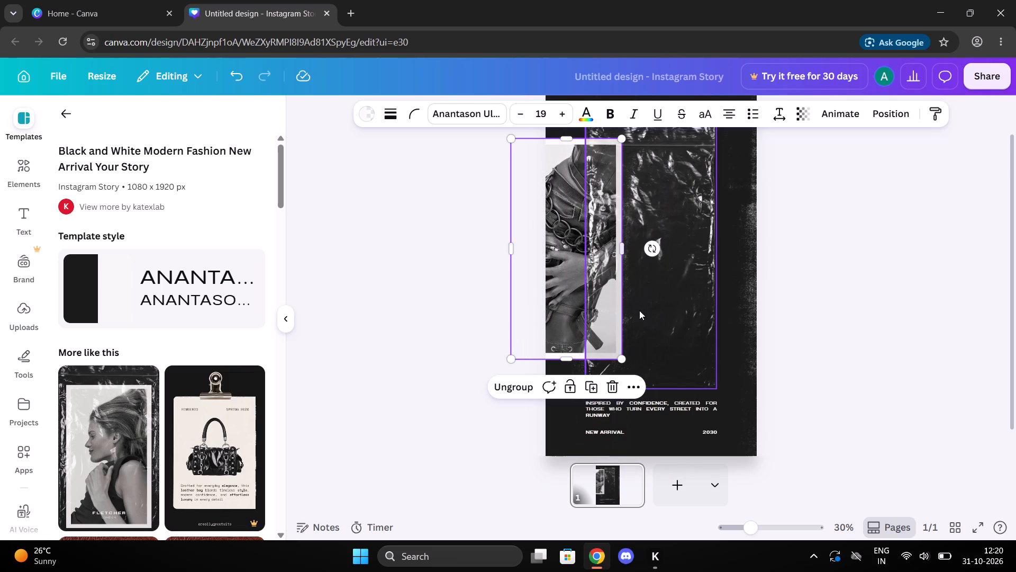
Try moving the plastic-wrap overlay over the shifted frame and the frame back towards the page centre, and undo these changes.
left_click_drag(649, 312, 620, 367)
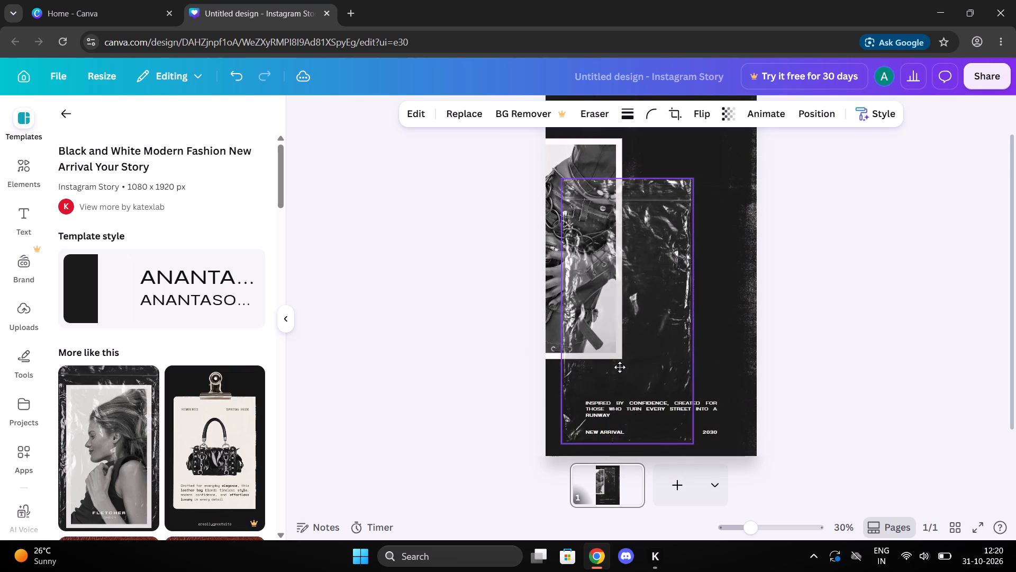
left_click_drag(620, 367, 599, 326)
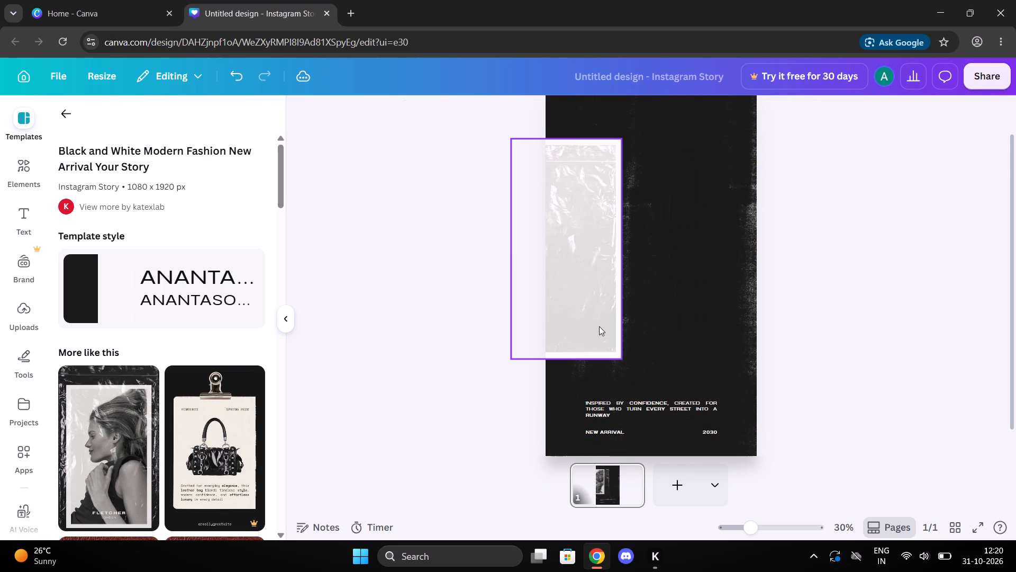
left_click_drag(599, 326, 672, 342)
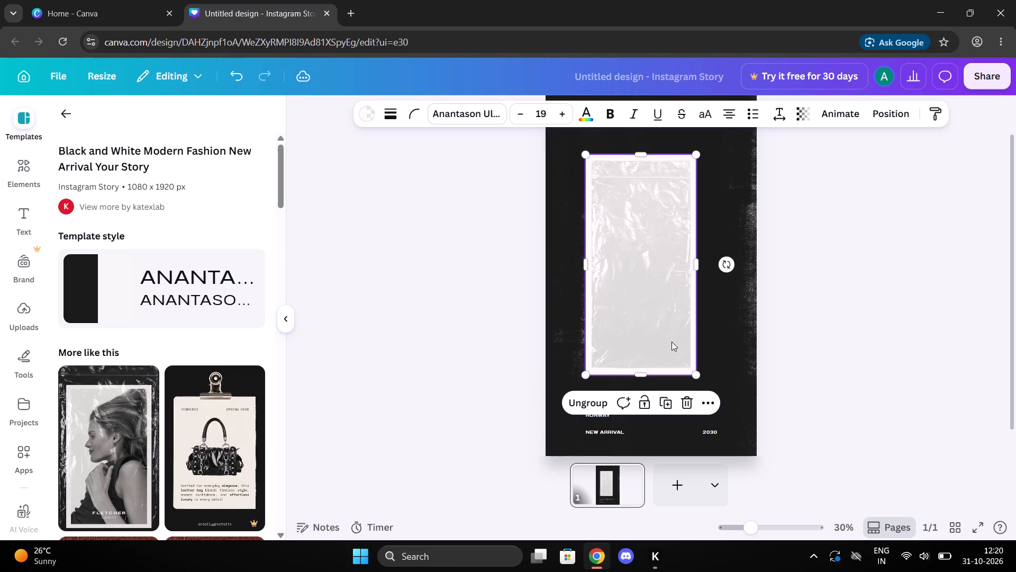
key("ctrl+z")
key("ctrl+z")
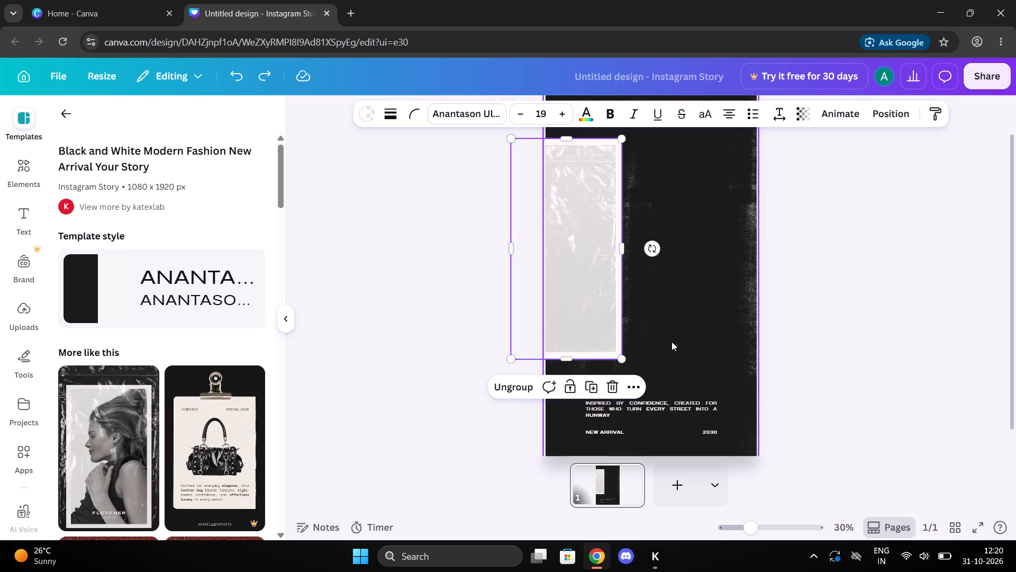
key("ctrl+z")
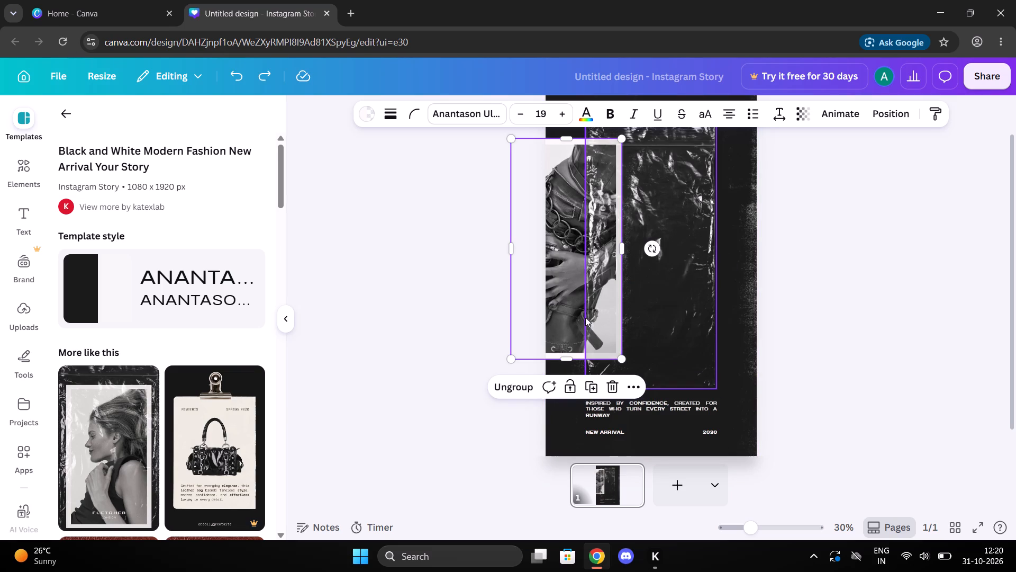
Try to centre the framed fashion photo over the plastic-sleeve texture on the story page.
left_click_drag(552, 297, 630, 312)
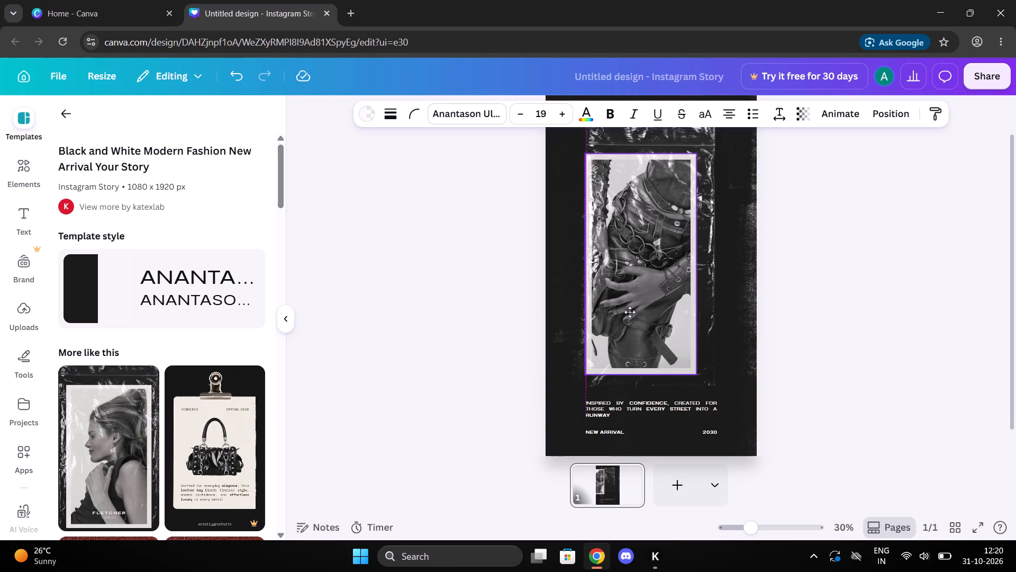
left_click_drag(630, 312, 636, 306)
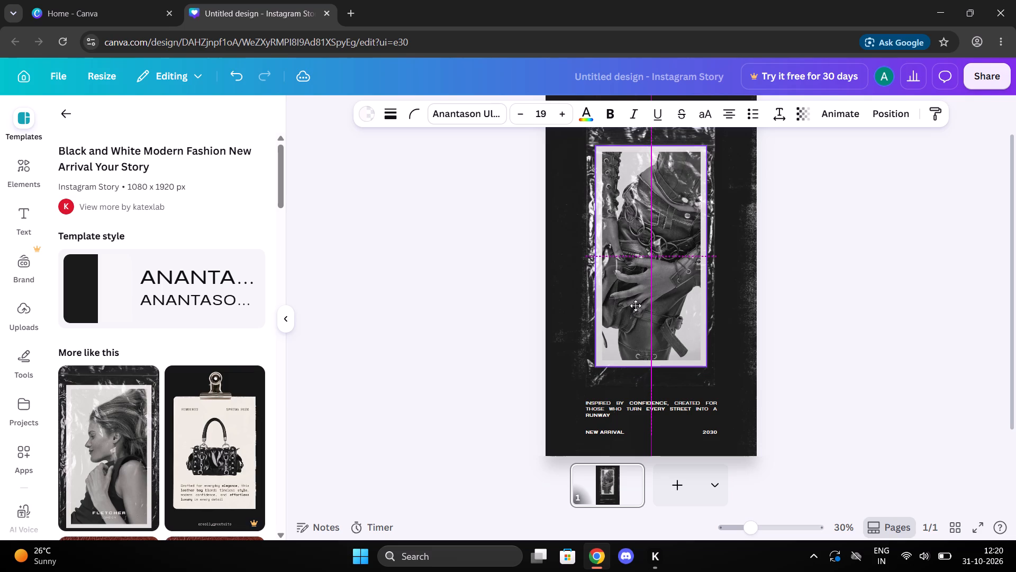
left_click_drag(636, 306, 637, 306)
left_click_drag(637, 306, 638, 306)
Undo the photo moves and restore the fashion template with the framed photo in its original position.
key("ctrl+z")
key("ctrl+z")
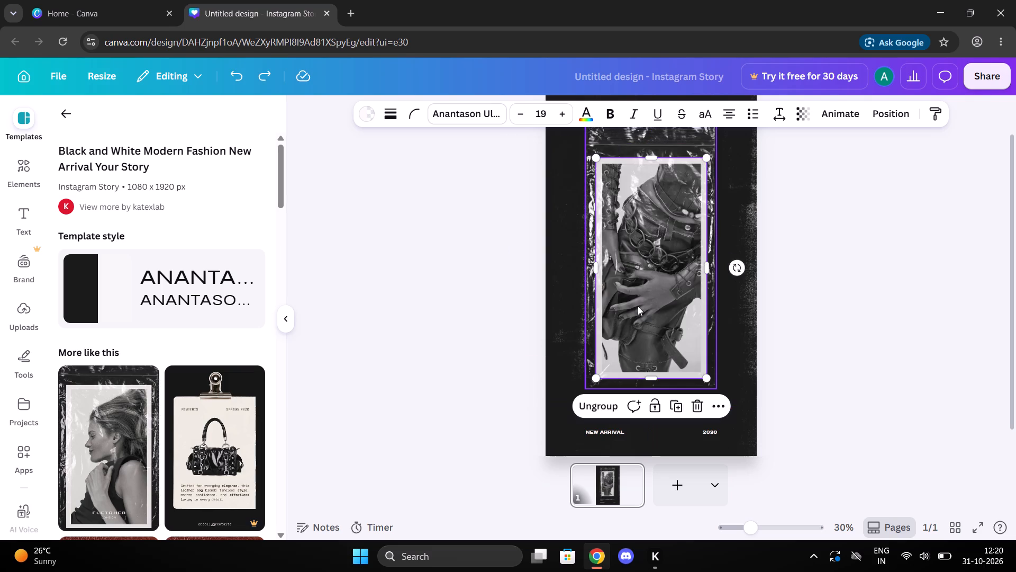
key("ctrl+z")
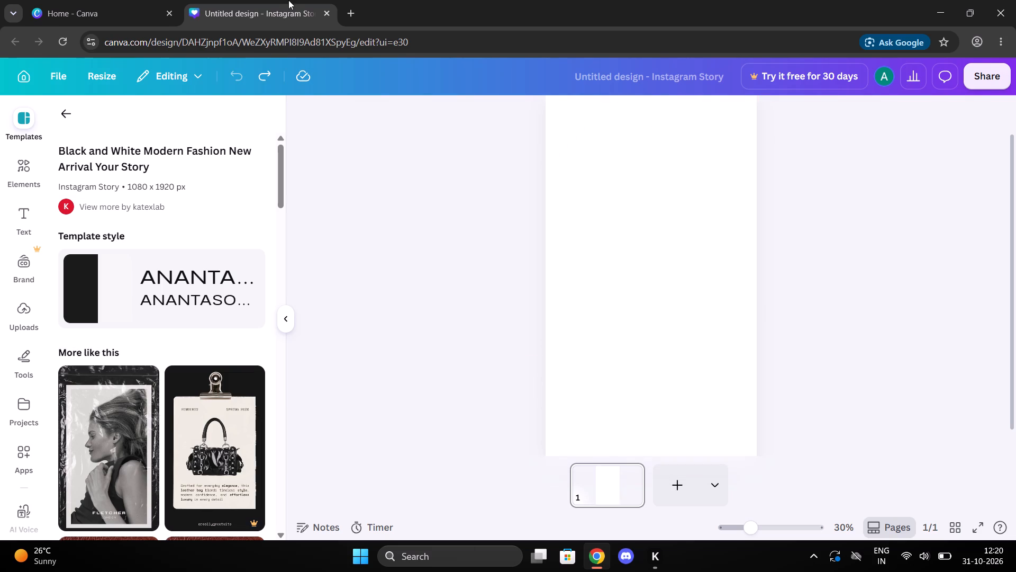
left_click(268, 81)
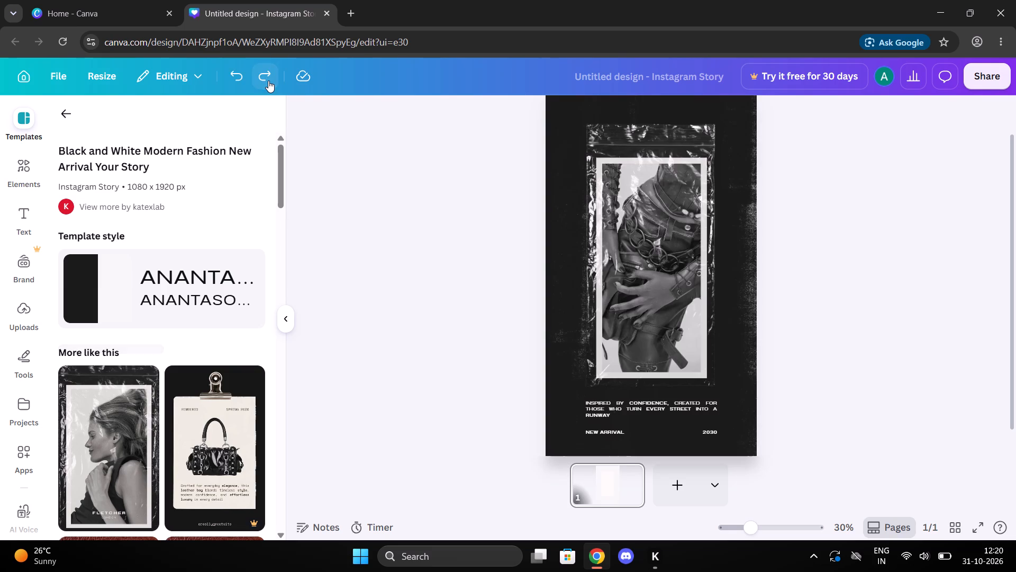
Search the design elements for "gun in pocket".
left_click(31, 174)
left_click(108, 127)
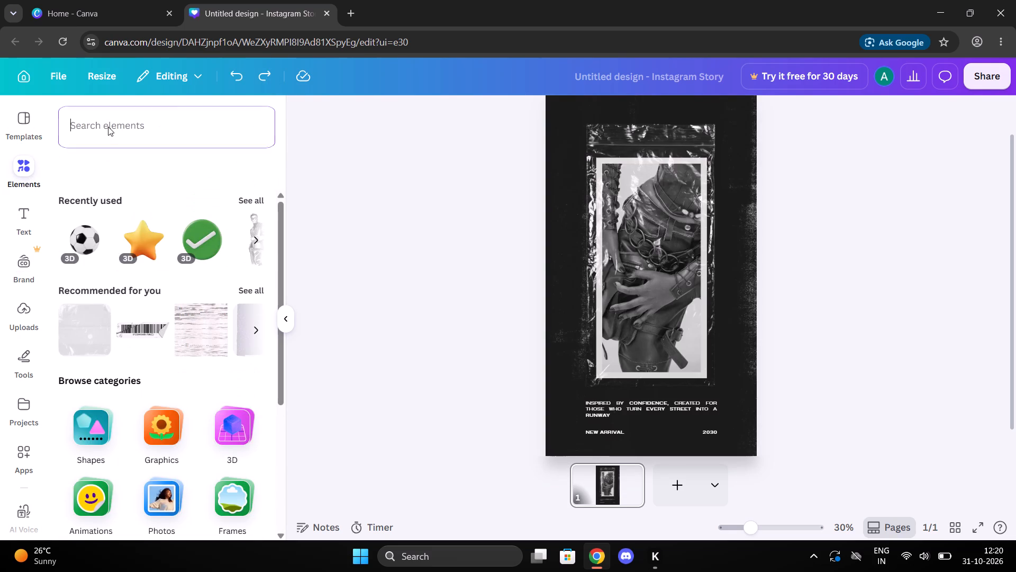
type("gun in o")
key("BackSpace")
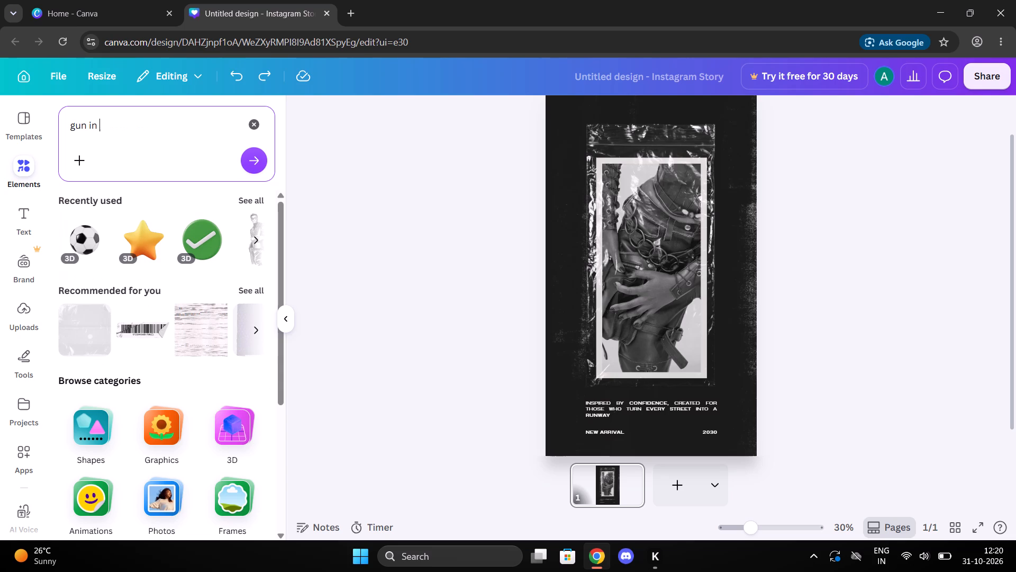
type("po")
key("c")
key("k")
type("et")
key("Return")
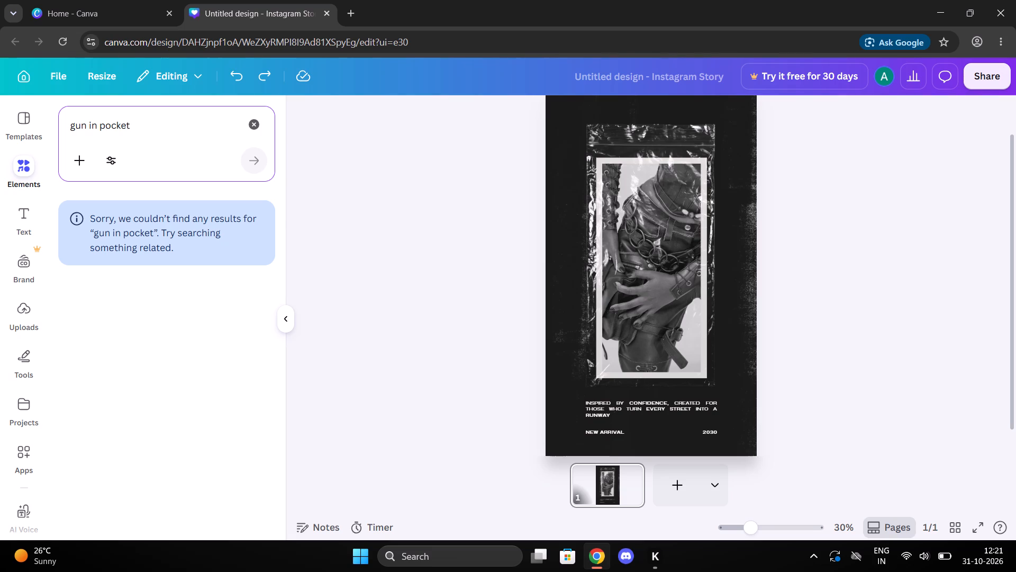
Shorten the design elements search to "gun" and run it.
double_click(83, 122)
left_click(149, 135)
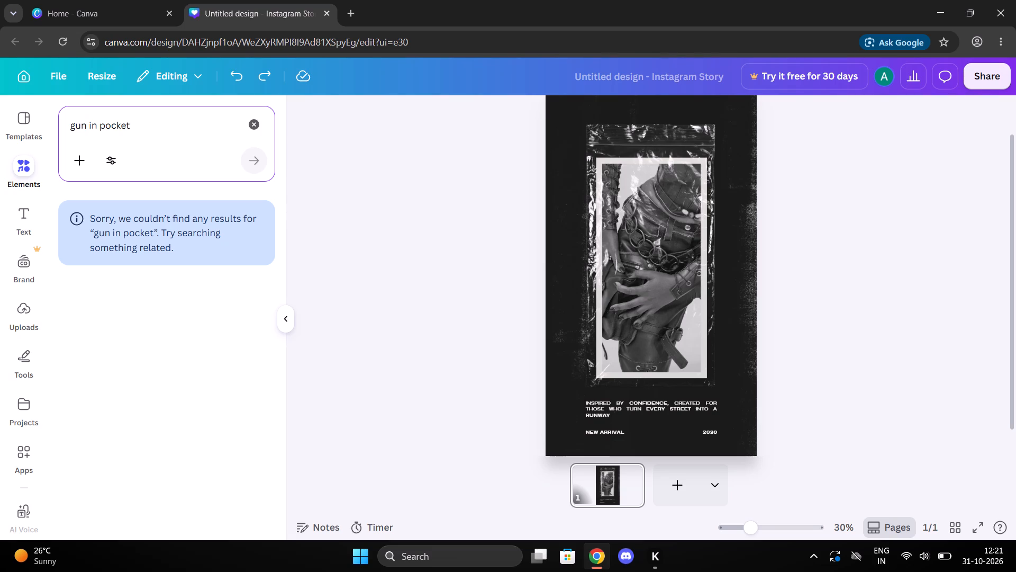
left_click(145, 125)
key("BackSpace")
key("BackSpace")
key("BackSpace")
key("BackSpace")
key("BackSpace")
key("BackSpace")
key("BackSpace")
key("BackSpace")
key("BackSpace")
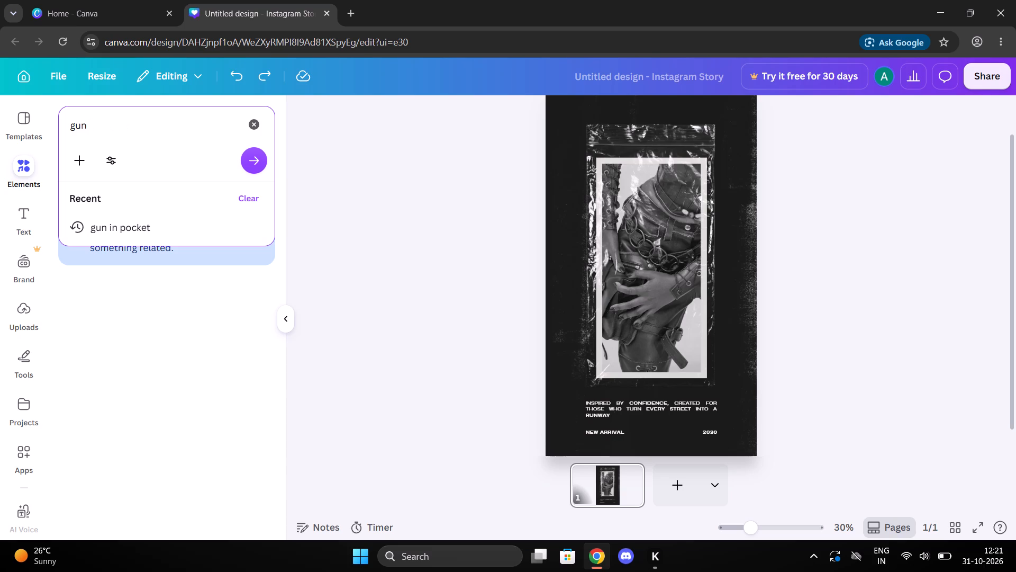
key("Return")
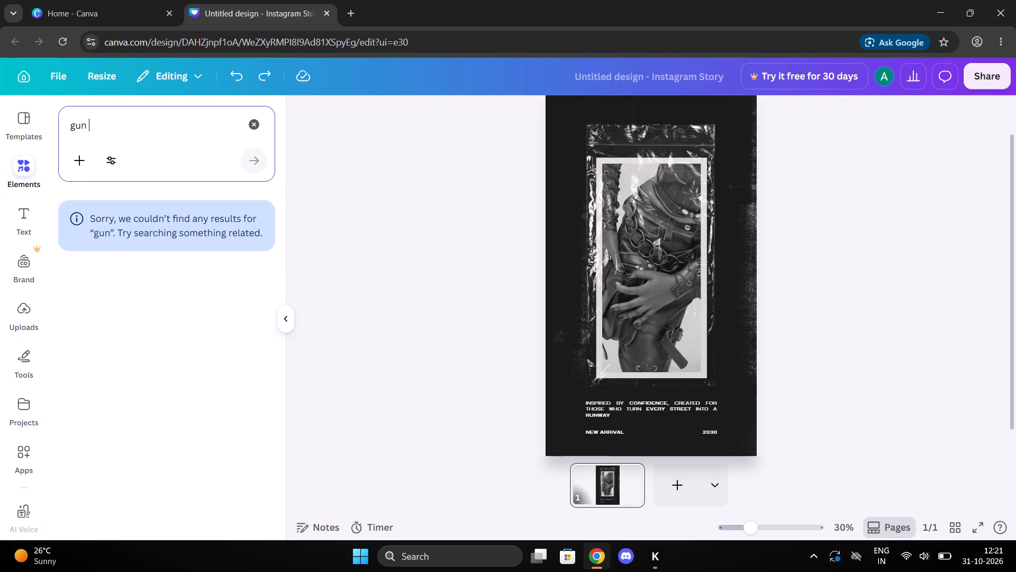
key("BackSpace")
key("Return")
key("Return")
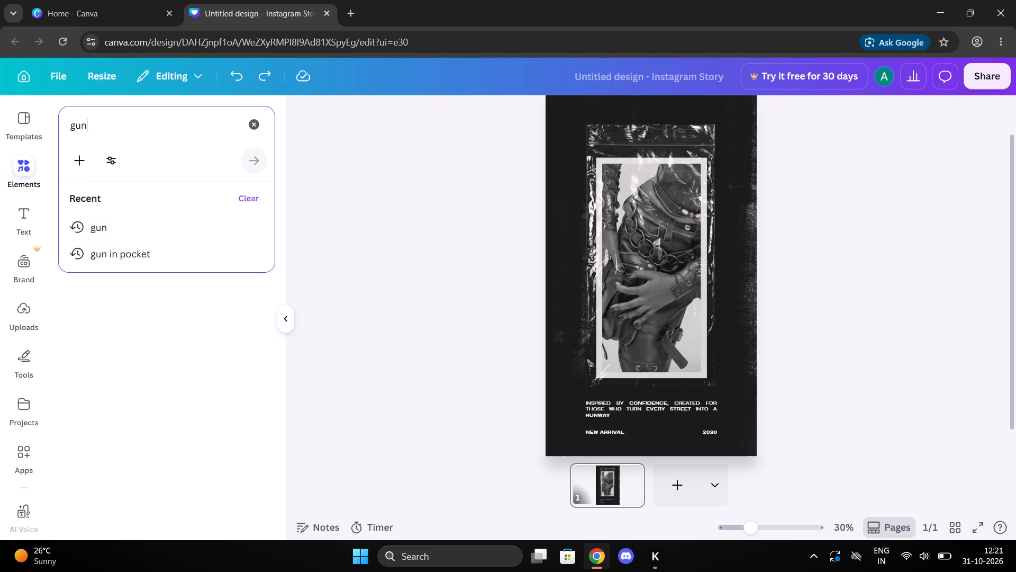
key("Return")
Search the design elements for "weapon" instead.
key("BackSpace")
key("BackSpace")
key("BackSpace")
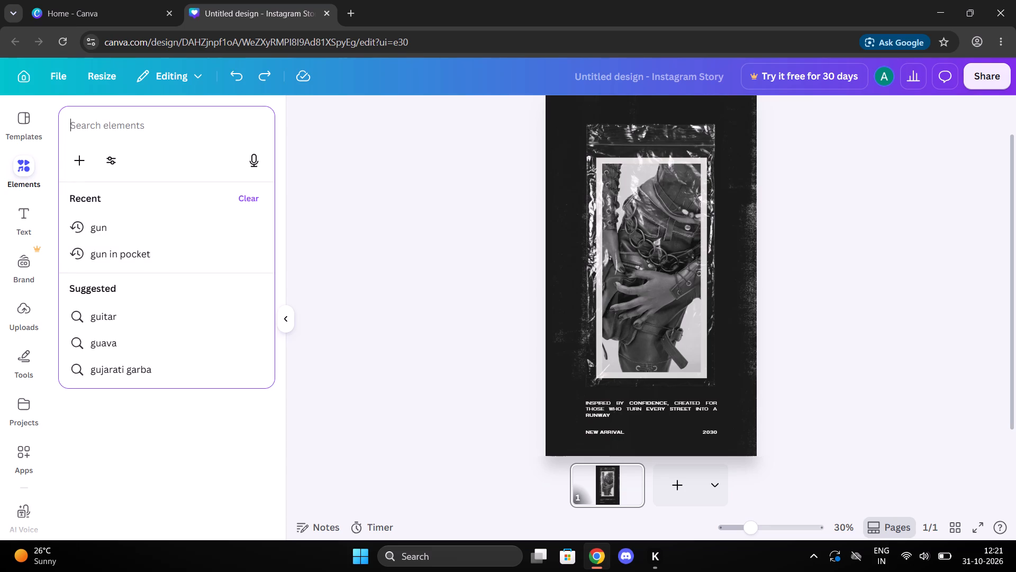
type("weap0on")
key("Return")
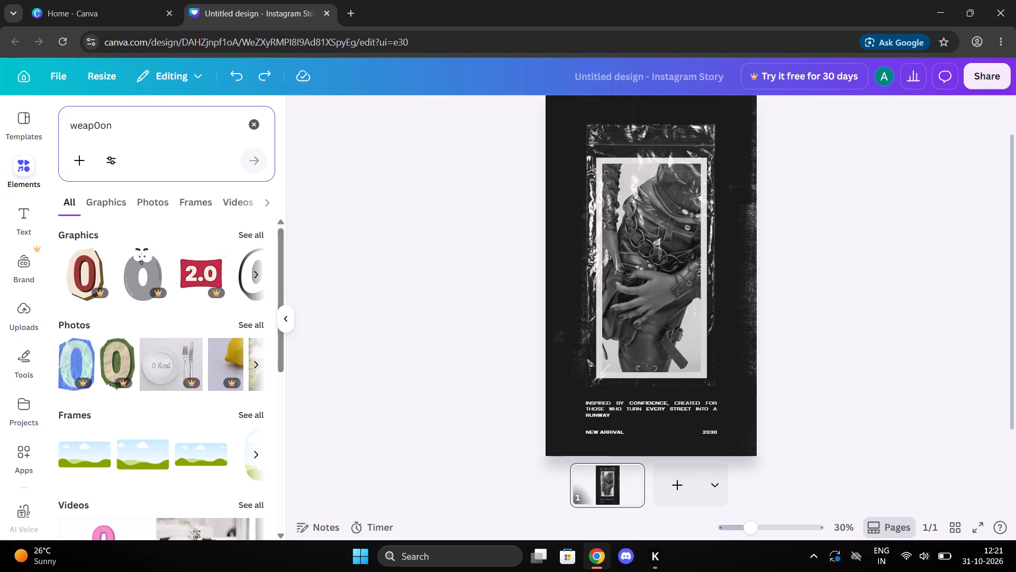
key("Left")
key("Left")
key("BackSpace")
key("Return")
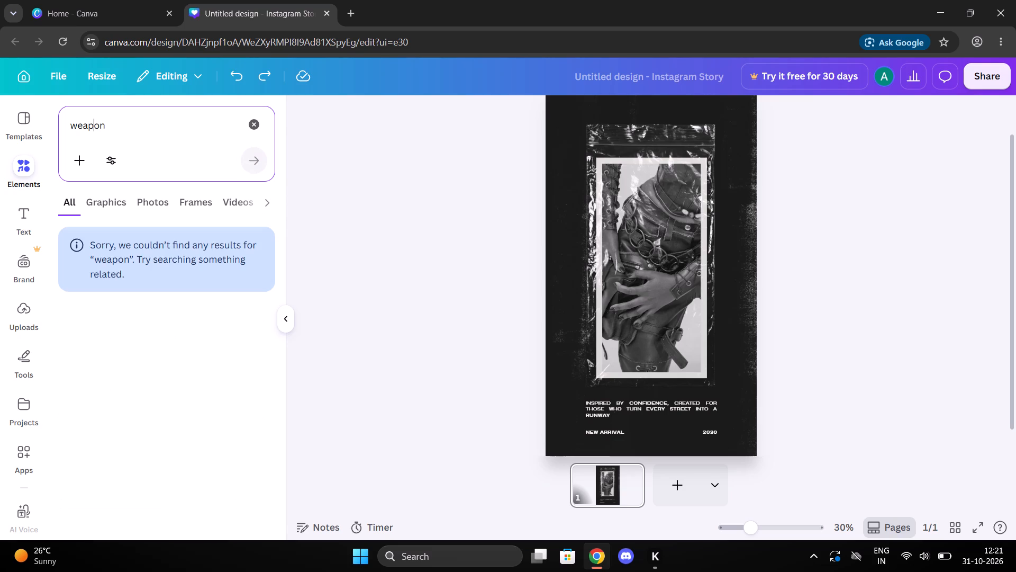
Search the design elements for "bandook", then clear the search text.
left_click(128, 121)
left_click_drag(128, 121, 85, 111)
key("BackSpace")
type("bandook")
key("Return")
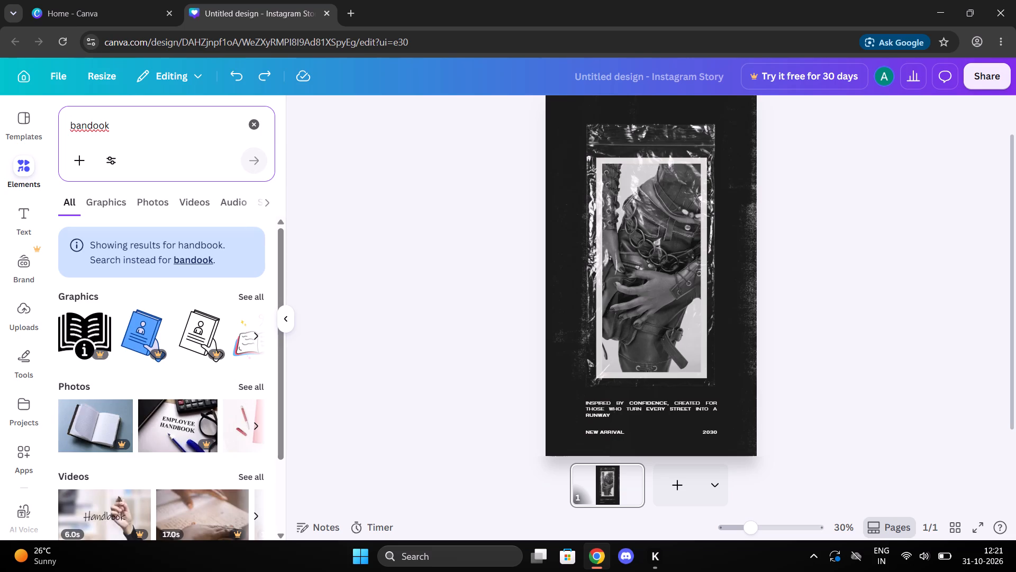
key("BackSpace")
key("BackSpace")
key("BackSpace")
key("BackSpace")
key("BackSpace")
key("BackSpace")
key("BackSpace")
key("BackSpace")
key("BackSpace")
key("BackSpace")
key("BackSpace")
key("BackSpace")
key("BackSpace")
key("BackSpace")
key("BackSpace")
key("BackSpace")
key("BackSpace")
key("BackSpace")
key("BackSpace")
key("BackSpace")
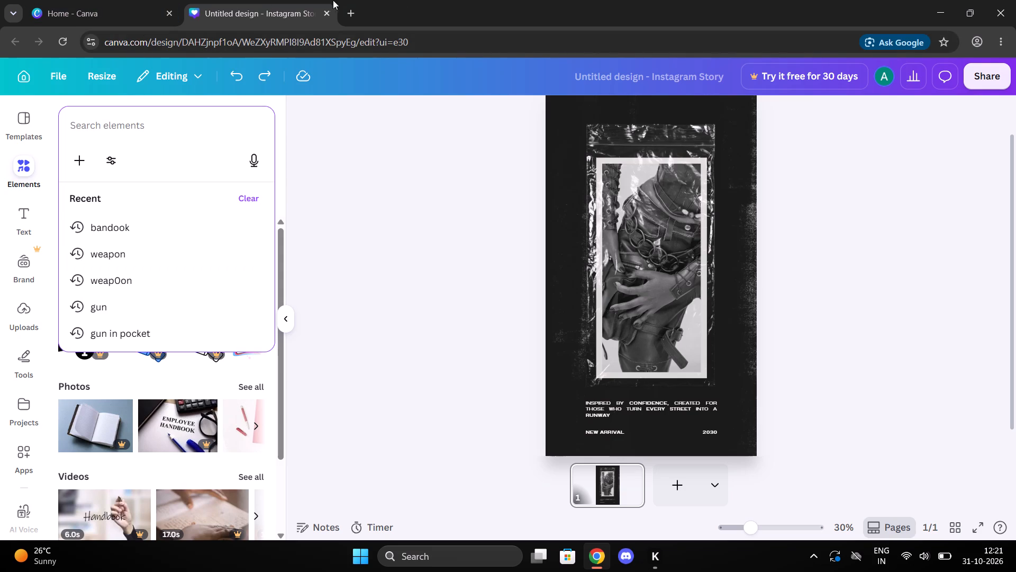
Open a new browser tab and enter a Google search beginning with "gun i".
left_click(347, 5)
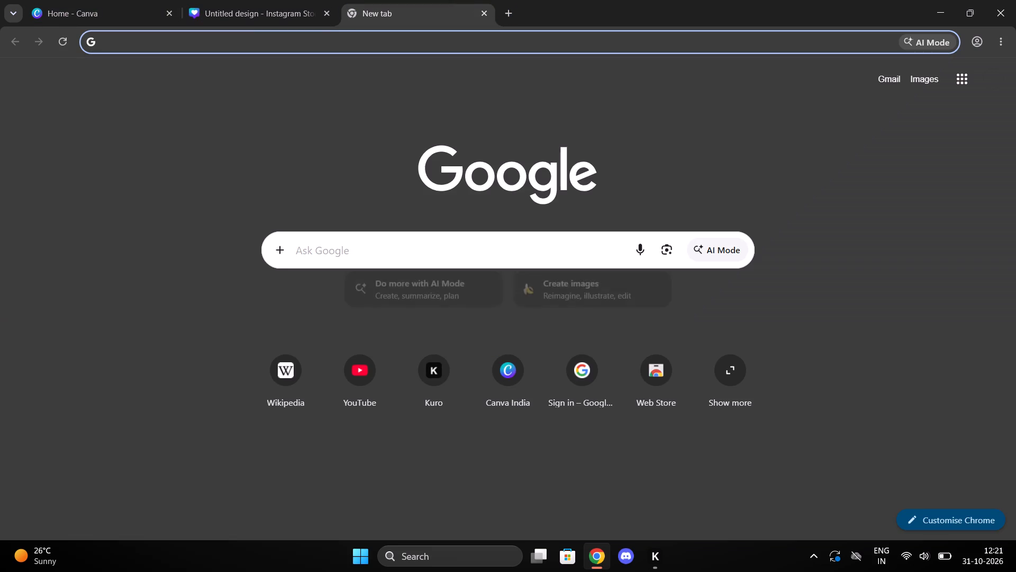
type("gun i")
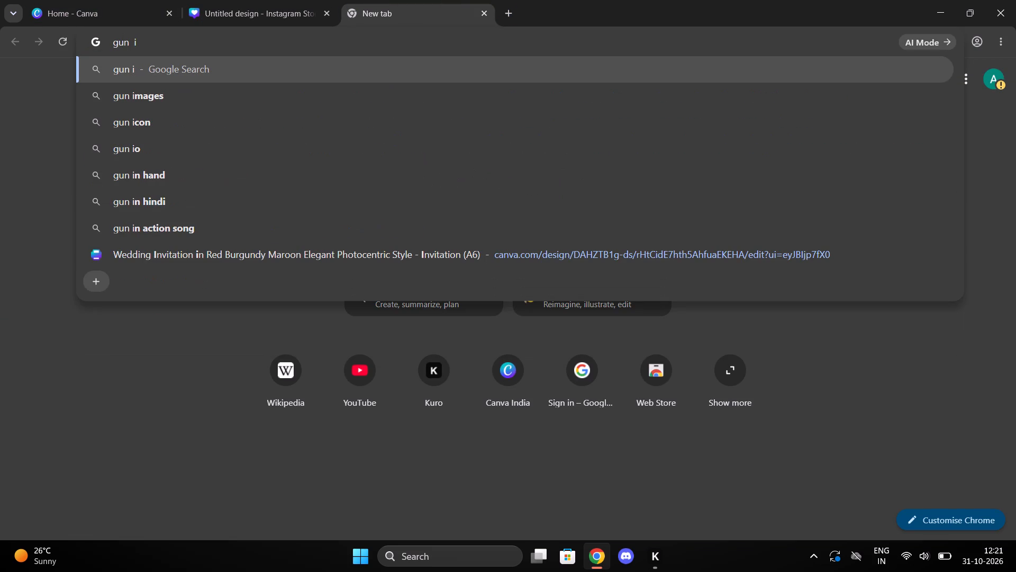
Search Google for "gun in pocket" in a new browser tab.
type("n pocket")
key("Return")
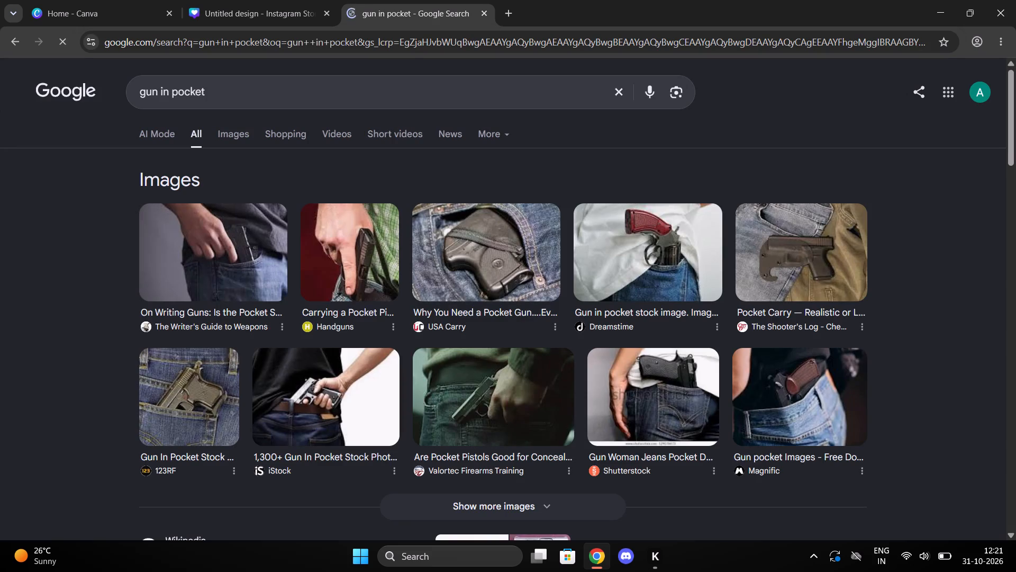
Refine the Google search to "gun in pocket smw" and show image results.
left_click(252, 96)
key("space")
type("smw")
key("Return")
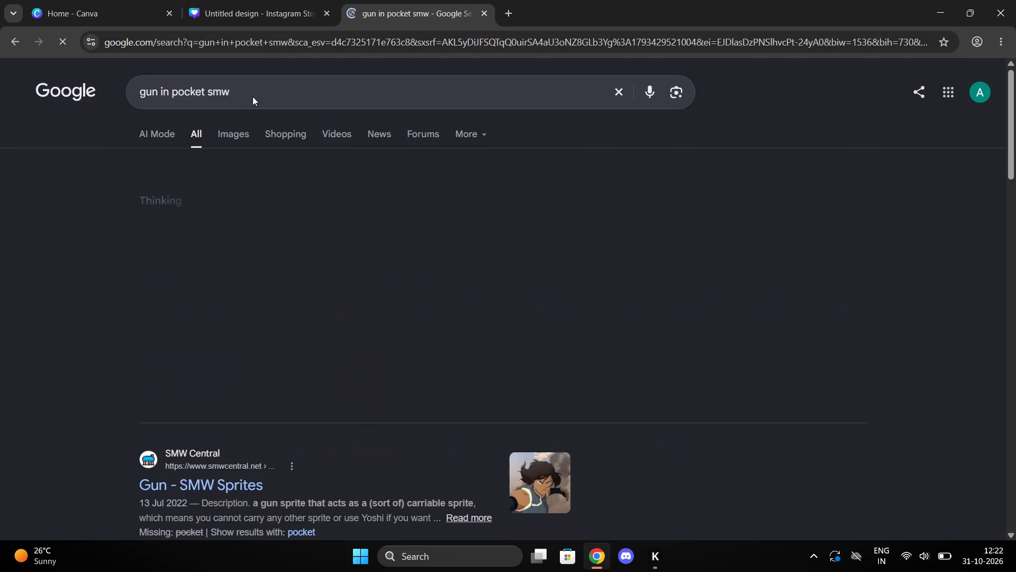
left_click(225, 134)
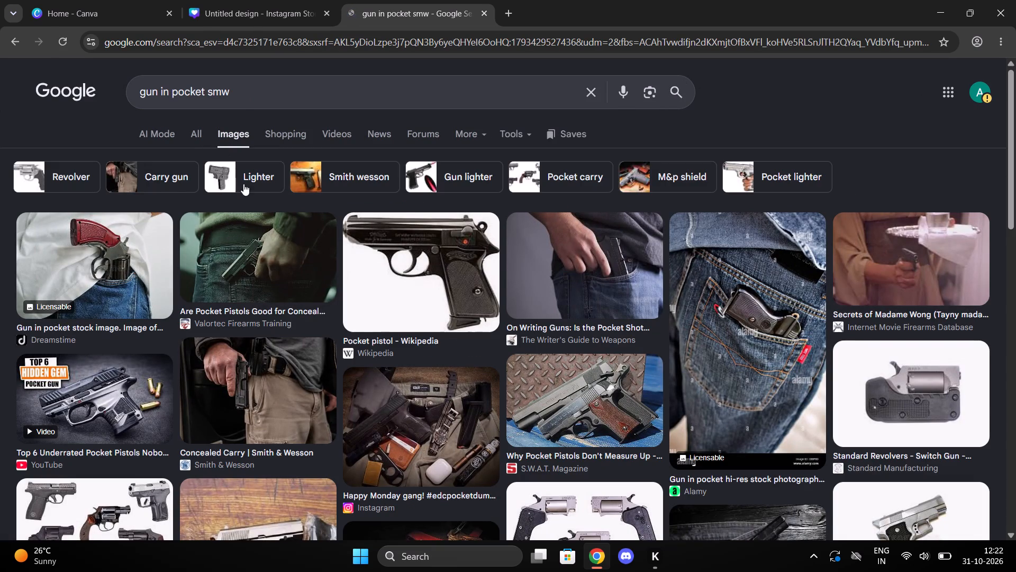
Search Google Images for "sidhu moosewala gun".
triple_click(248, 87)
left_click(248, 87)
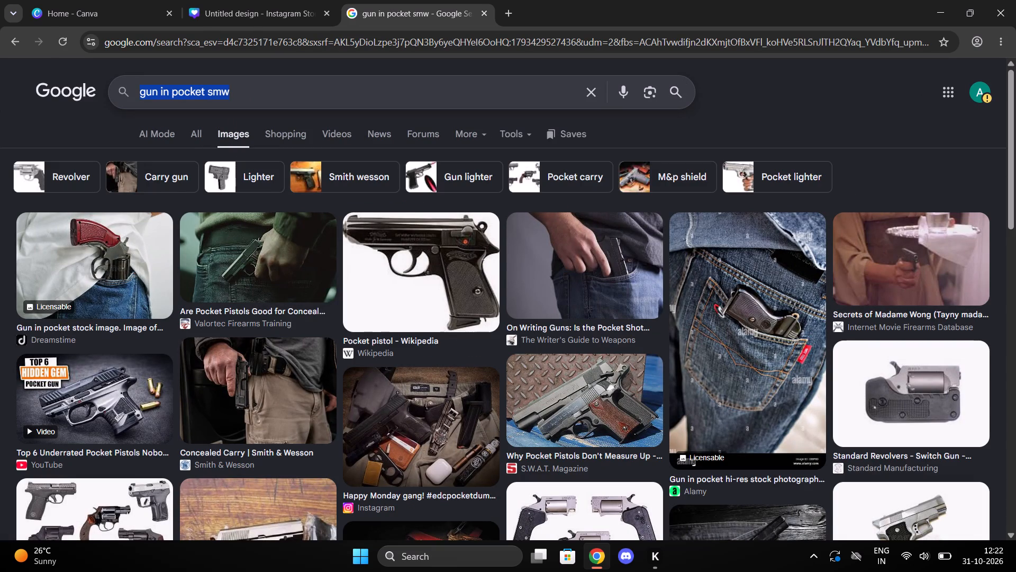
type("sidhu moosewala gun")
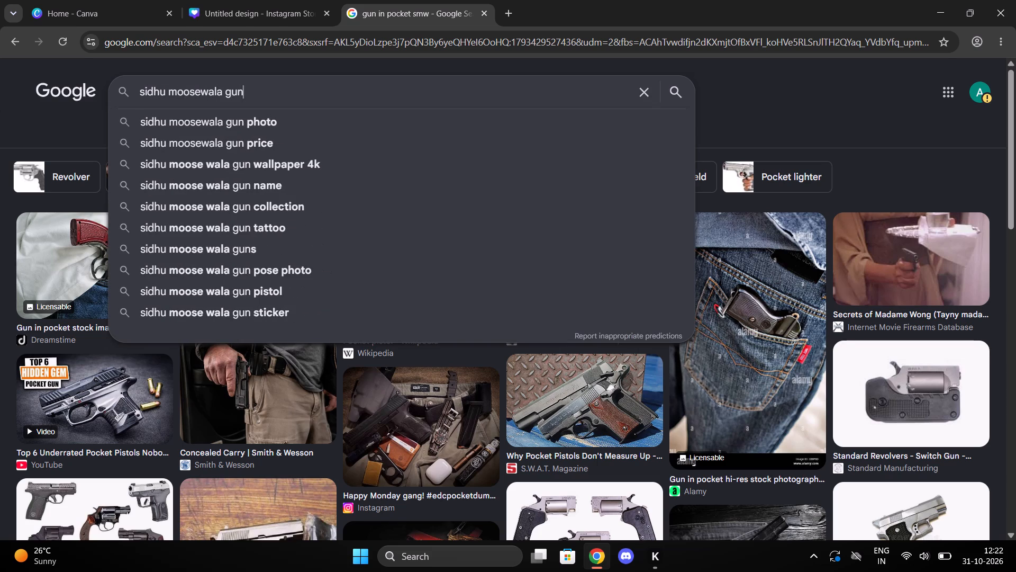
key("Return")
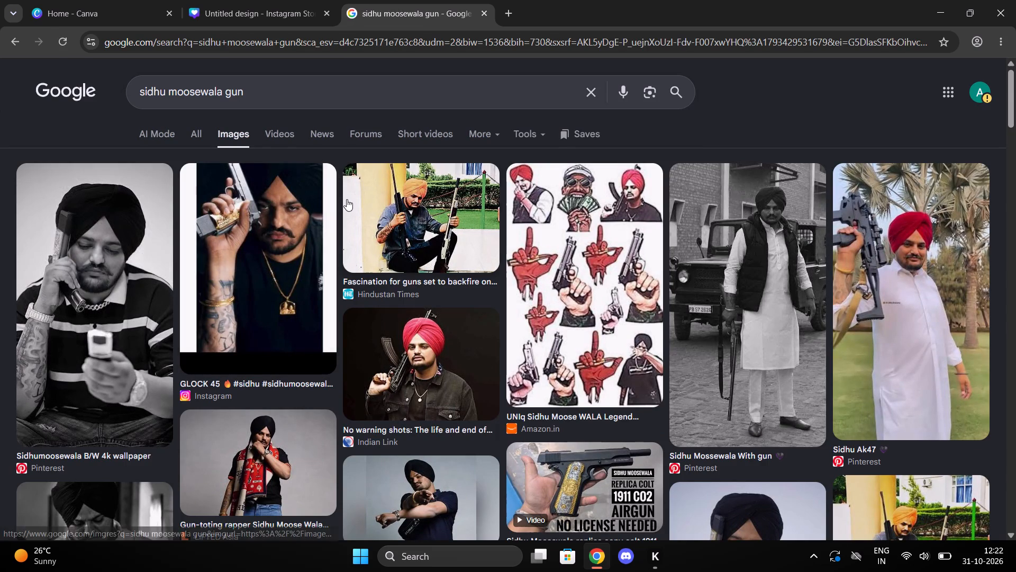
Browse the image results and open the preview of the Pinterest image "Sidhumoosewala B/W 4k wallpaper".
scroll(347, 199, "up", 2)
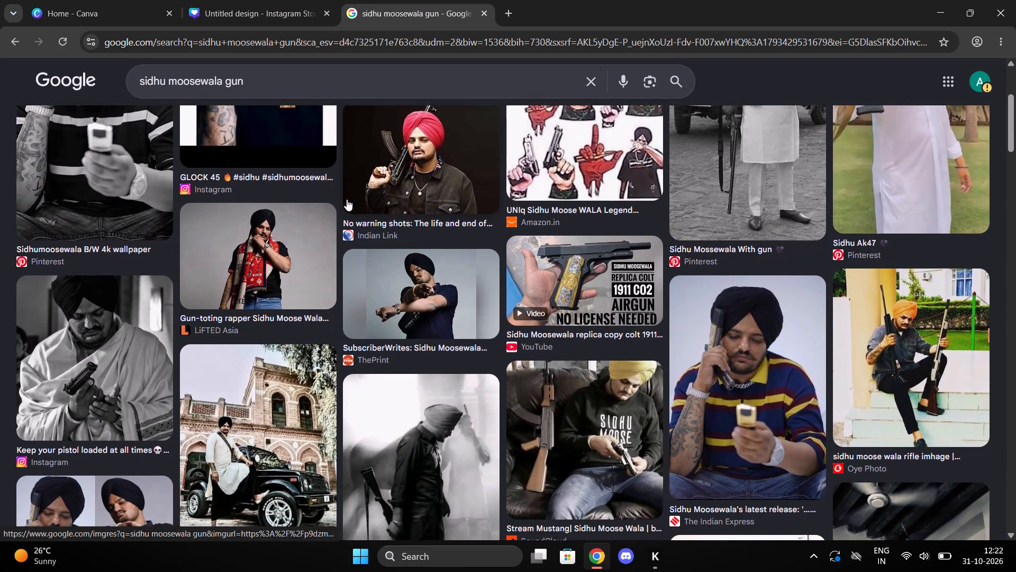
scroll(347, 199, "up", 2)
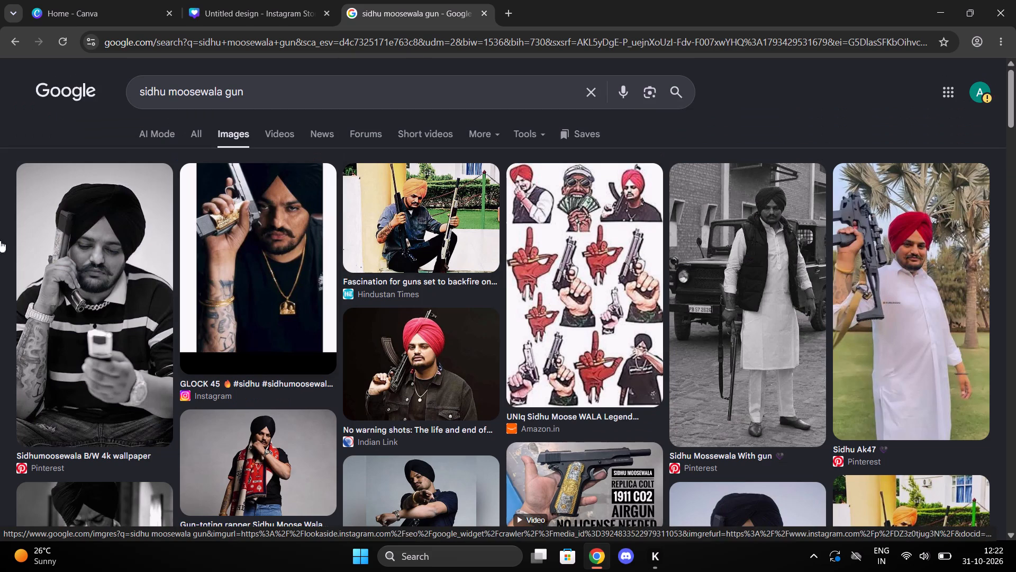
left_click(61, 249)
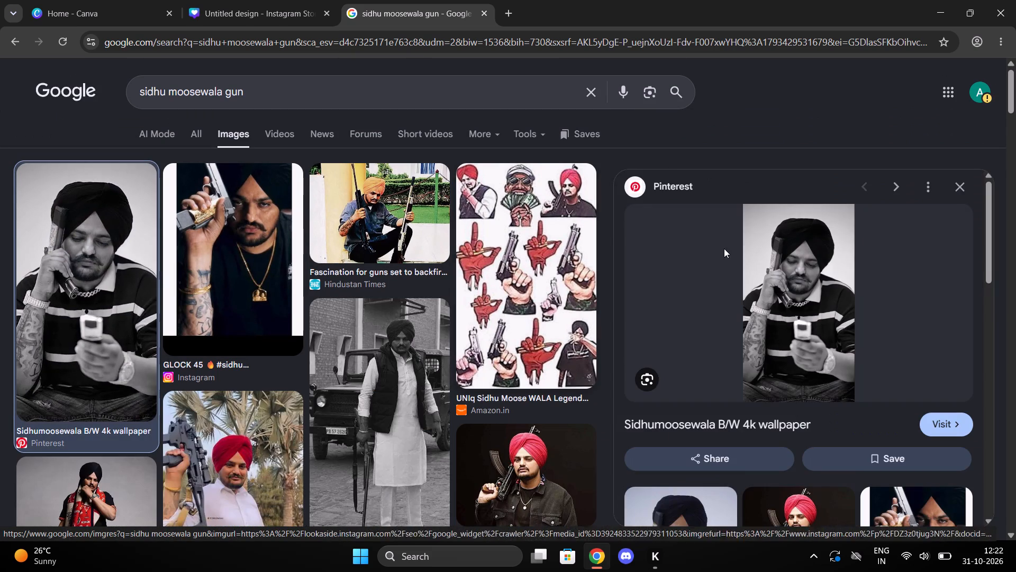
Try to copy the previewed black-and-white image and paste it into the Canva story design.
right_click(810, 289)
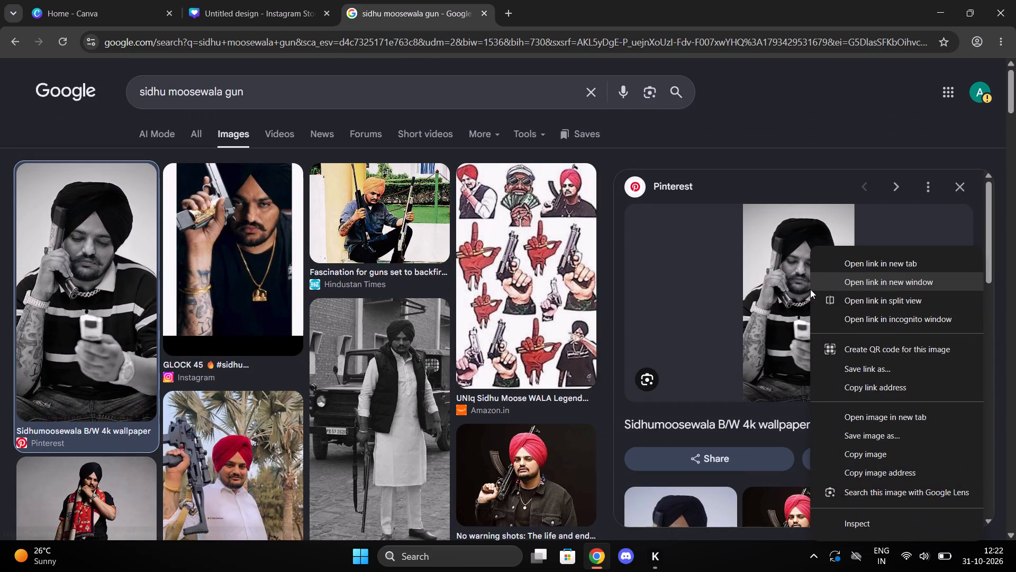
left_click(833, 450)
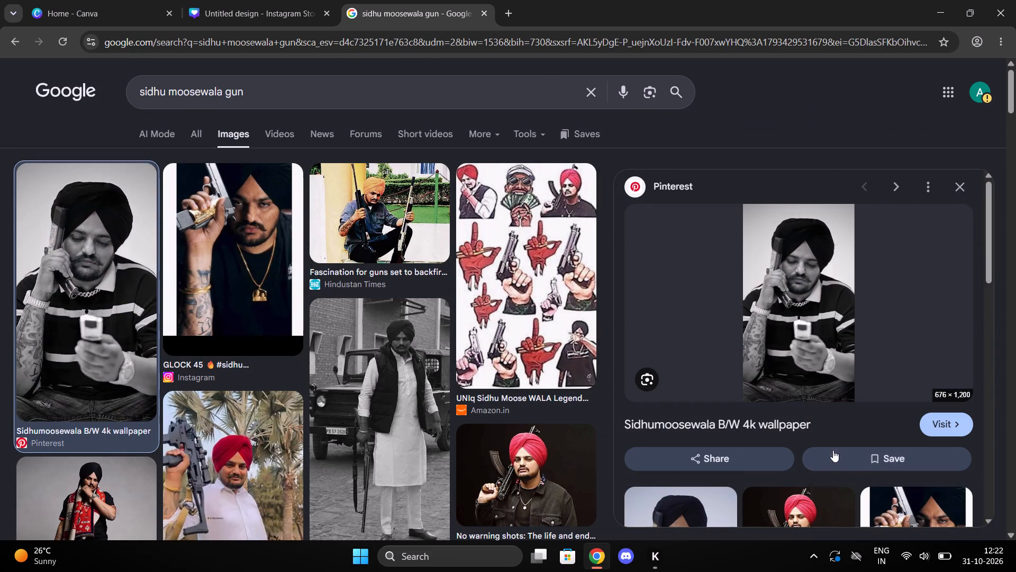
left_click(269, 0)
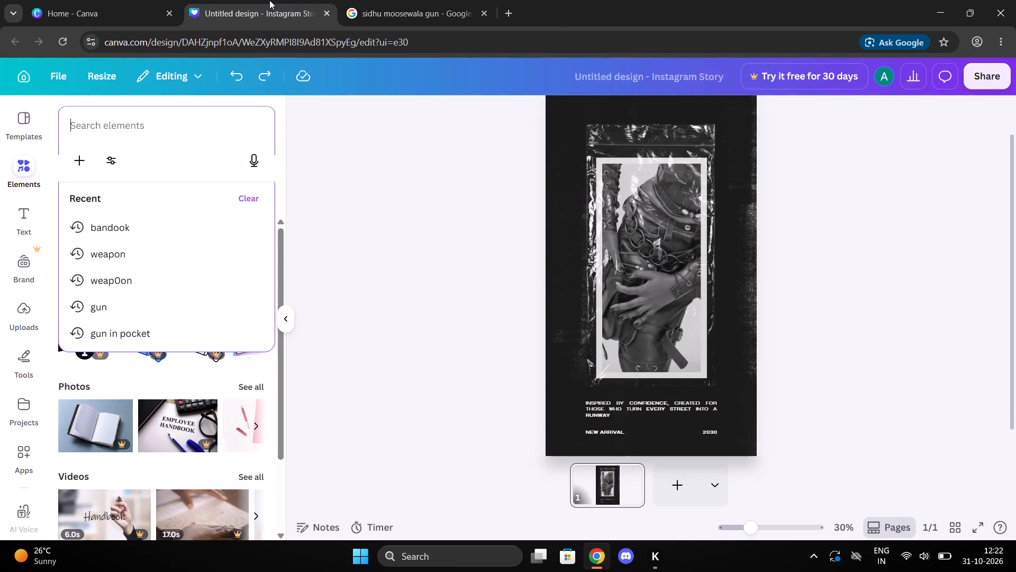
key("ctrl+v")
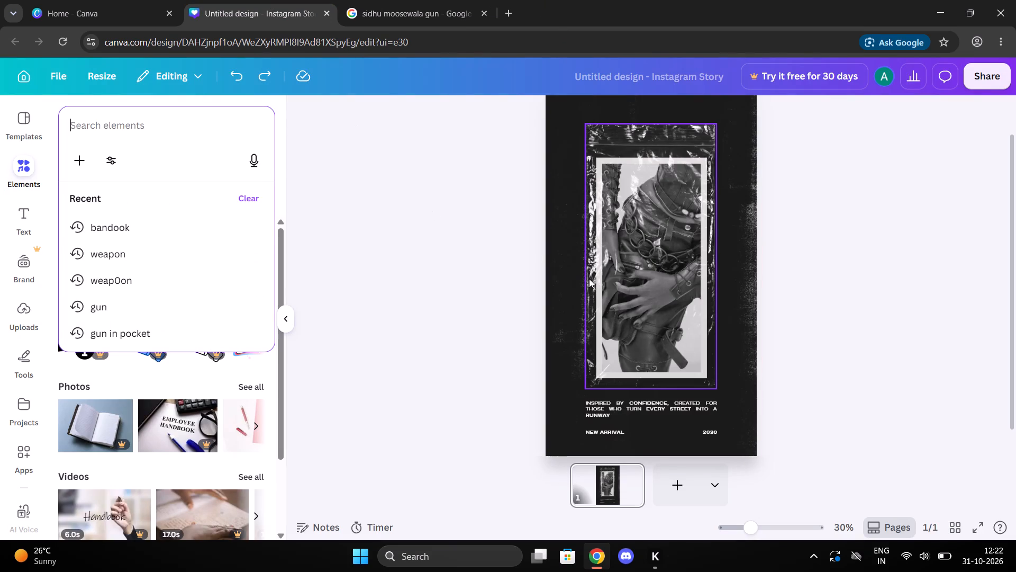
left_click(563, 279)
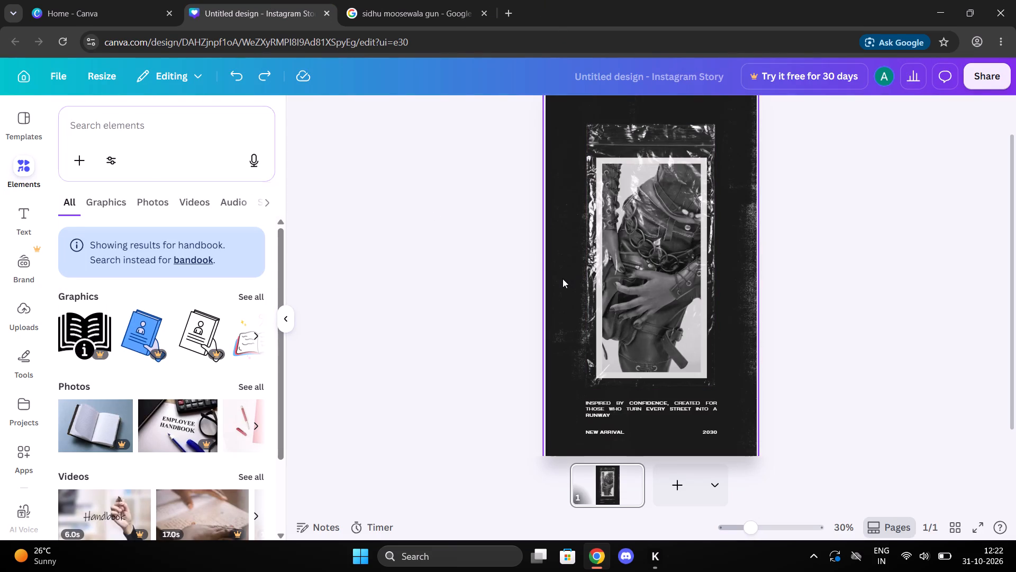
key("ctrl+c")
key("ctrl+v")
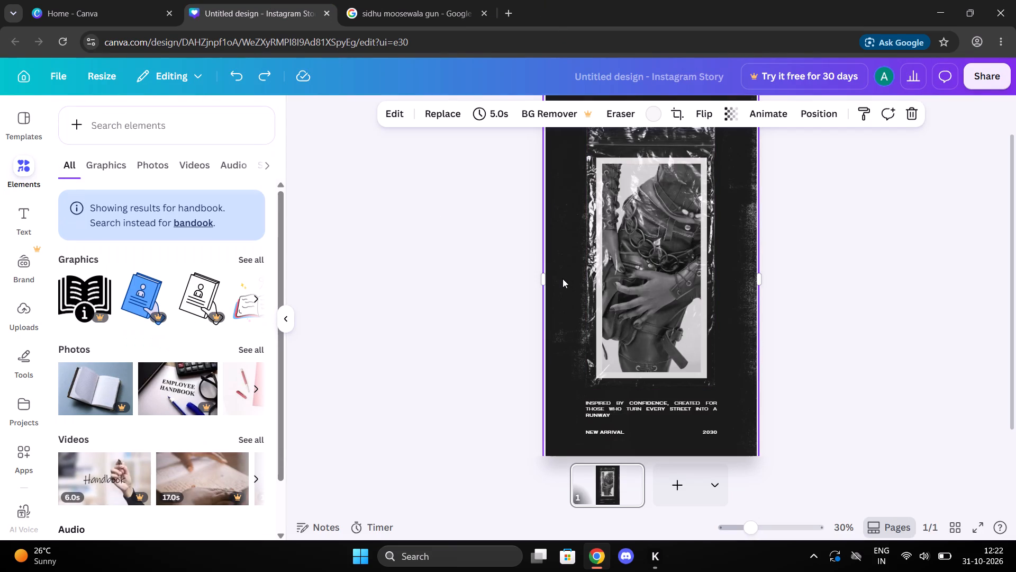
Bring the previewed black-and-white image from Google Images into the Canva story and place it in the photo frame, replacing the model photo.
left_click(420, 0)
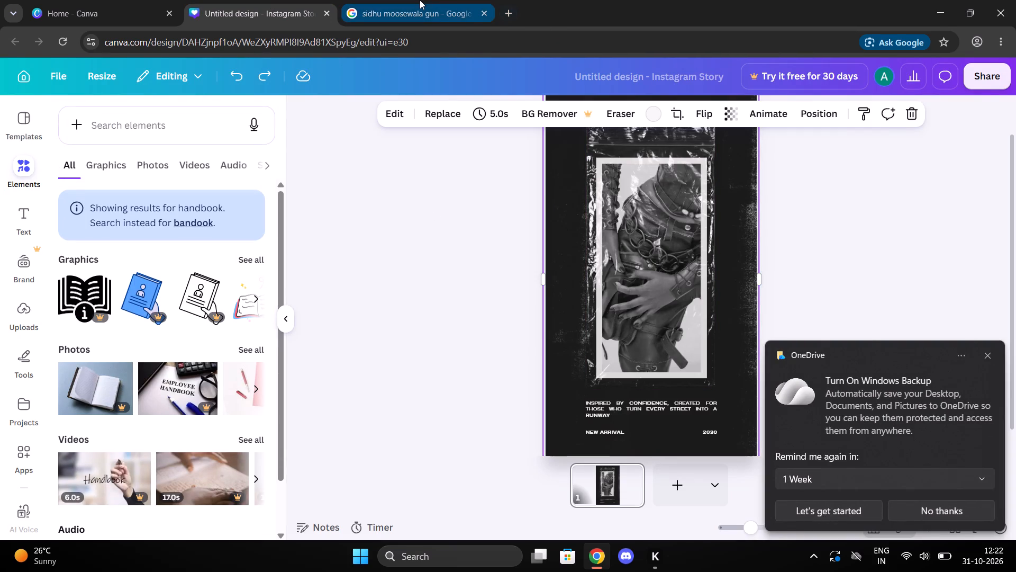
left_click_drag(779, 276, 448, 96)
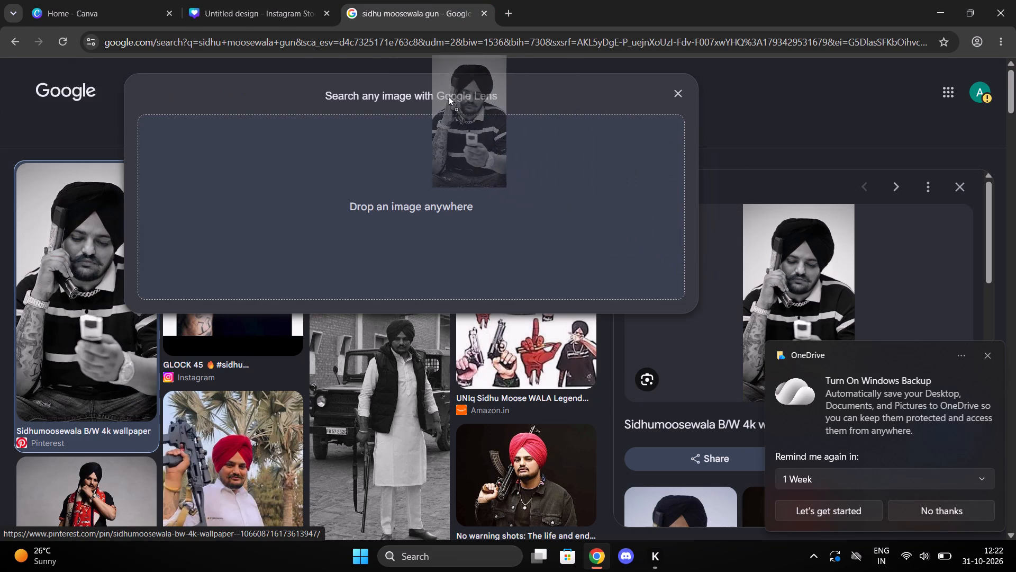
left_click_drag(448, 96, 267, 6)
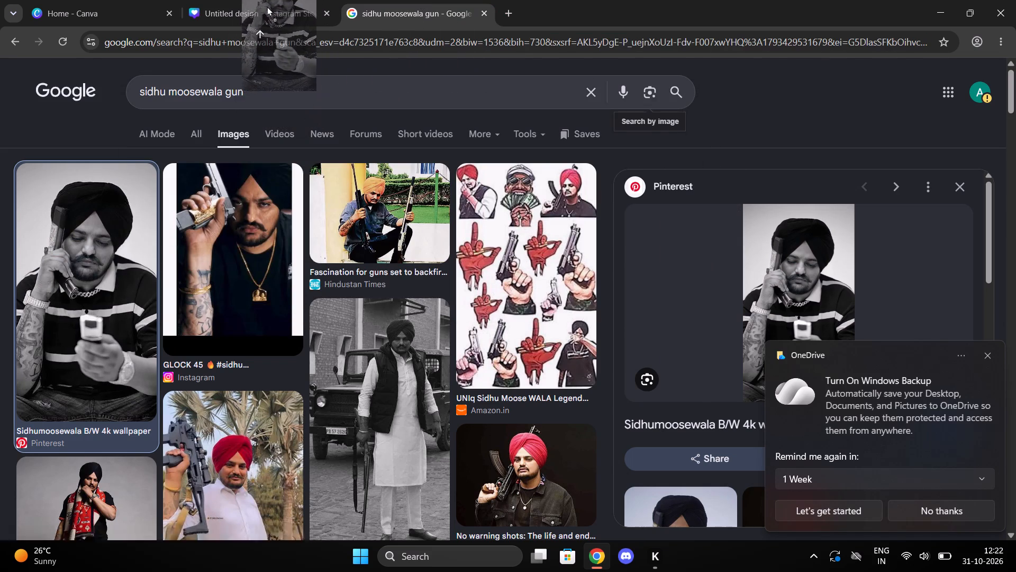
left_click_drag(267, 6, 629, 237)
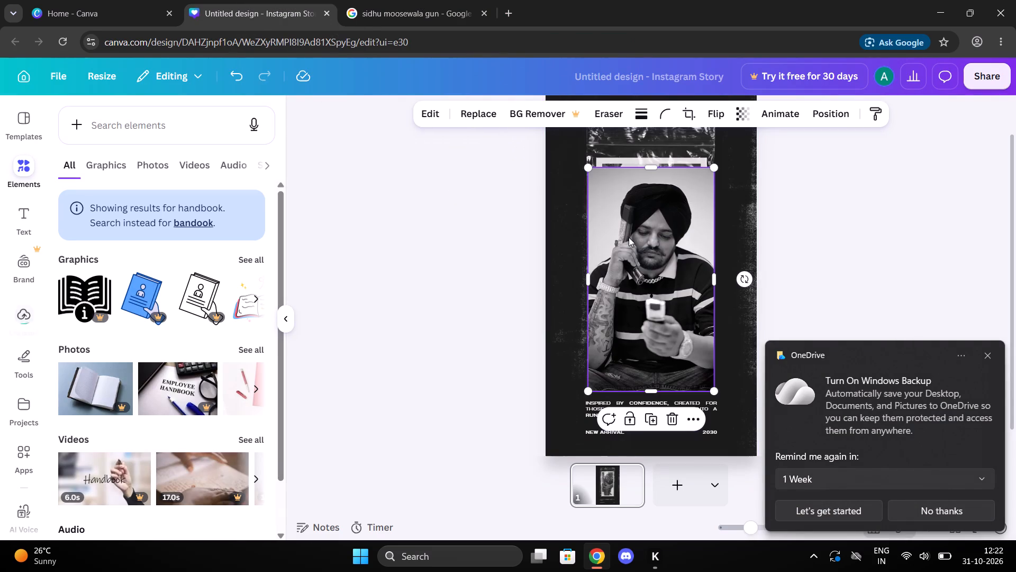
left_click(629, 237)
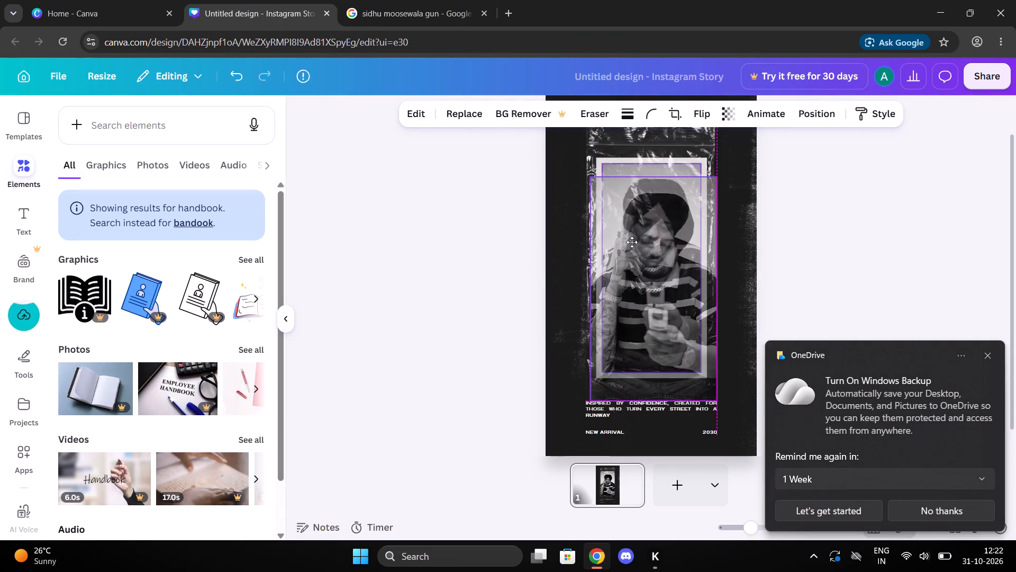
left_click(782, 252)
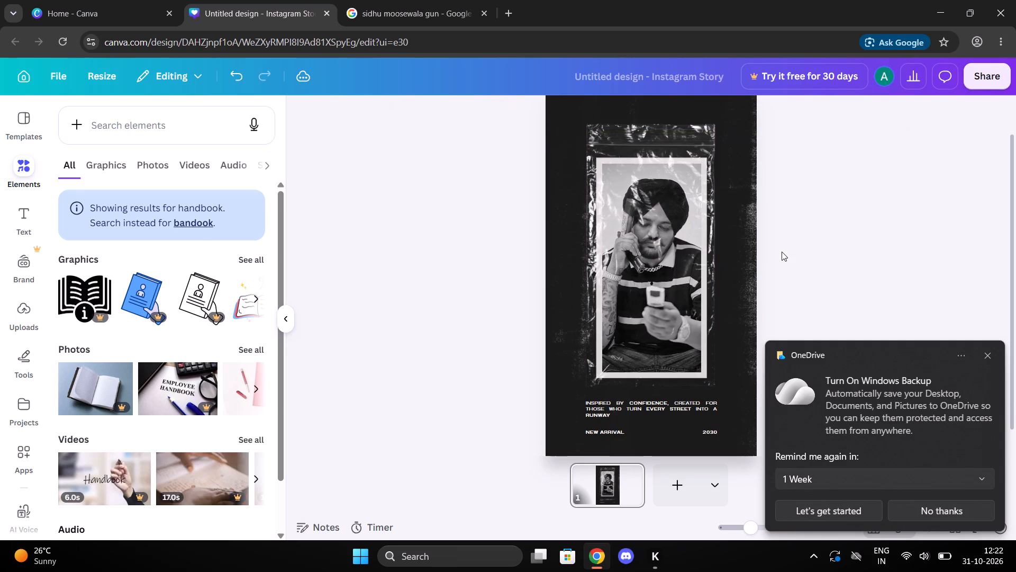
left_click(782, 252)
Dismiss the OneDrive backup notification.
left_click(985, 356)
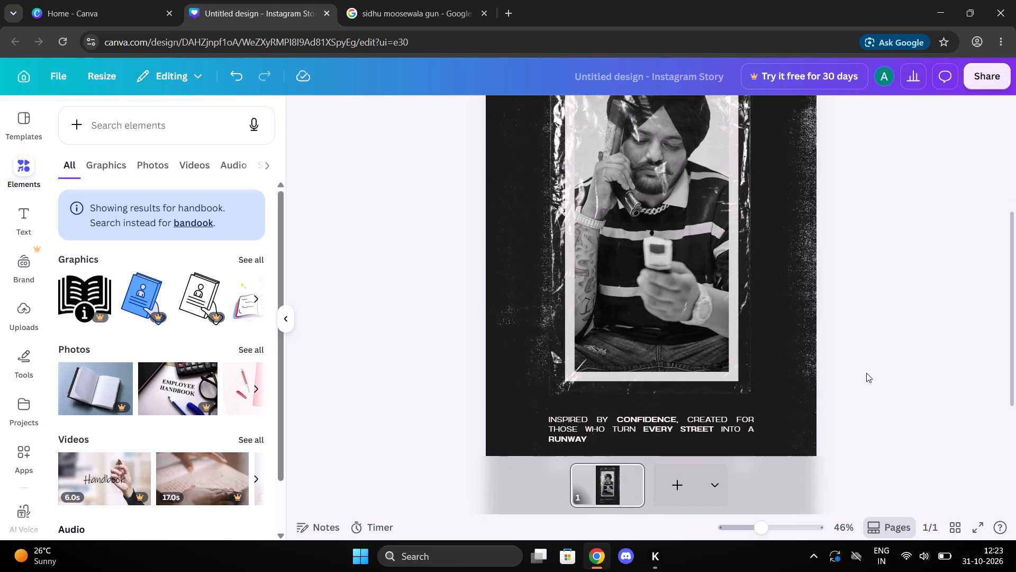
Open the "NEW ARRIVAL" text at the bottom of the story for editing.
scroll(866, 373, "down", 4)
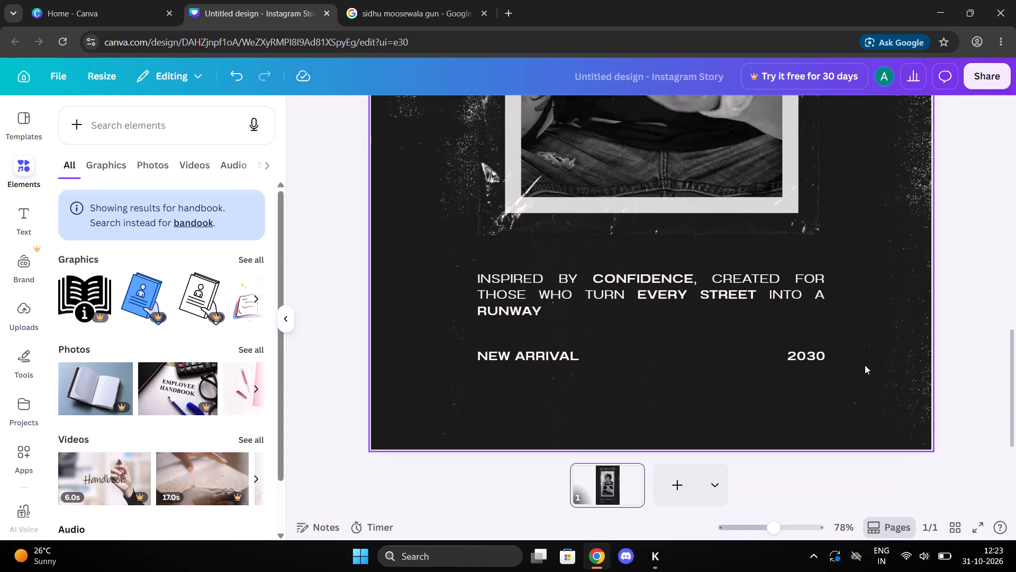
double_click(544, 358)
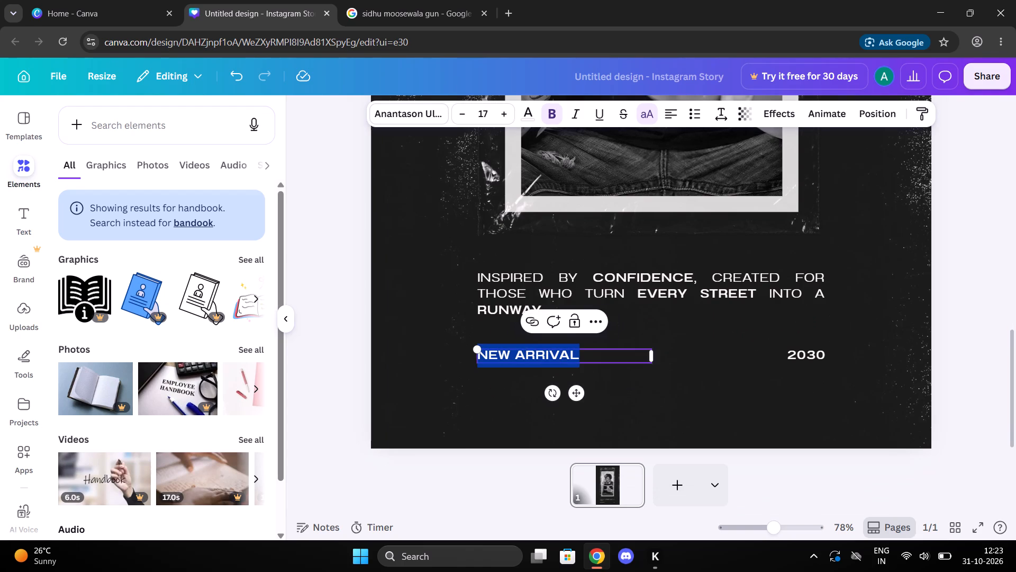
Replace the "NEW ARRIVAL" text at the bottom of the story with "legend".
key("l")
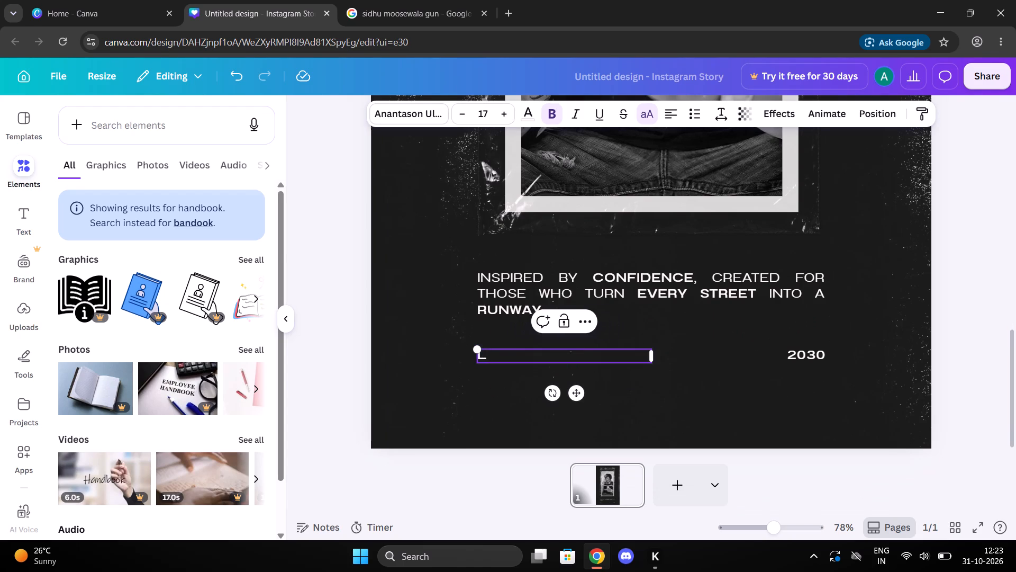
type("egend")
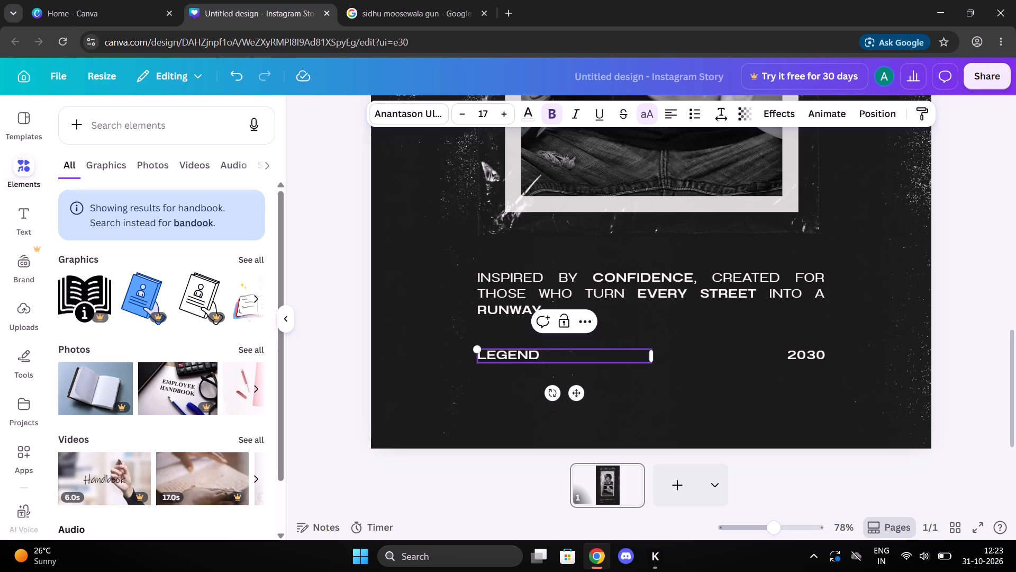
left_click(414, 476)
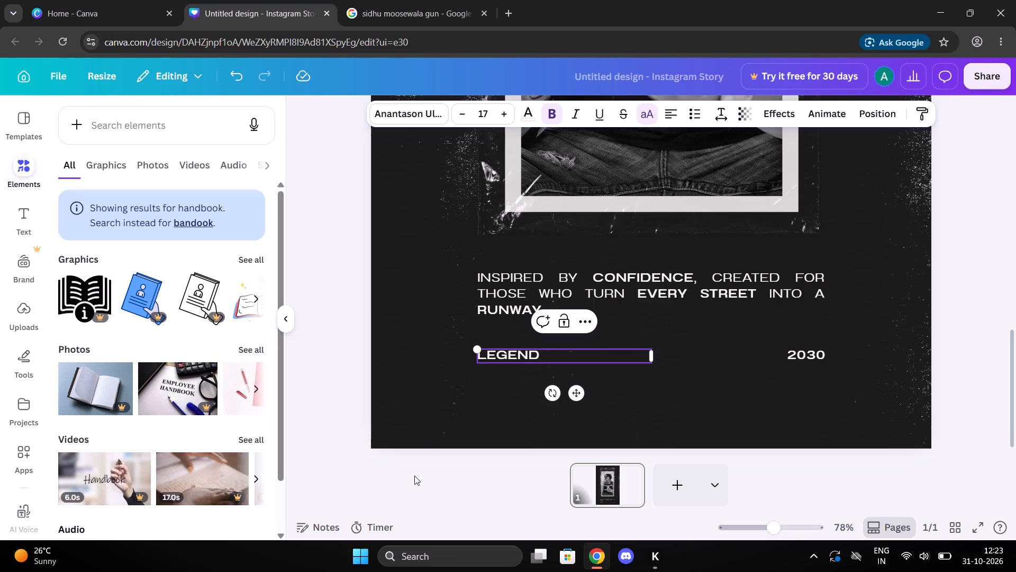
left_click(417, 469)
left_click(451, 424)
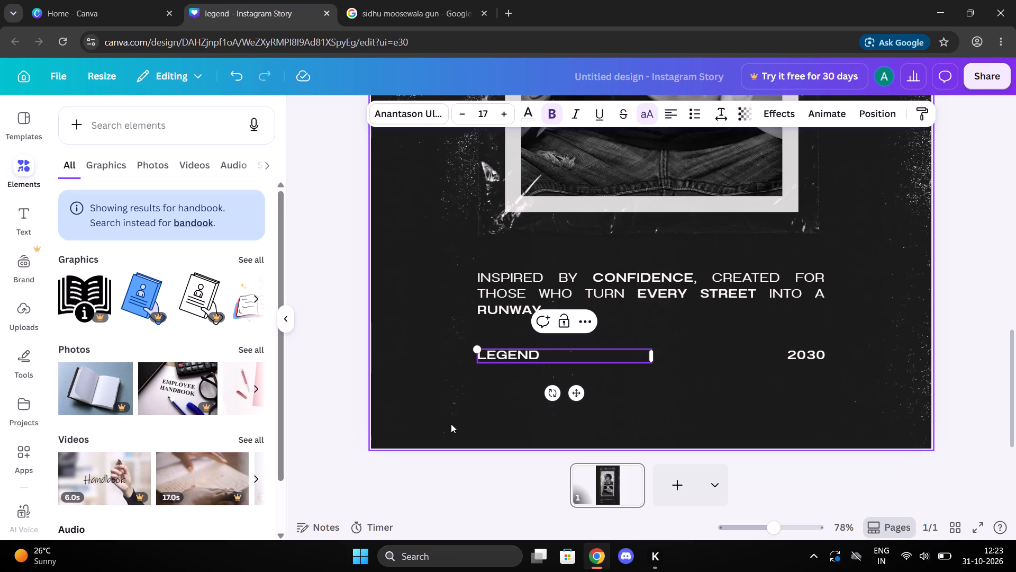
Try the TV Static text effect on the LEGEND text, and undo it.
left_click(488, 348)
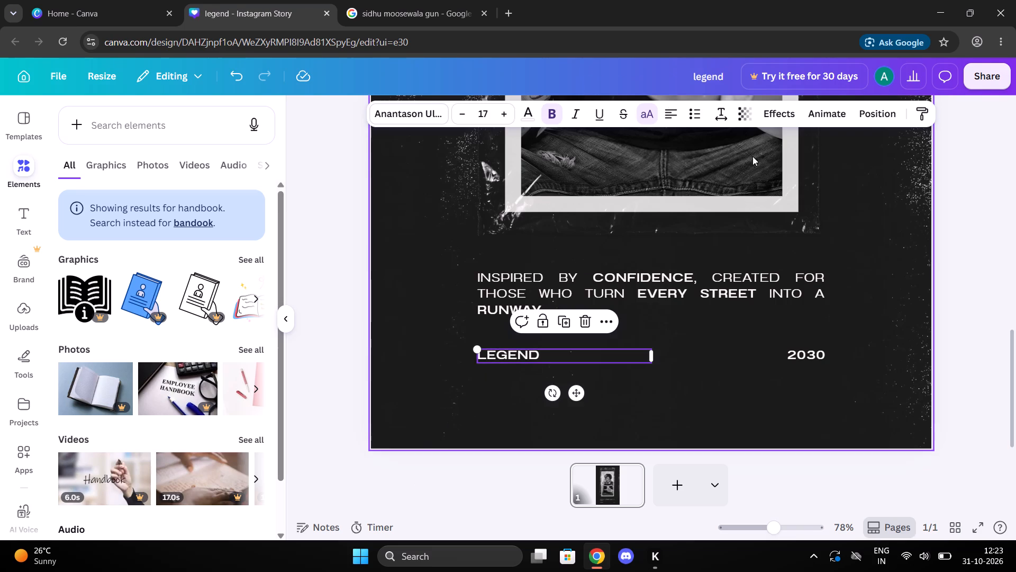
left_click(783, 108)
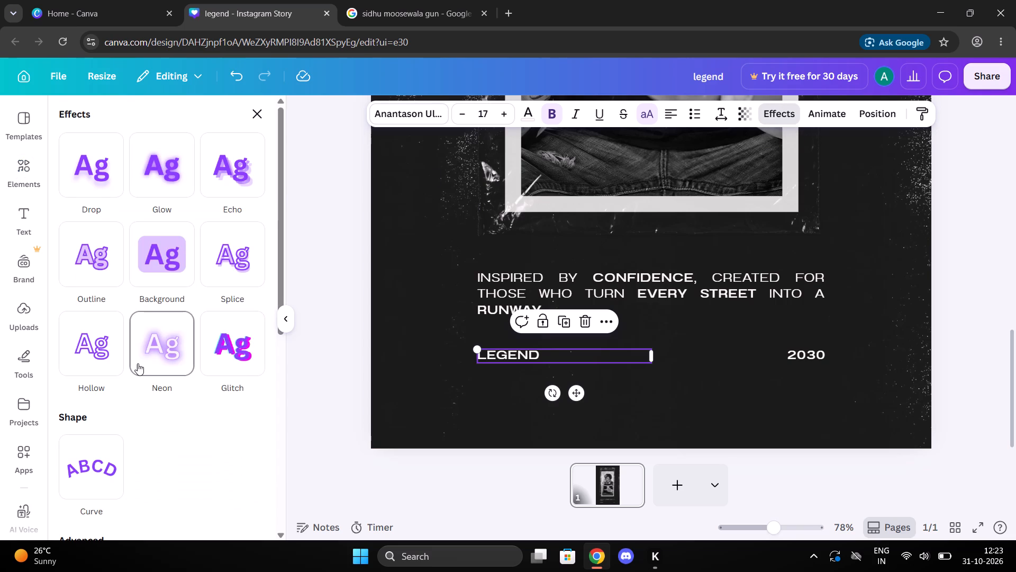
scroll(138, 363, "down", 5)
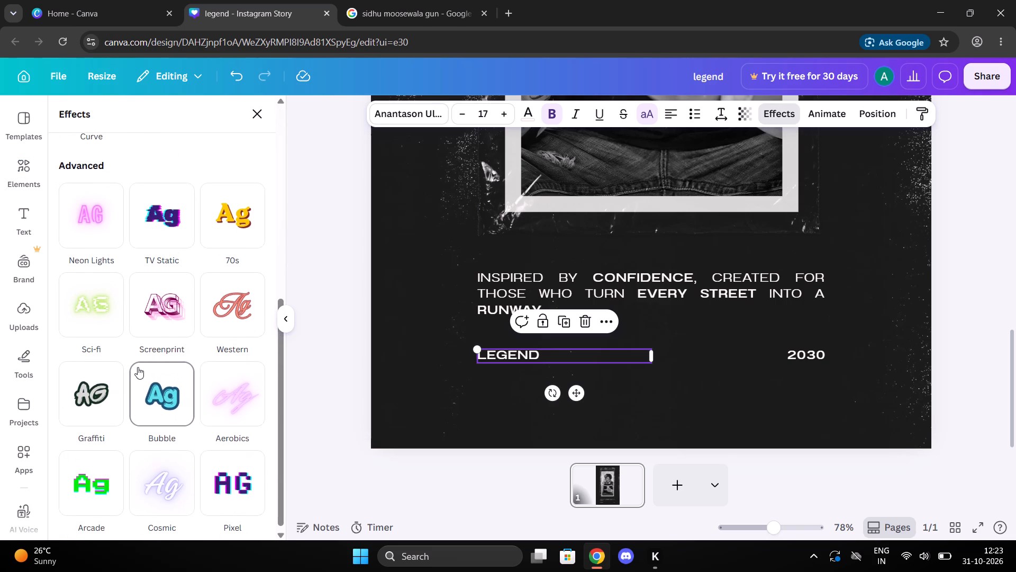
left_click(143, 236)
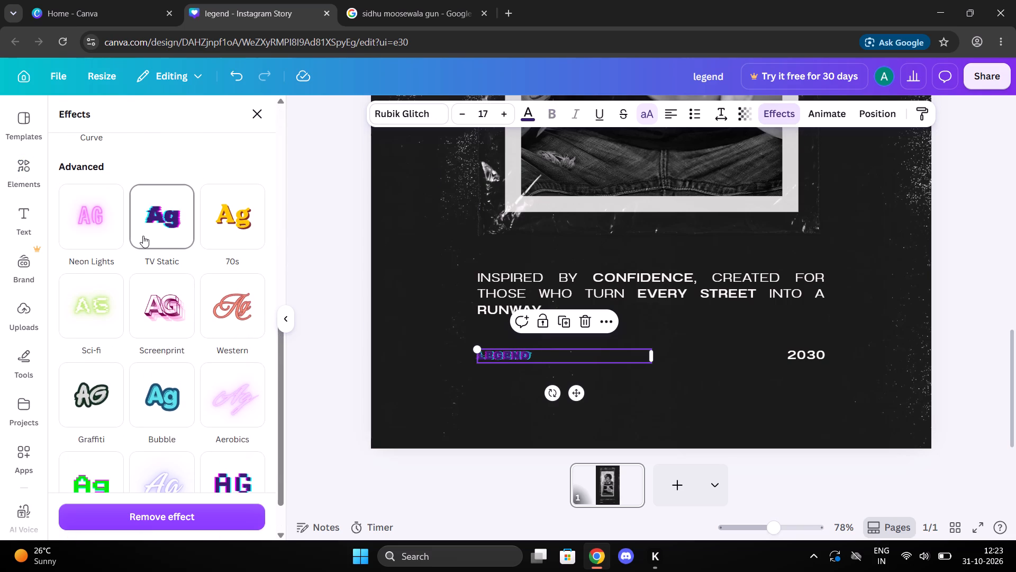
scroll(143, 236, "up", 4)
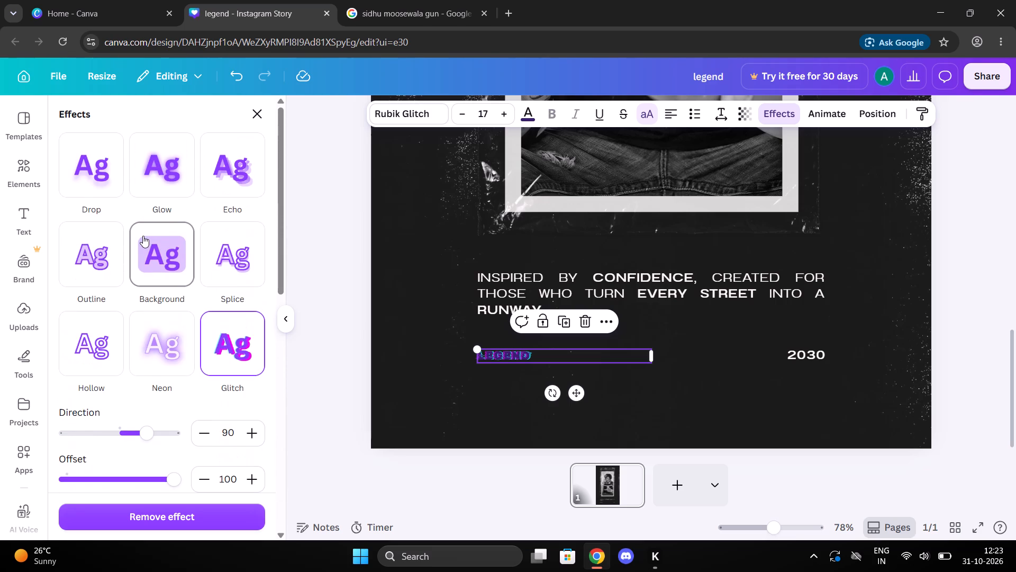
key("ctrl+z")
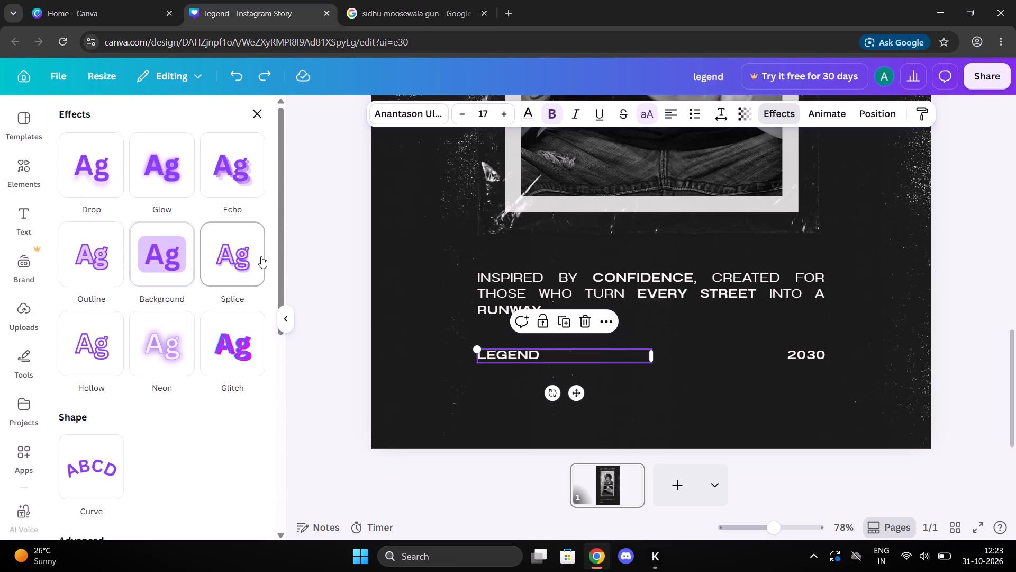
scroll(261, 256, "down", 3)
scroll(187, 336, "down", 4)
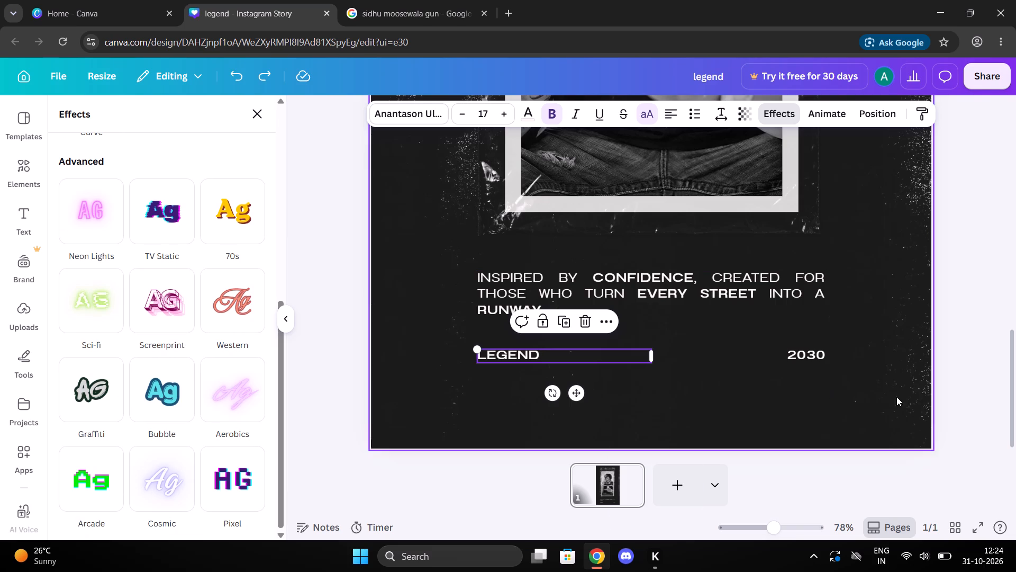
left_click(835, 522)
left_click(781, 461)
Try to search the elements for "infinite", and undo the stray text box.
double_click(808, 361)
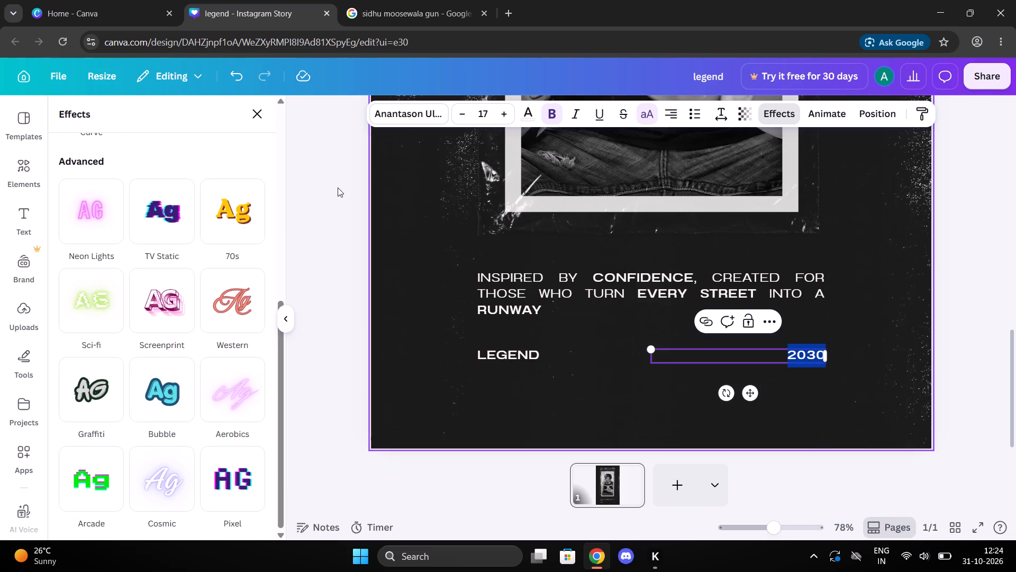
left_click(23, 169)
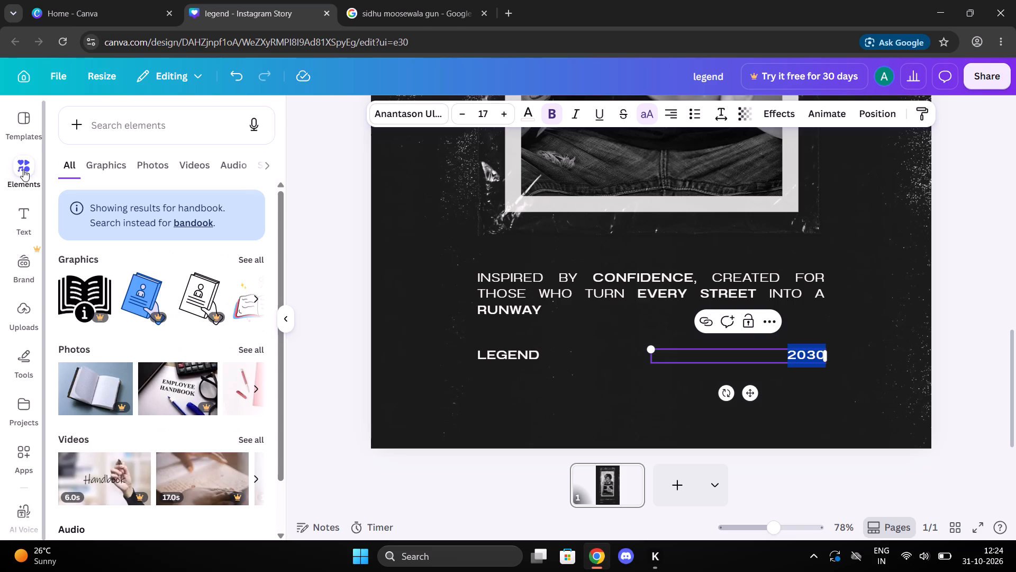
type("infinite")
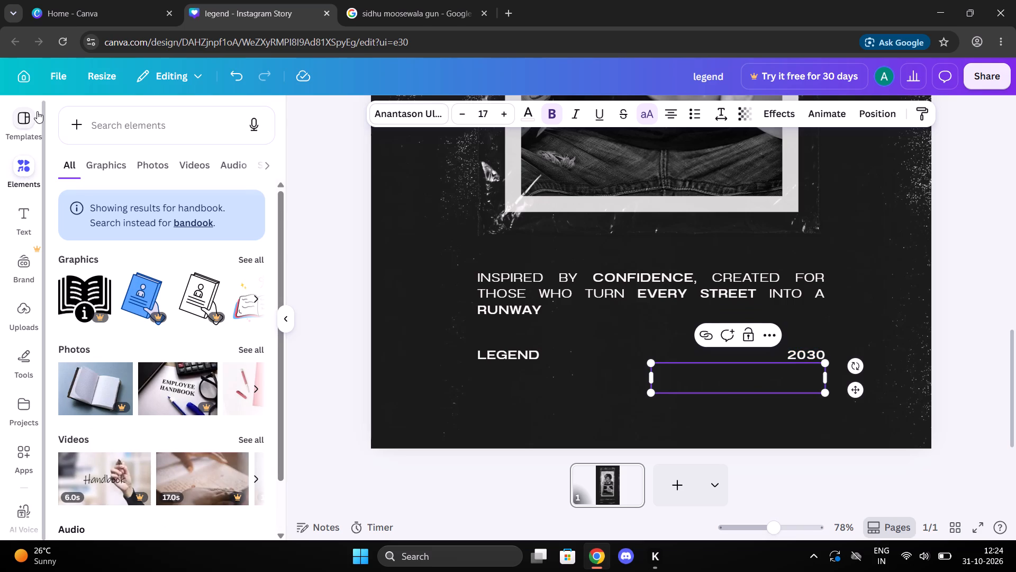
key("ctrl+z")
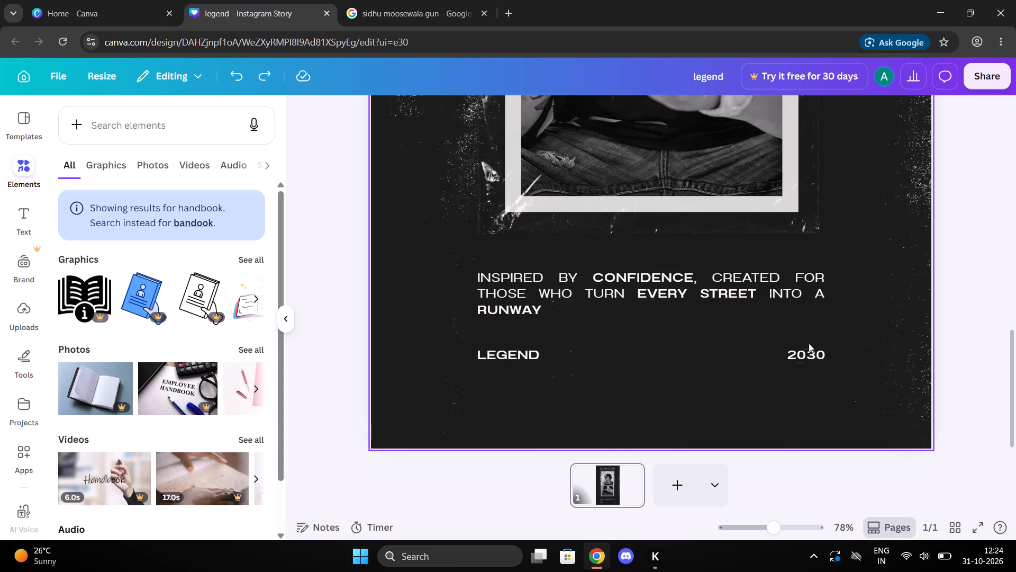
Select the 2030 text across from LEGEND at the bottom of the story.
left_click(809, 356)
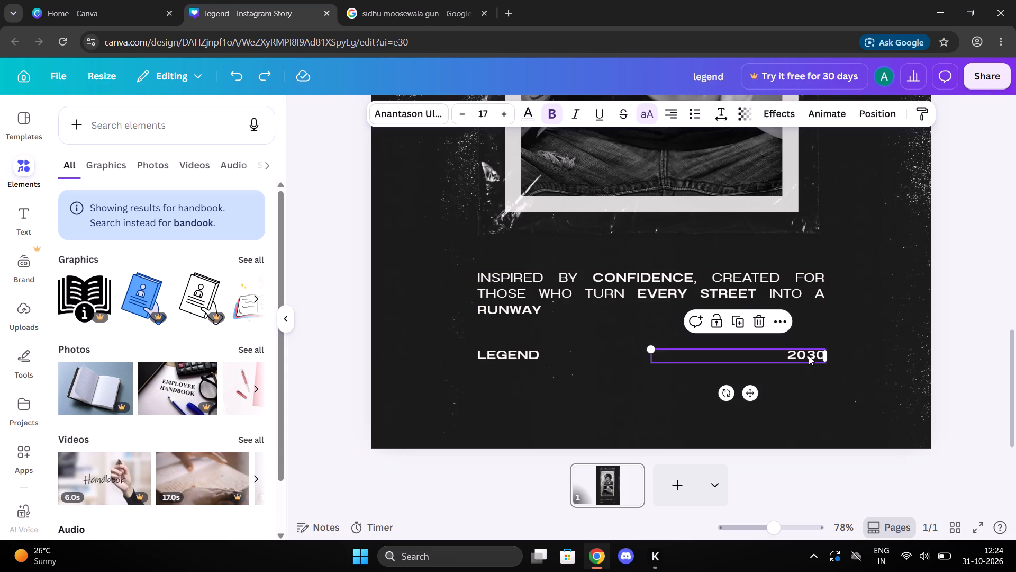
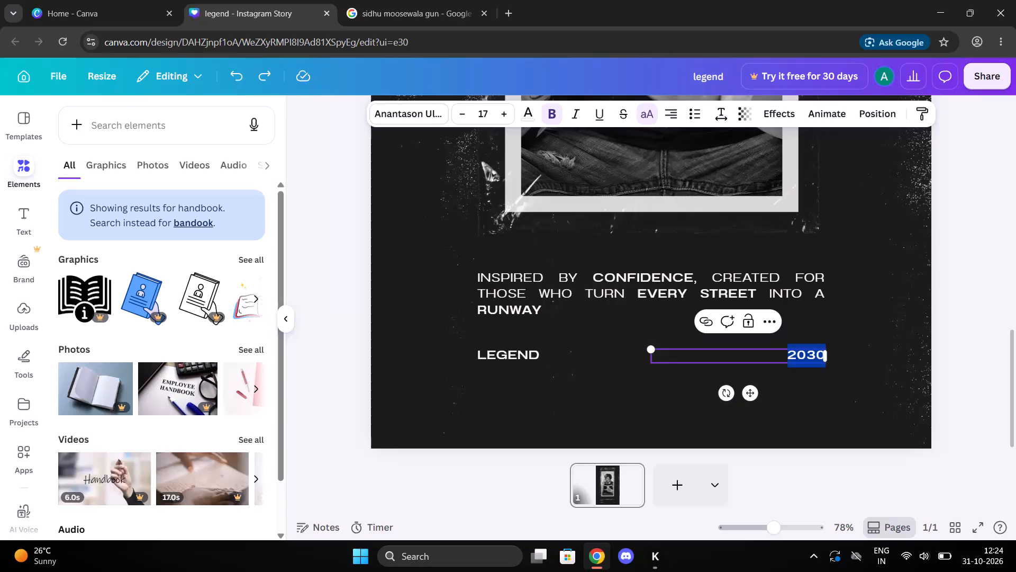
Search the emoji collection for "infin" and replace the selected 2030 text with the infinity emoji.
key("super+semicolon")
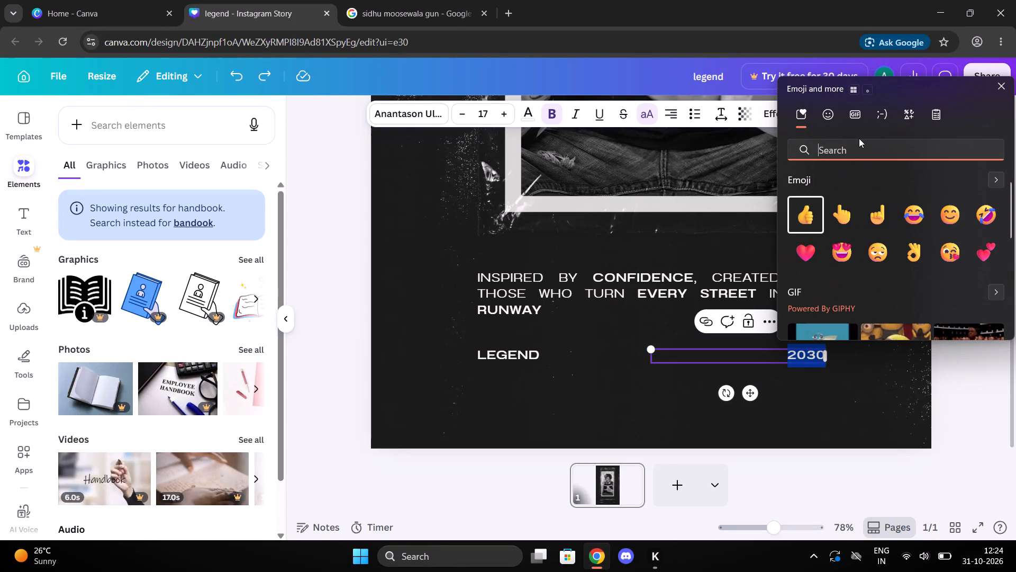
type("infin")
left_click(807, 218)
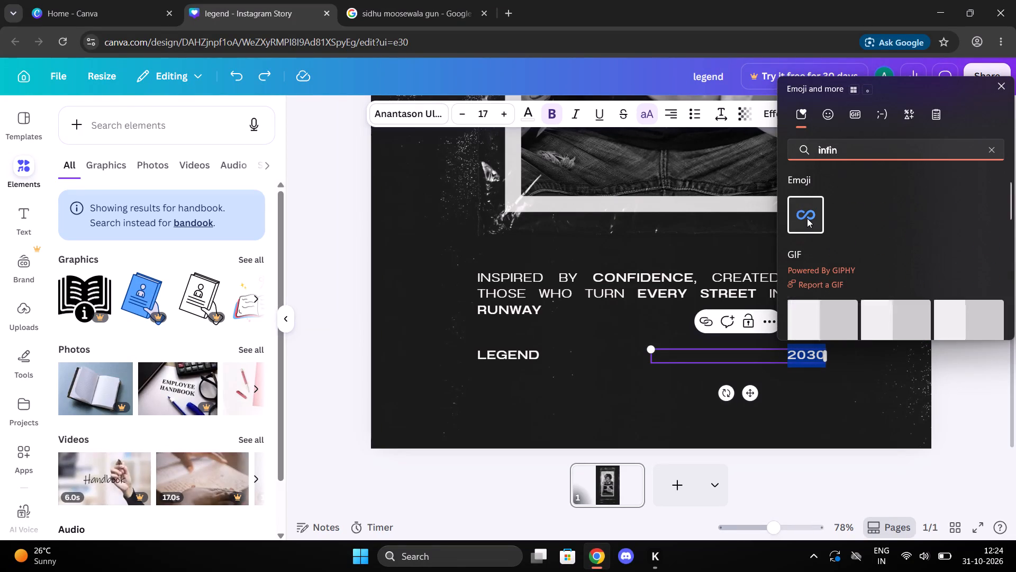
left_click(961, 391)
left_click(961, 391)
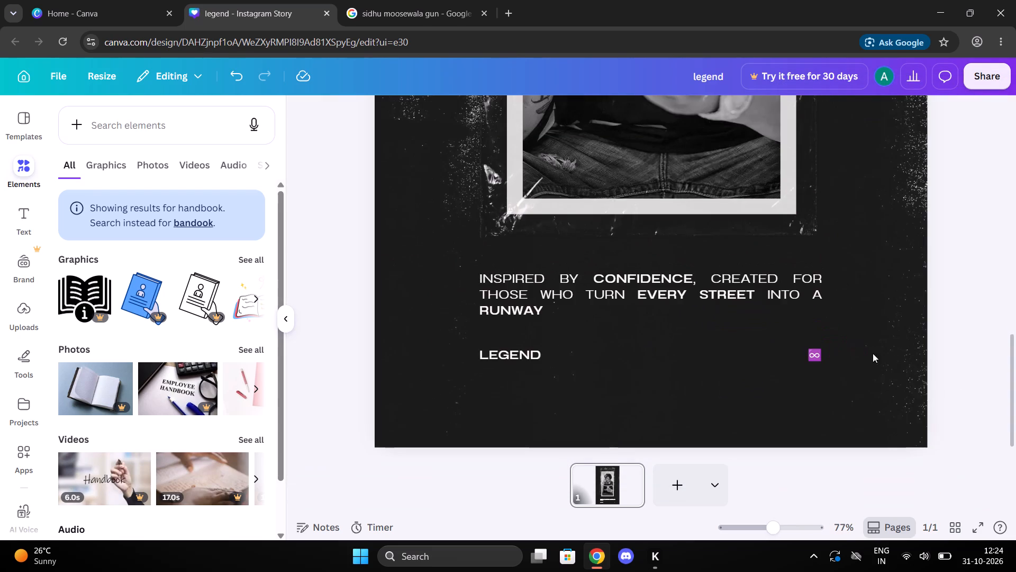
Select the infinity emoji across from LEGEND and look through the general punctuation and currency symbols for a replacement character.
left_click(808, 356)
double_click(808, 356)
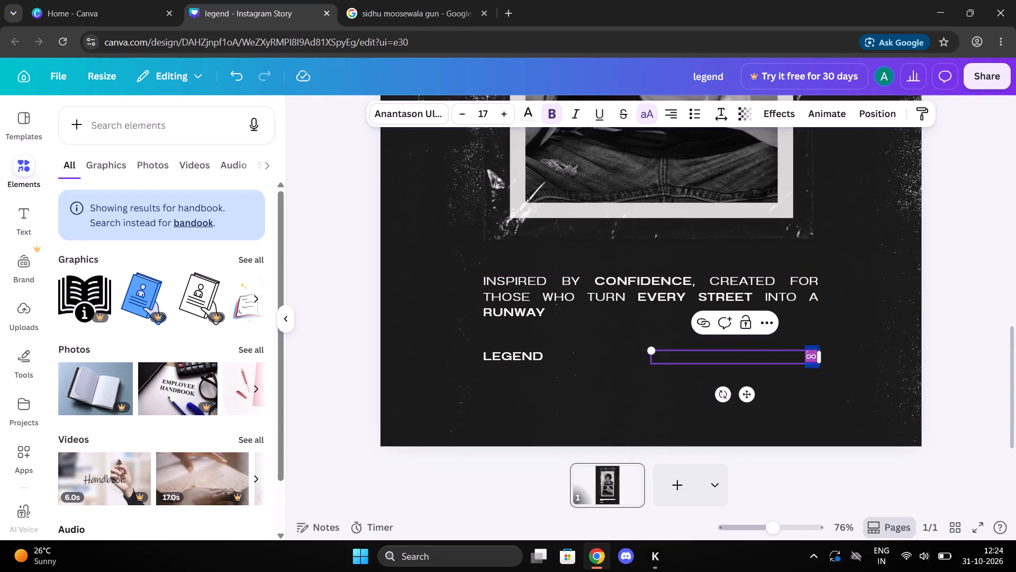
key("super+semicolon")
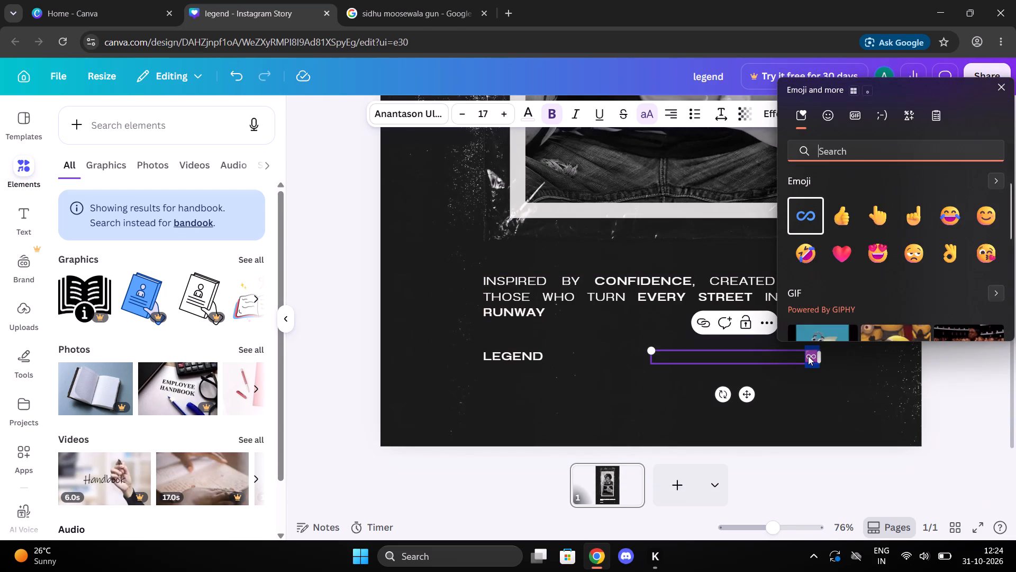
left_click(914, 123)
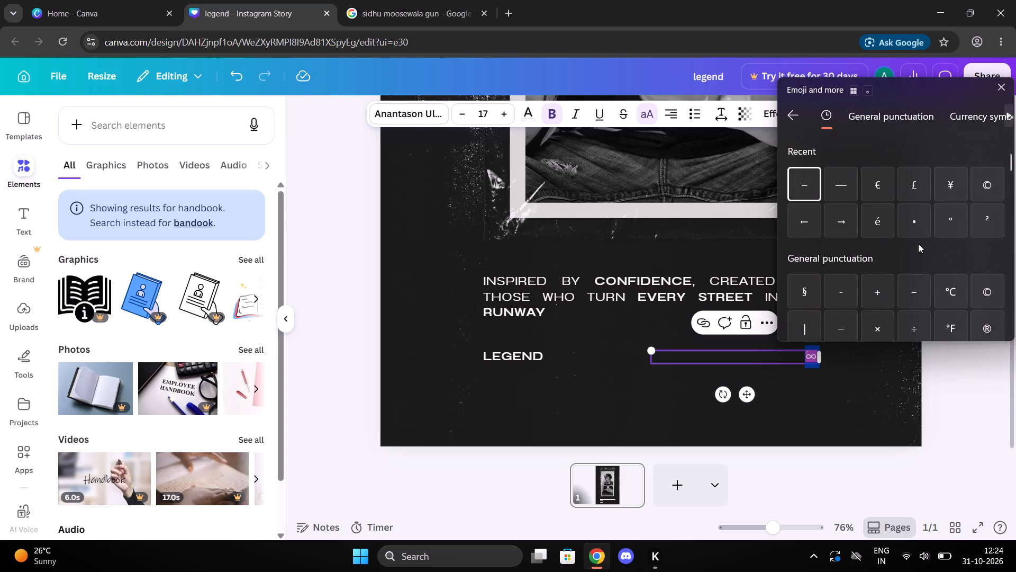
scroll(918, 244, "down", 3)
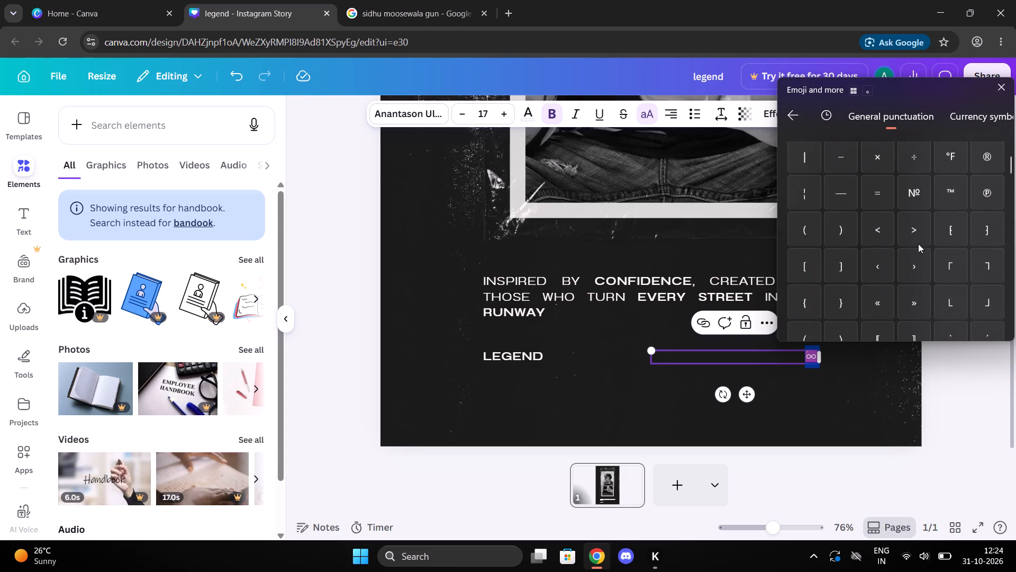
scroll(918, 244, "down", 3)
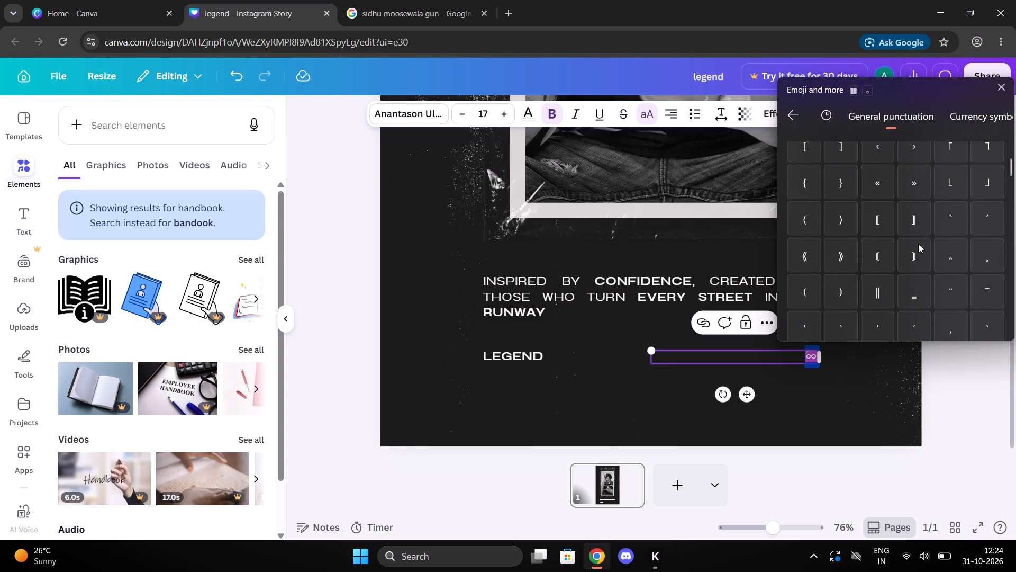
scroll(918, 244, "down", 1)
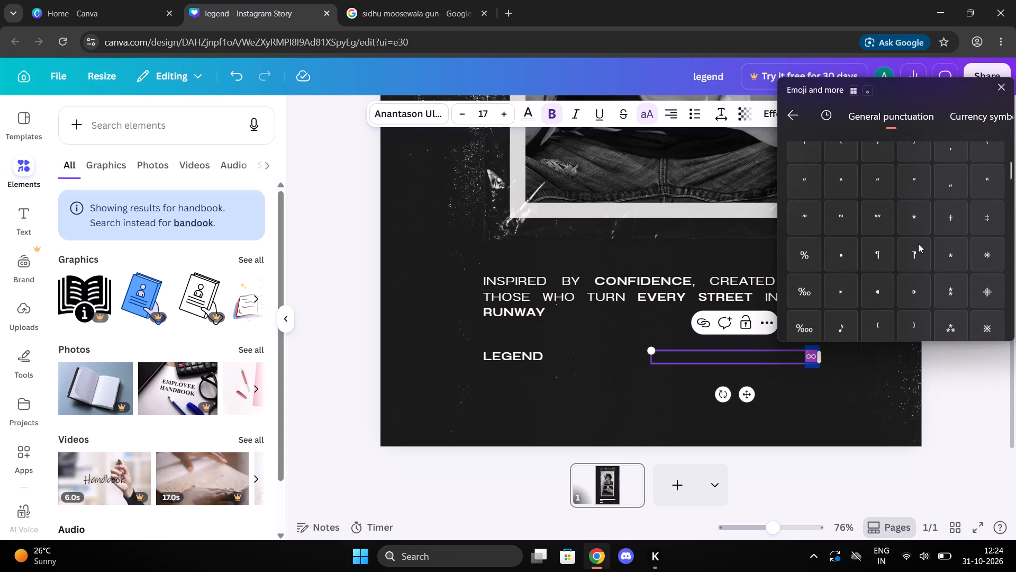
scroll(918, 244, "down", 3)
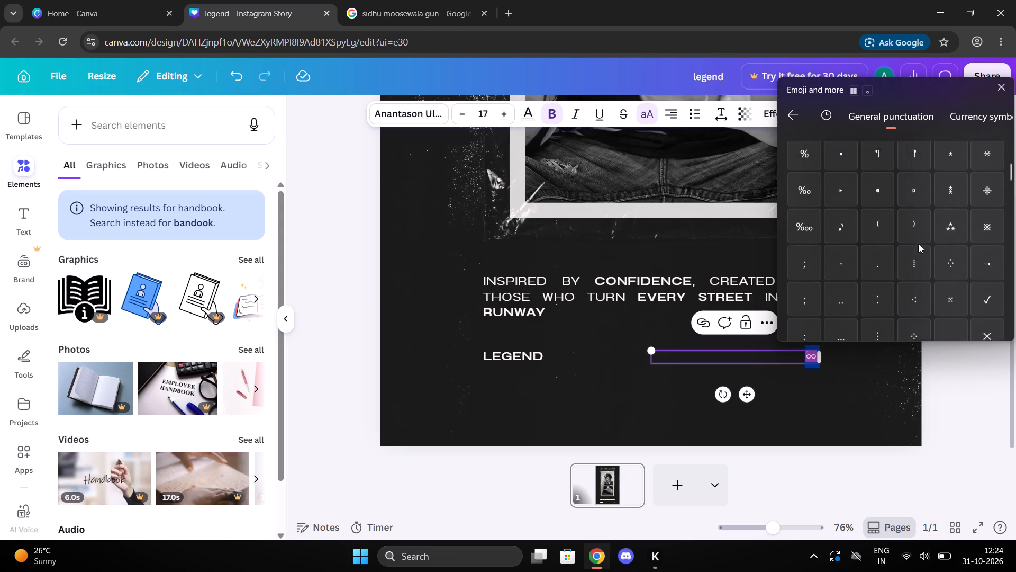
scroll(918, 244, "down", 3)
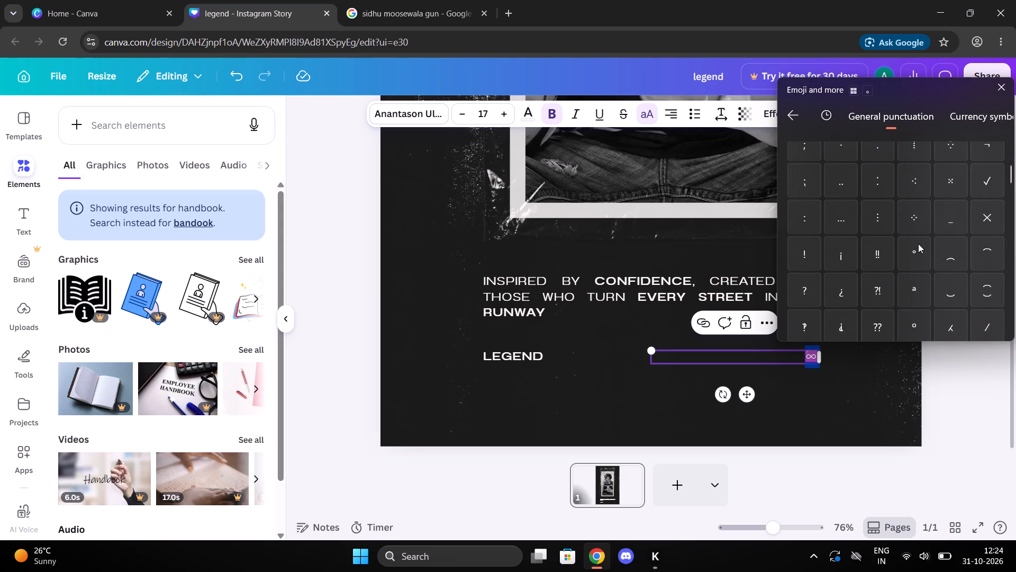
scroll(918, 244, "down", 3)
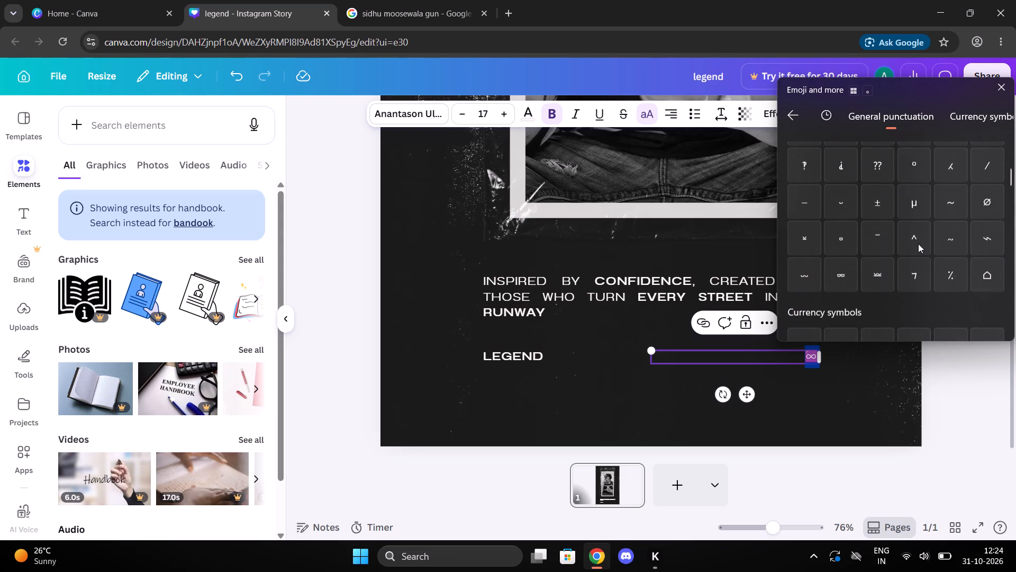
scroll(918, 244, "down", 1)
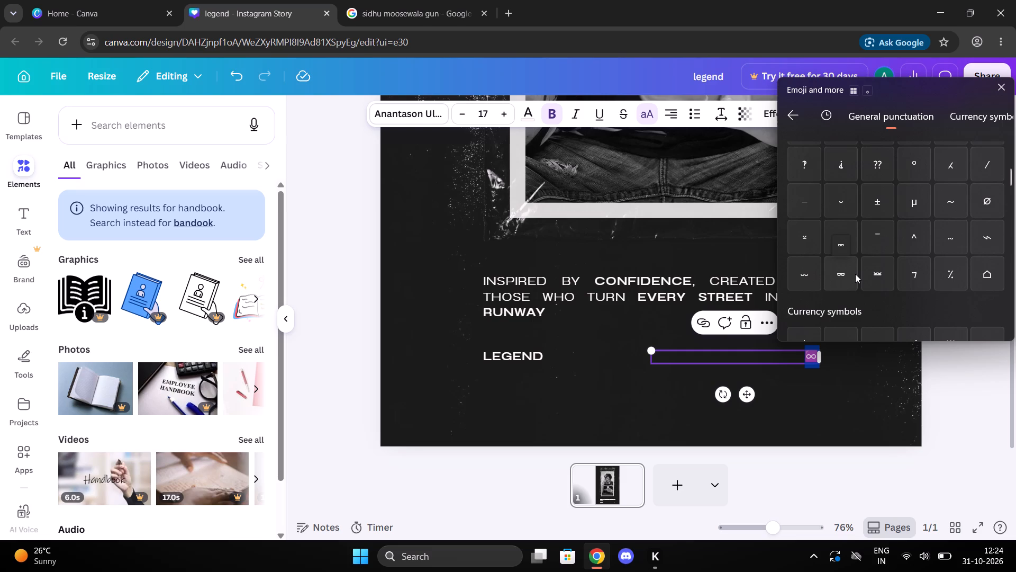
scroll(861, 78, "up", 1)
scroll(892, 235, "up", 4)
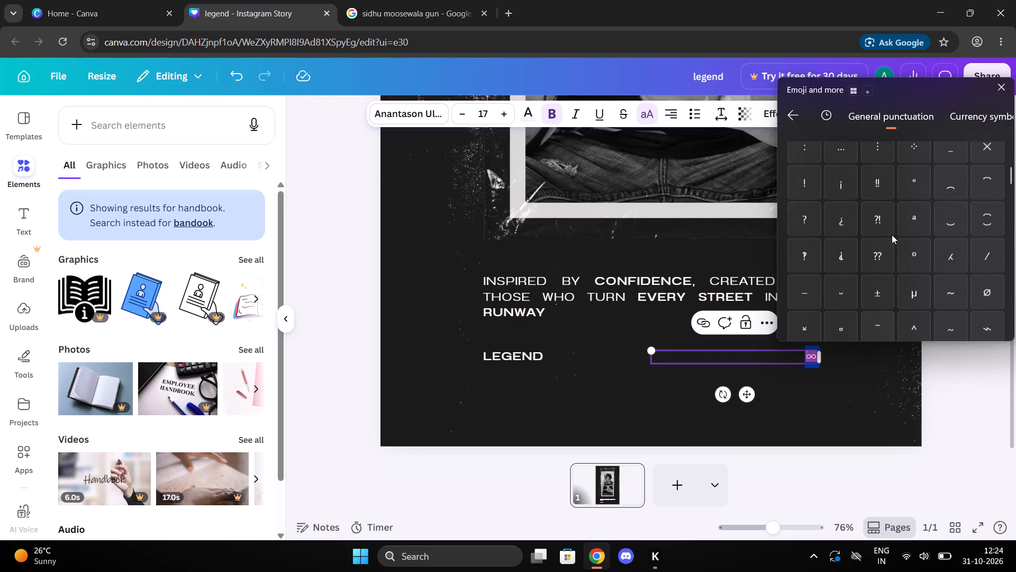
scroll(892, 235, "up", 4)
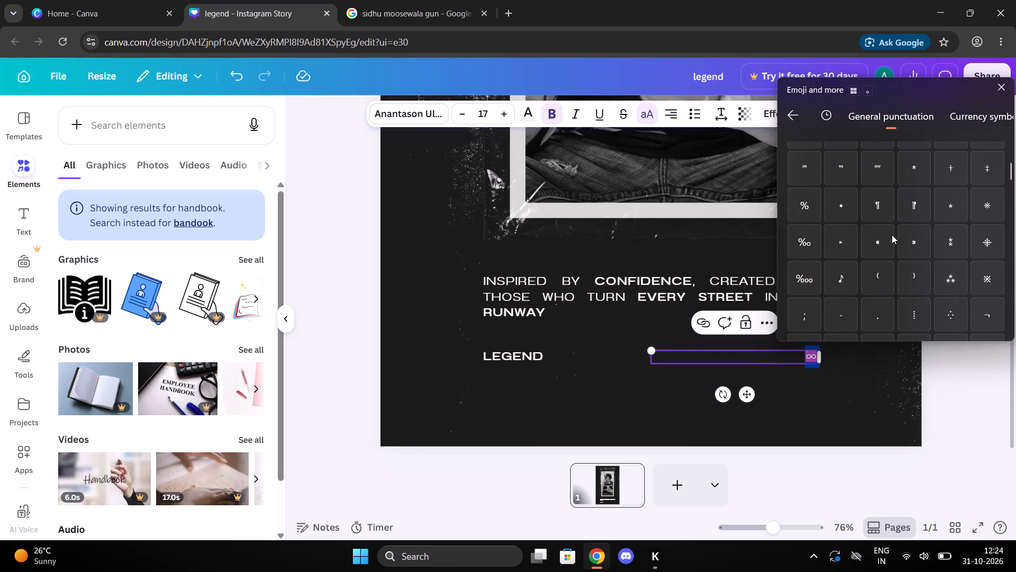
scroll(892, 235, "up", 4)
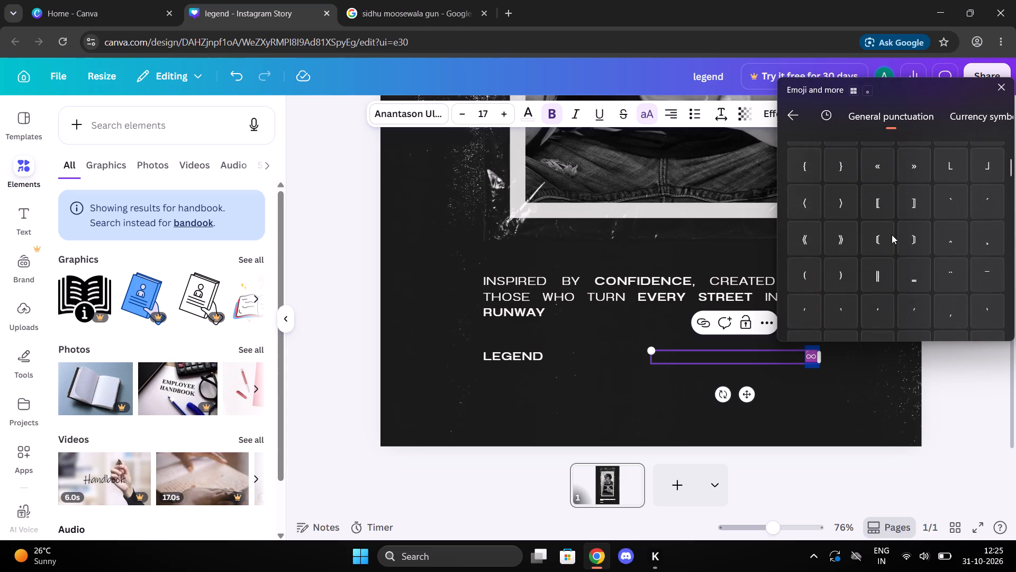
scroll(892, 235, "up", 5)
scroll(892, 235, "down", 1)
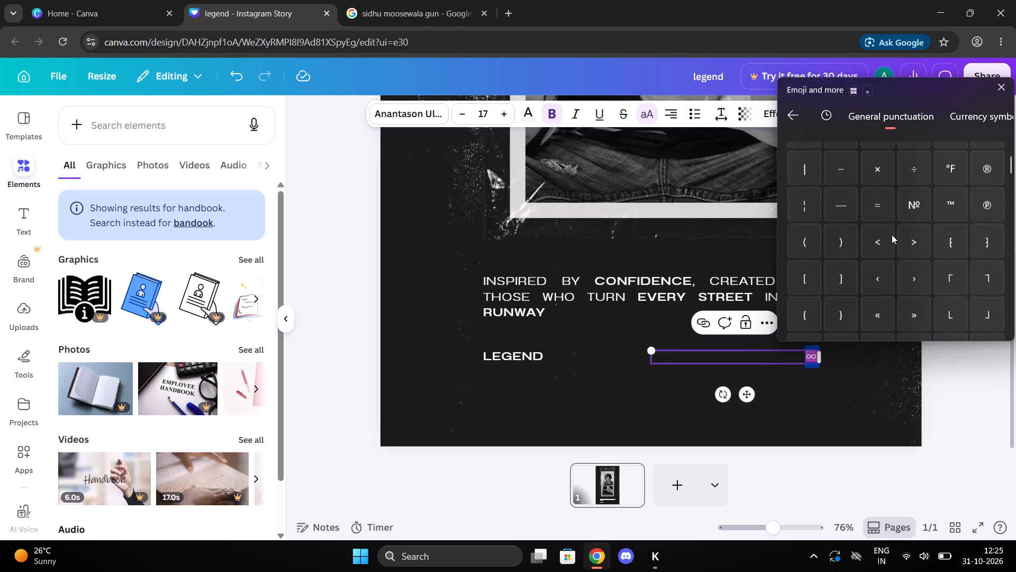
scroll(892, 235, "down", 4)
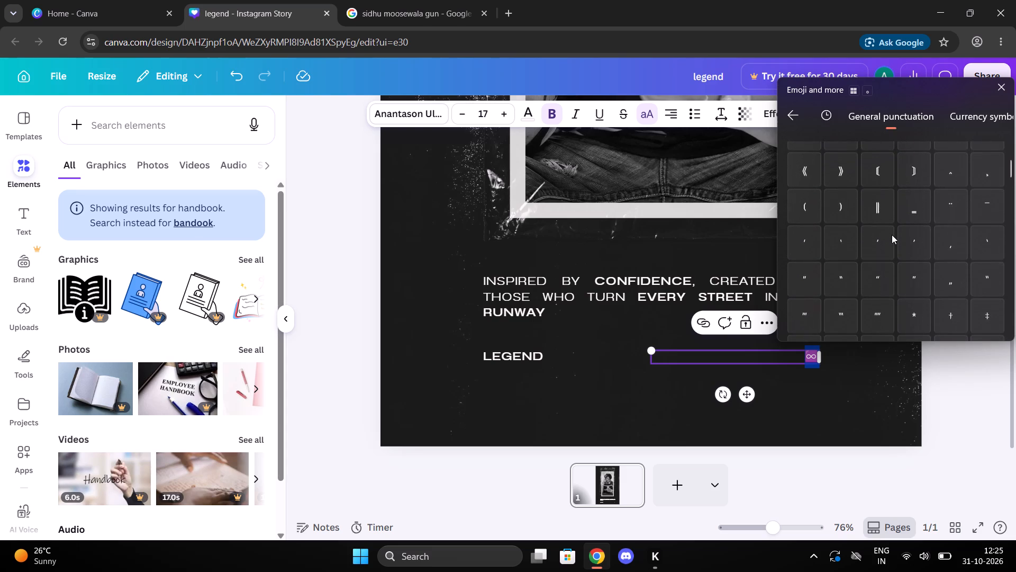
scroll(892, 235, "down", 5)
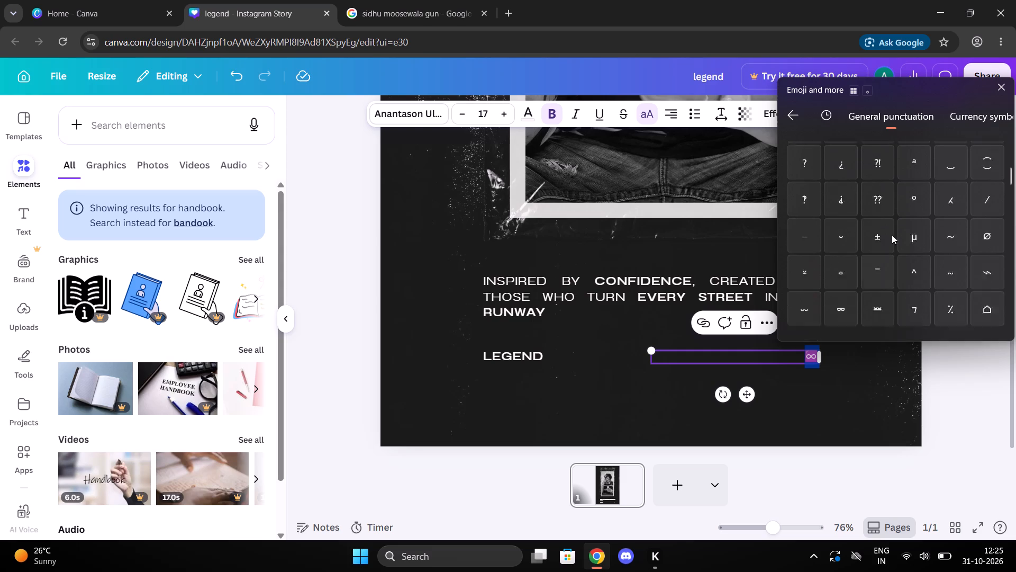
scroll(892, 235, "down", 3)
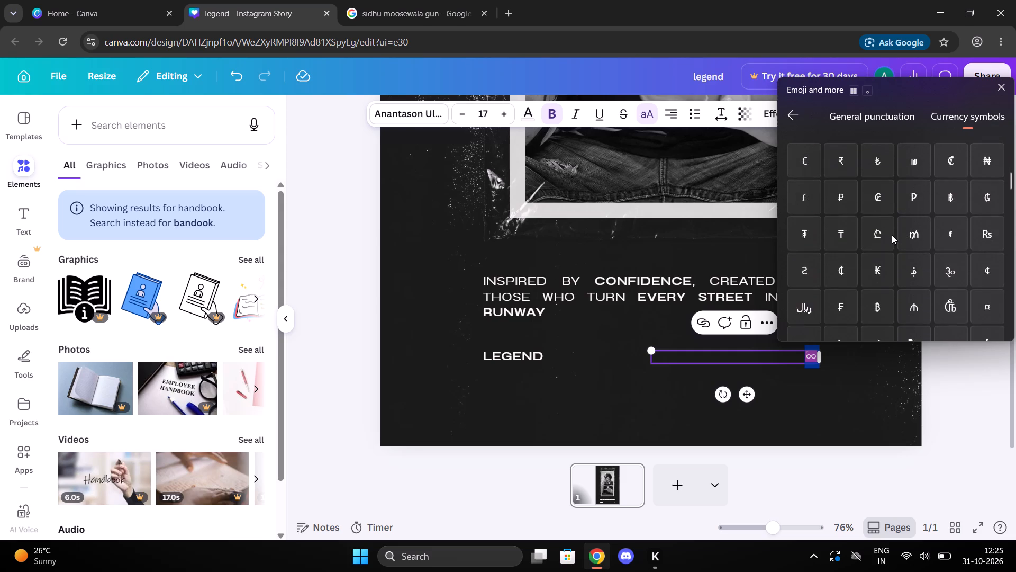
Replace the infinity emoji across from LEGEND with the plain ∞ character from the math symbols.
scroll(892, 235, "down", 3)
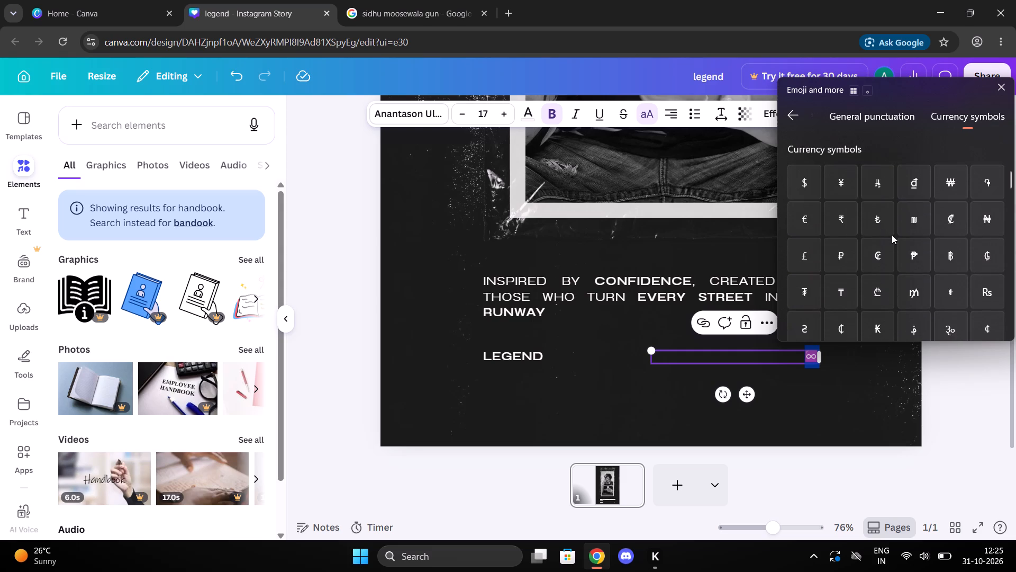
scroll(892, 235, "down", 2)
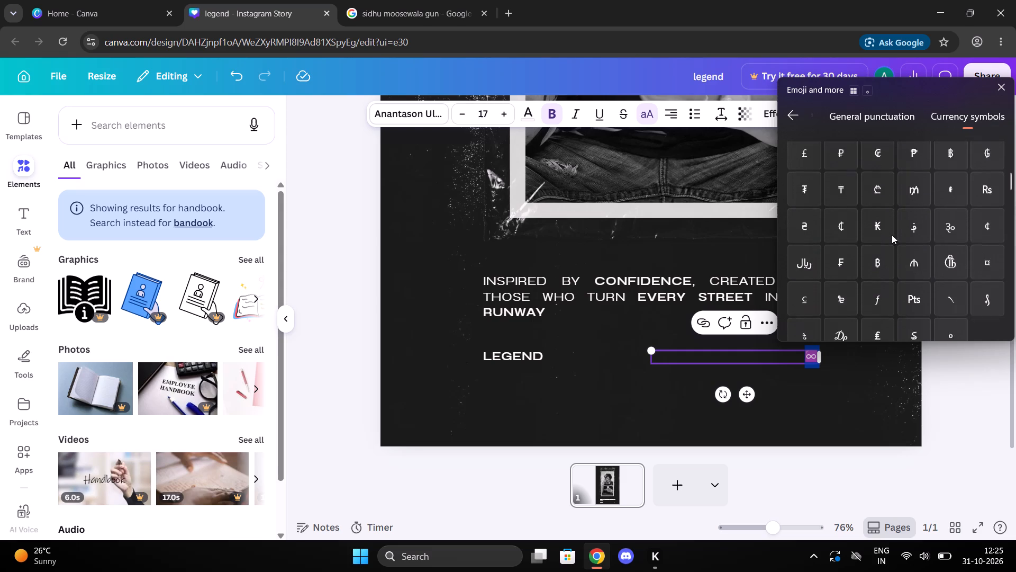
scroll(892, 235, "down", 3)
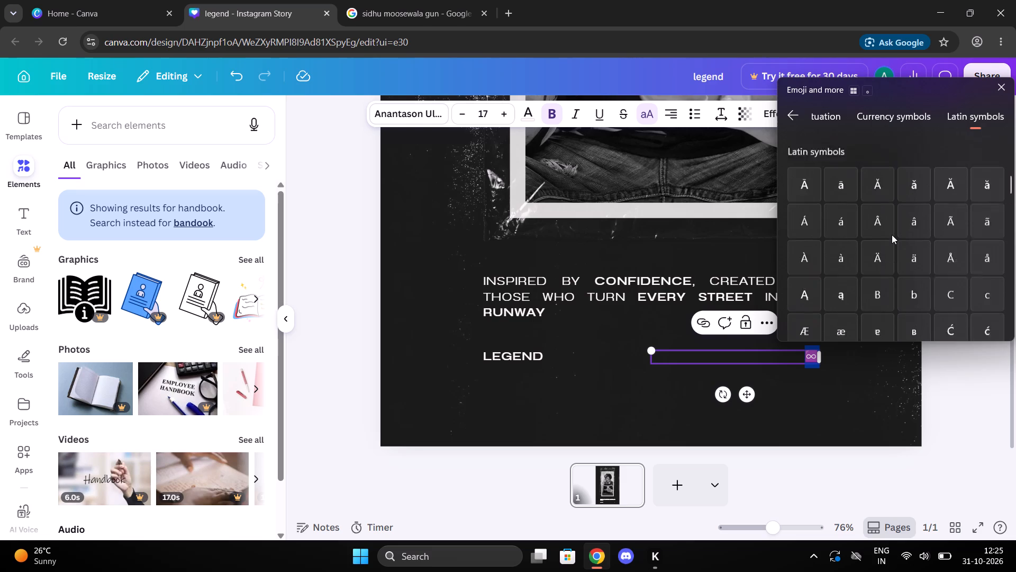
scroll(892, 235, "down", 4)
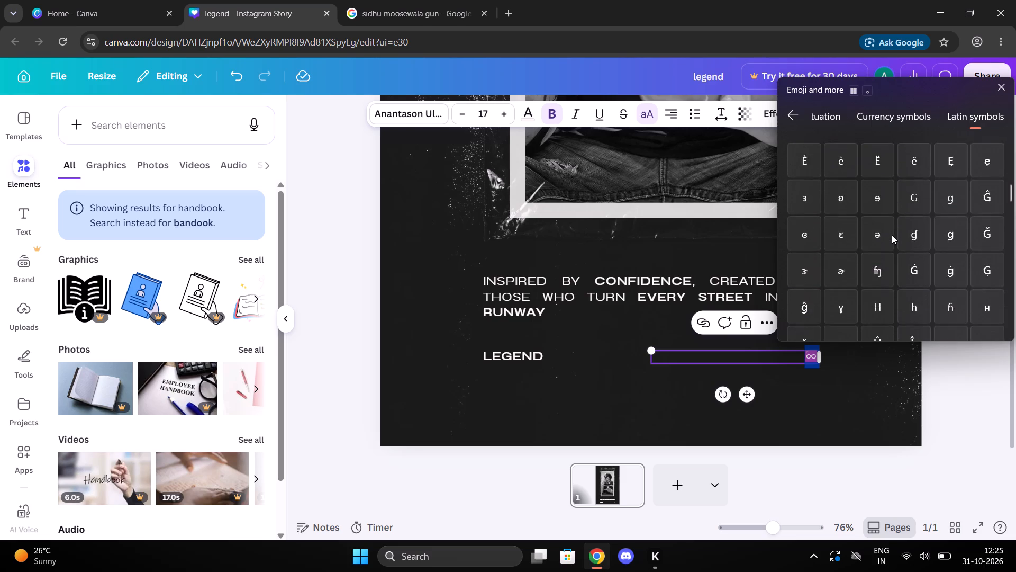
scroll(892, 235, "down", 4)
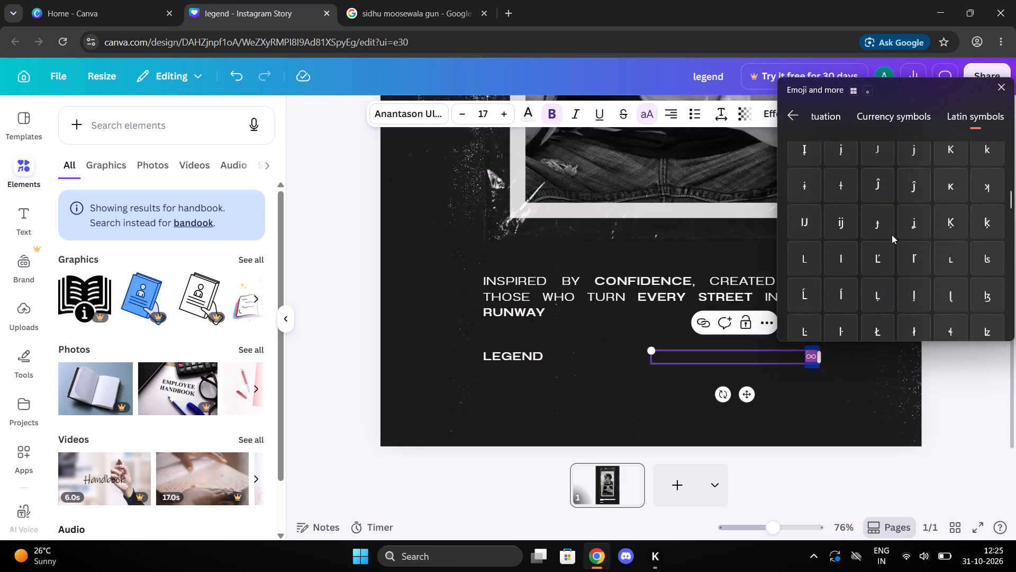
scroll(892, 235, "down", 4)
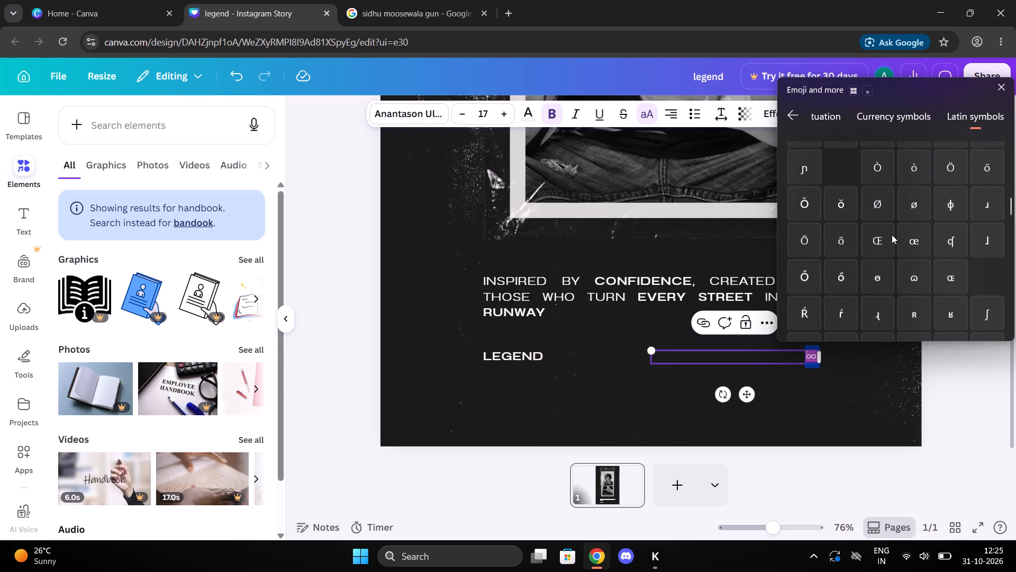
scroll(892, 235, "down", 4)
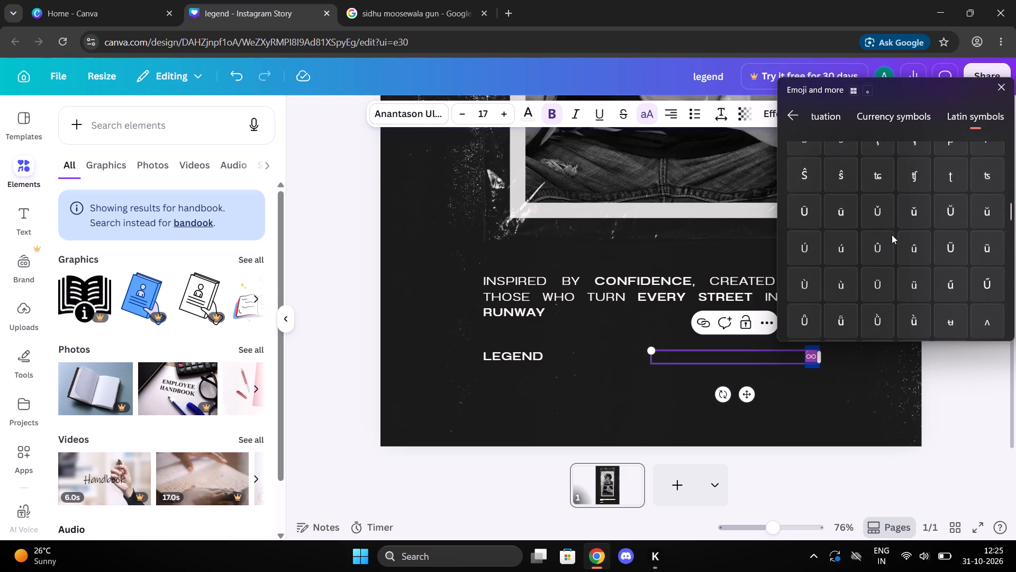
scroll(892, 235, "down", 4)
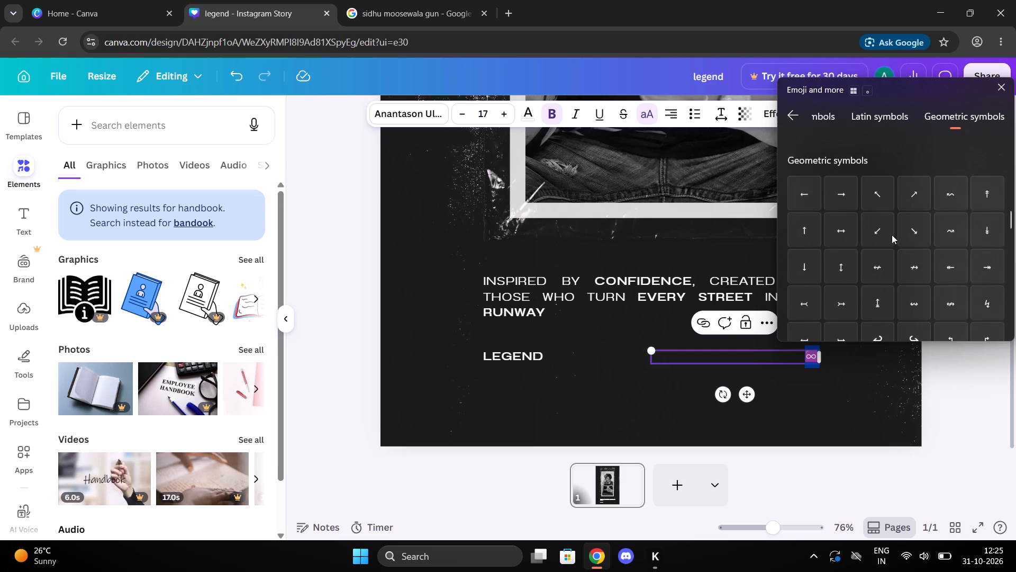
scroll(892, 235, "down", 5)
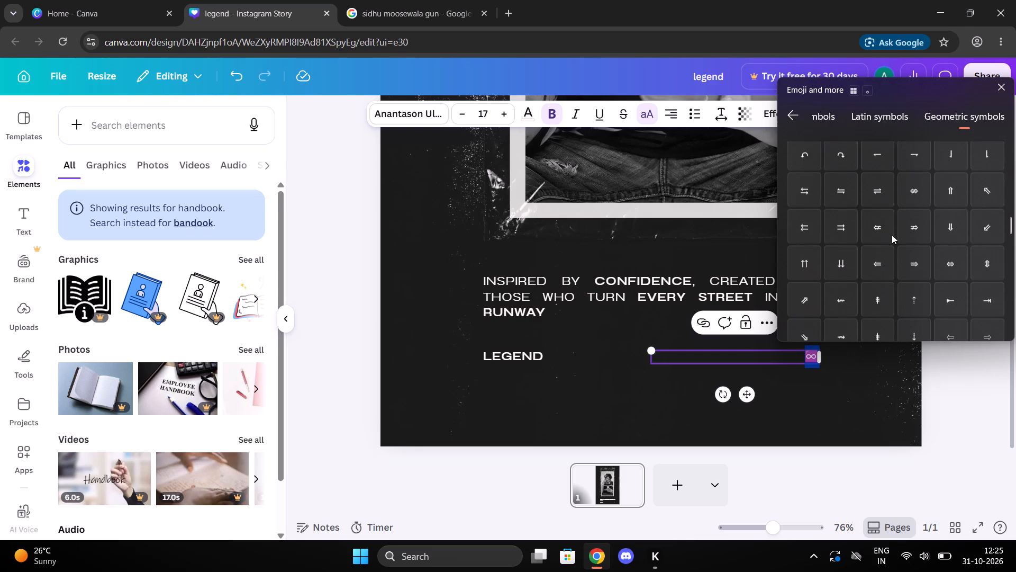
scroll(892, 235, "down", 6)
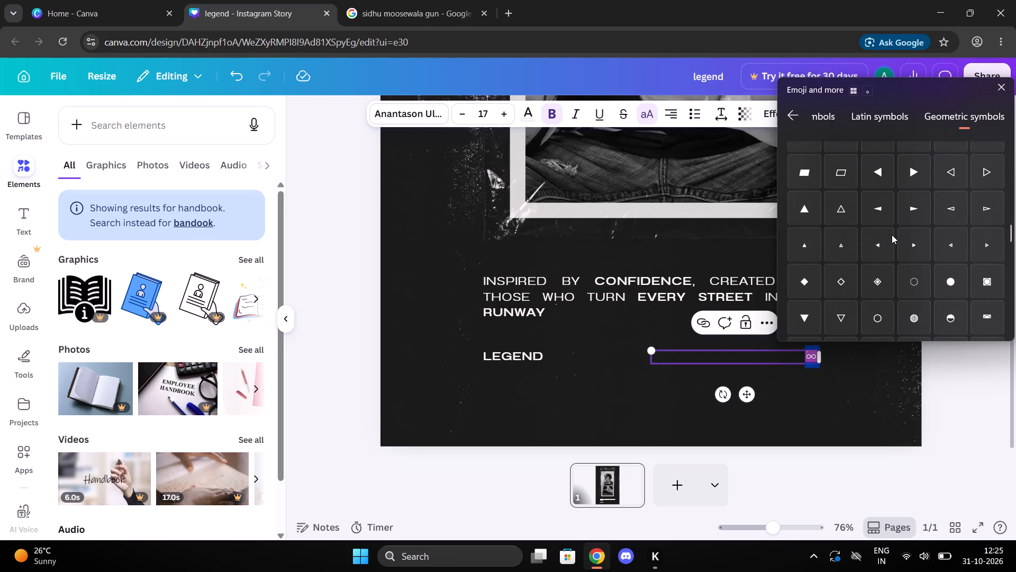
scroll(892, 235, "down", 5)
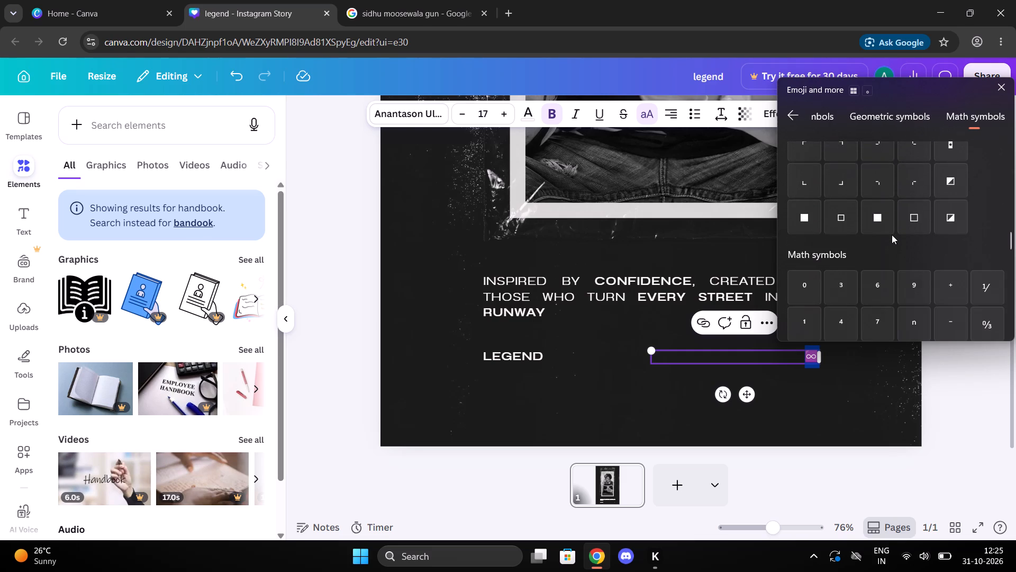
scroll(892, 235, "down", 5)
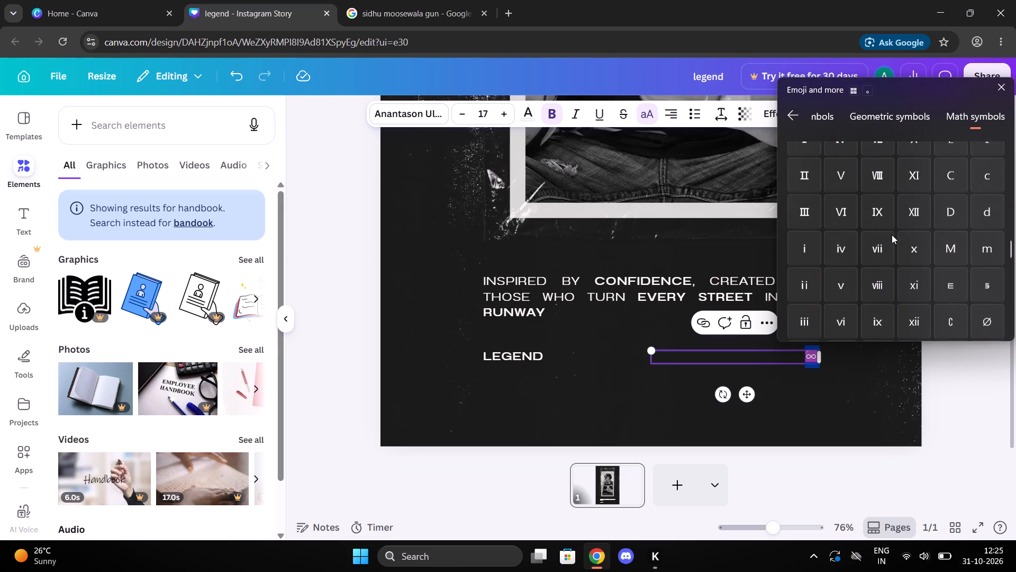
scroll(892, 235, "down", 3)
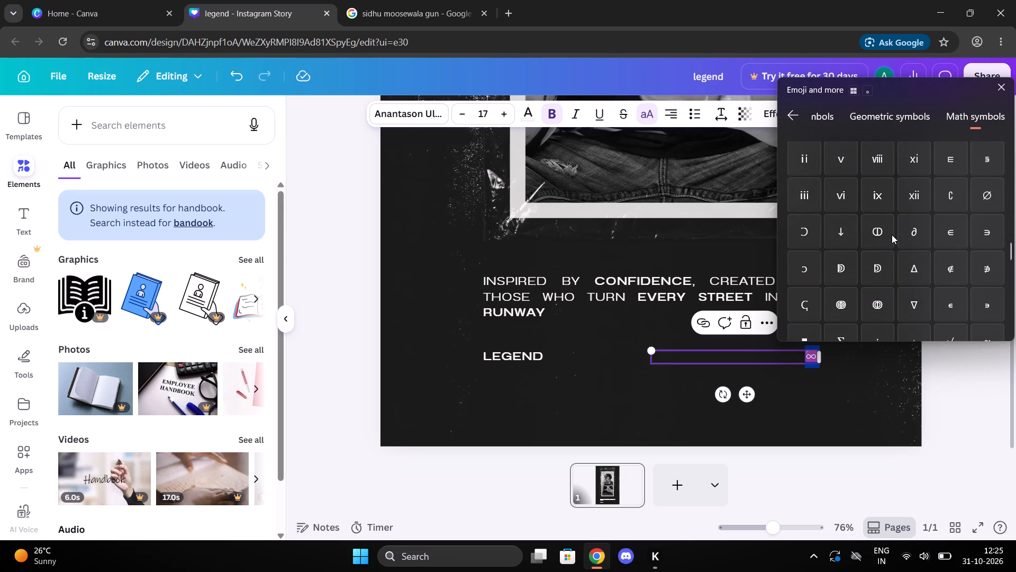
scroll(892, 235, "down", 3)
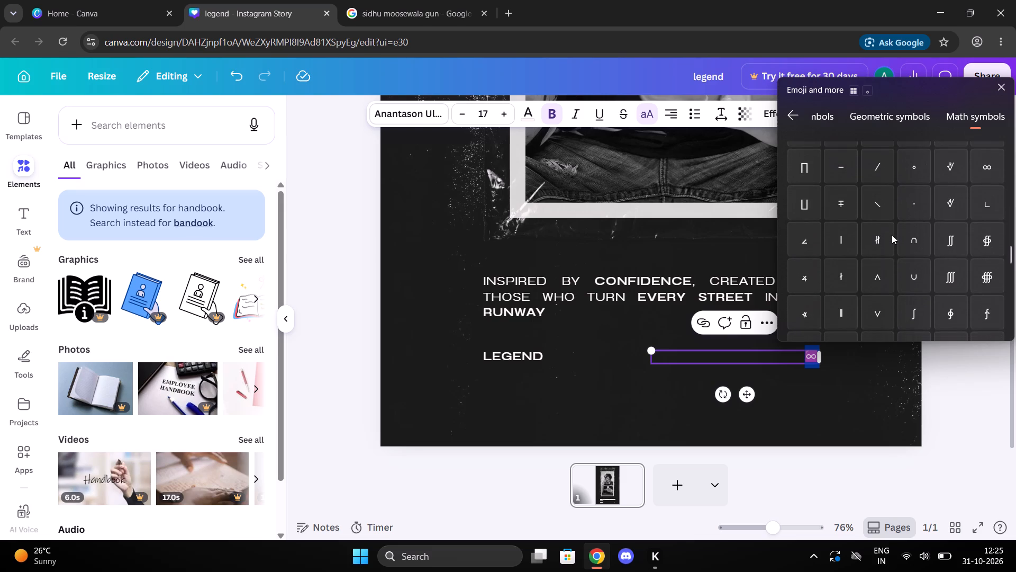
scroll(892, 235, "down", 1)
left_click(982, 181)
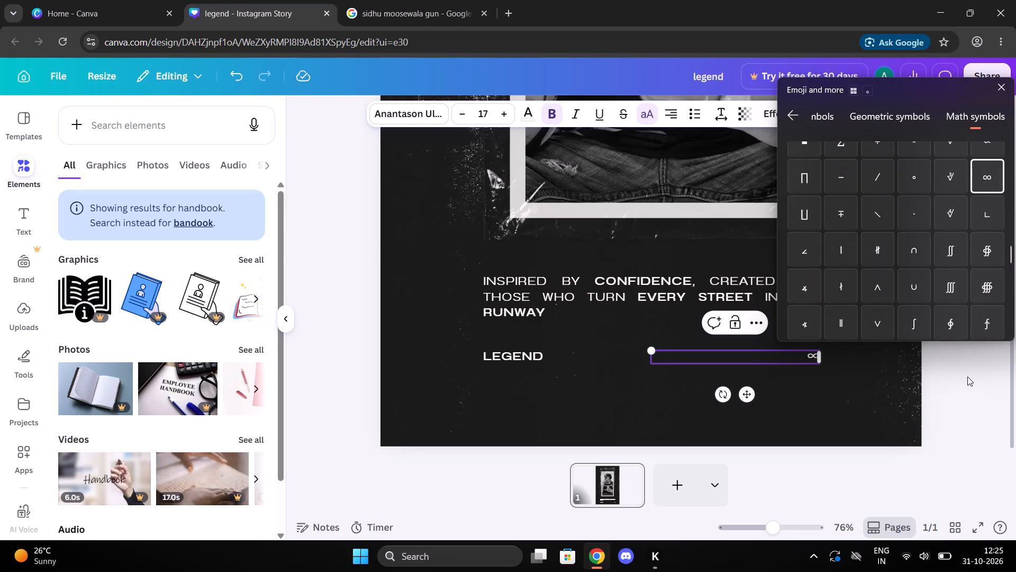
left_click(967, 377)
left_click(967, 377)
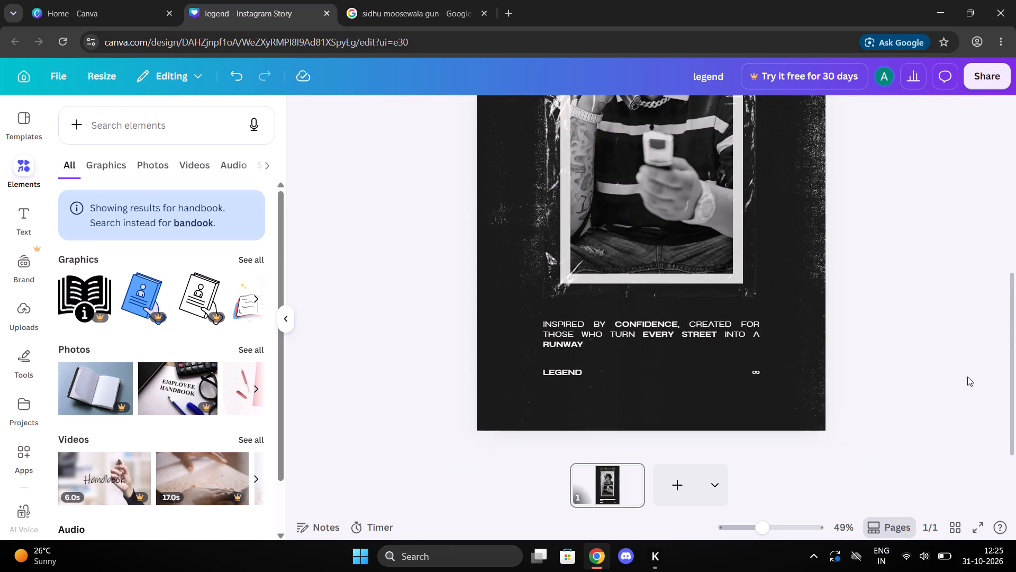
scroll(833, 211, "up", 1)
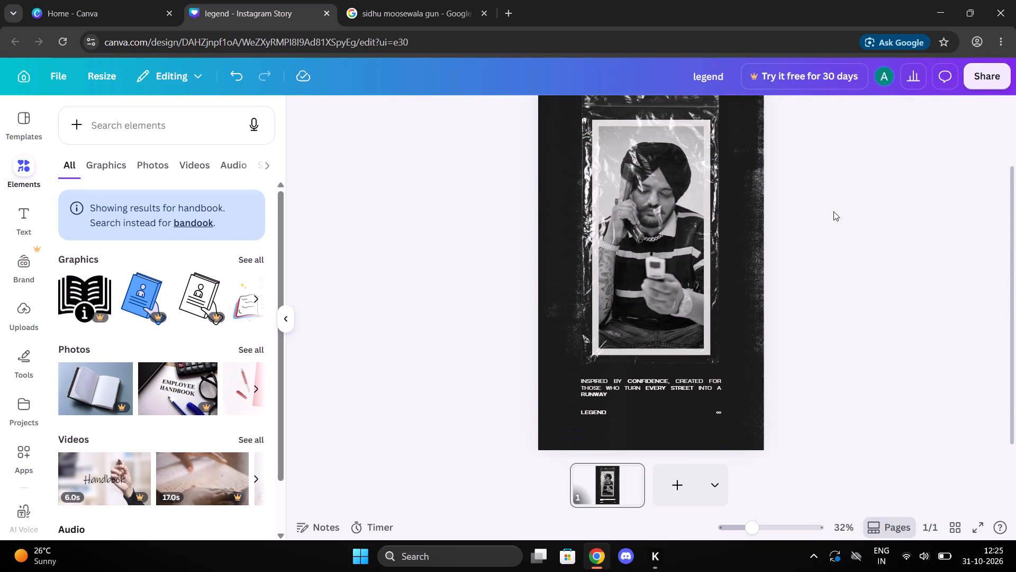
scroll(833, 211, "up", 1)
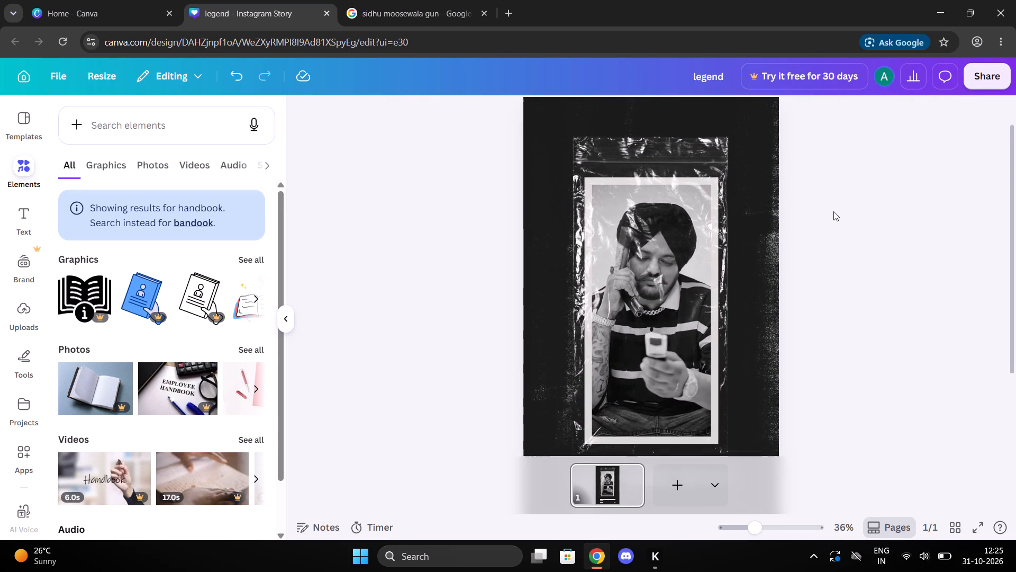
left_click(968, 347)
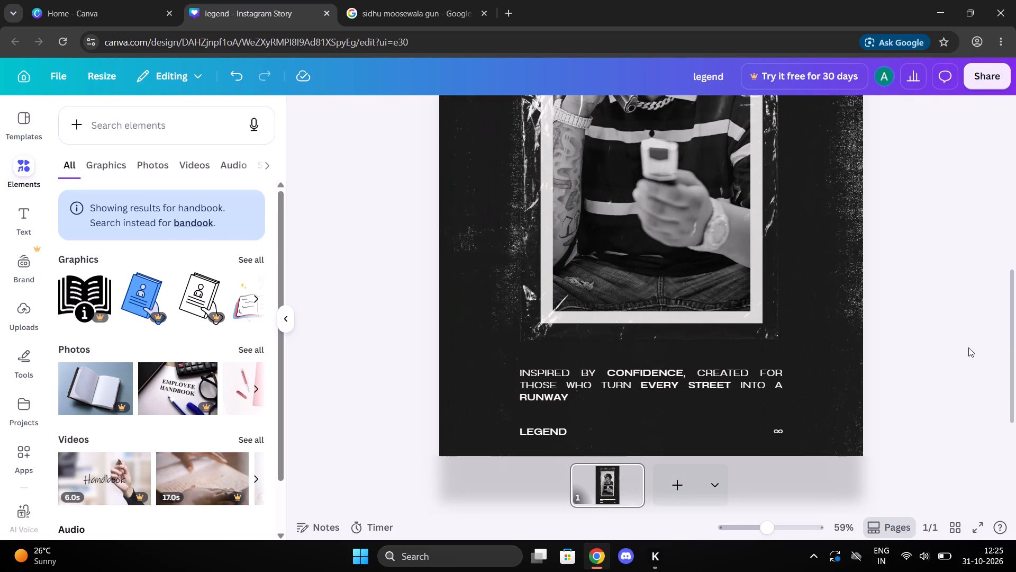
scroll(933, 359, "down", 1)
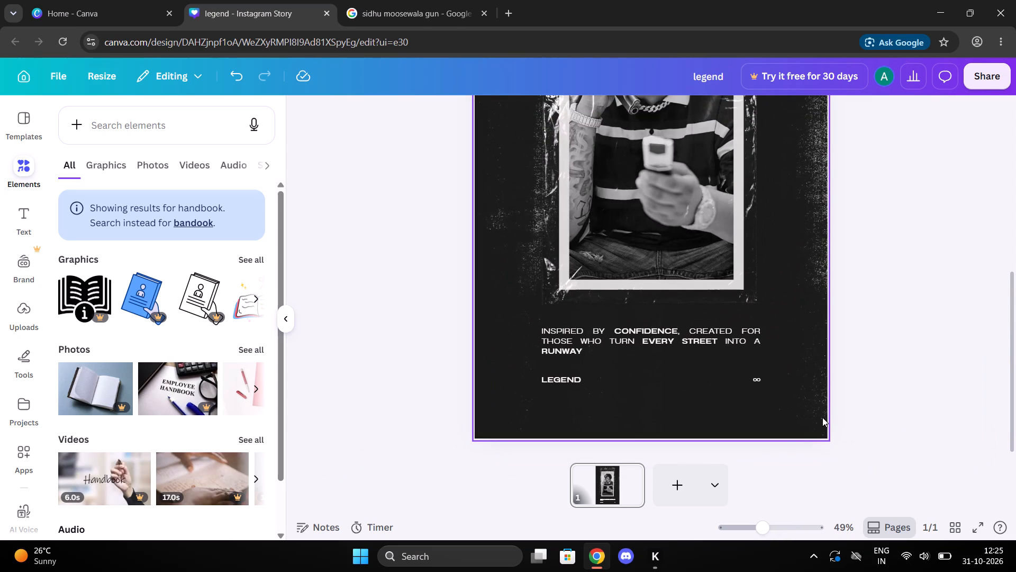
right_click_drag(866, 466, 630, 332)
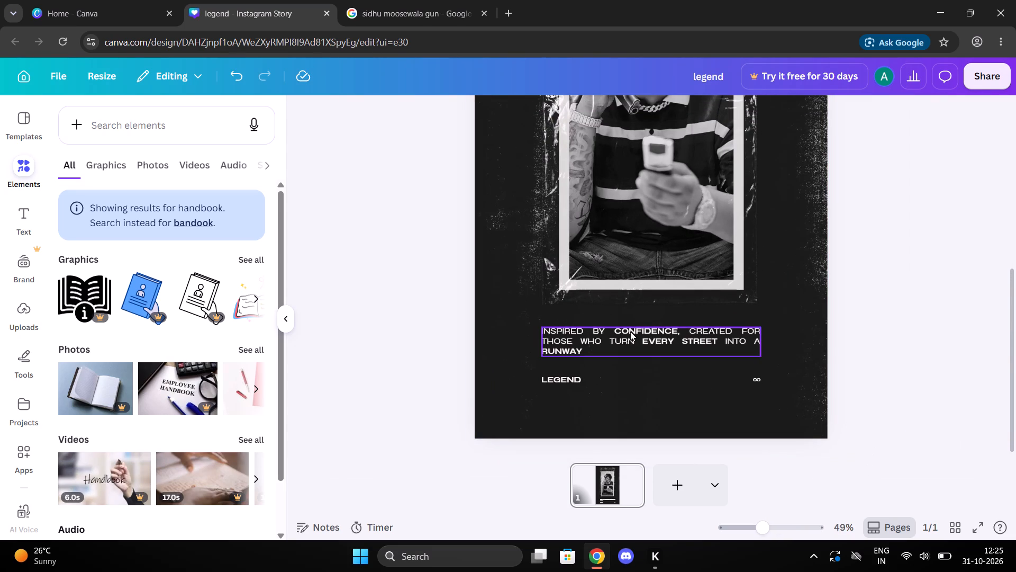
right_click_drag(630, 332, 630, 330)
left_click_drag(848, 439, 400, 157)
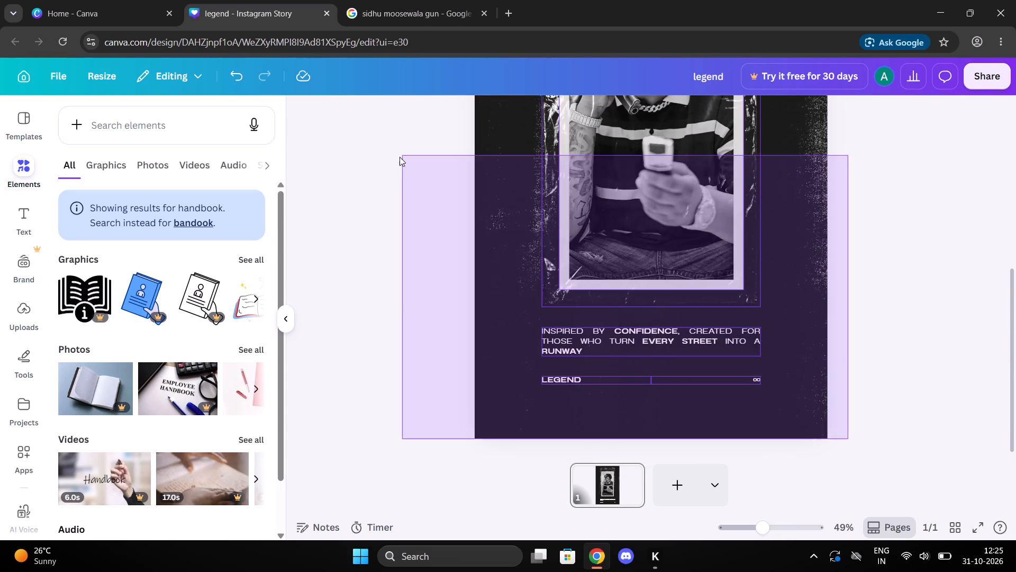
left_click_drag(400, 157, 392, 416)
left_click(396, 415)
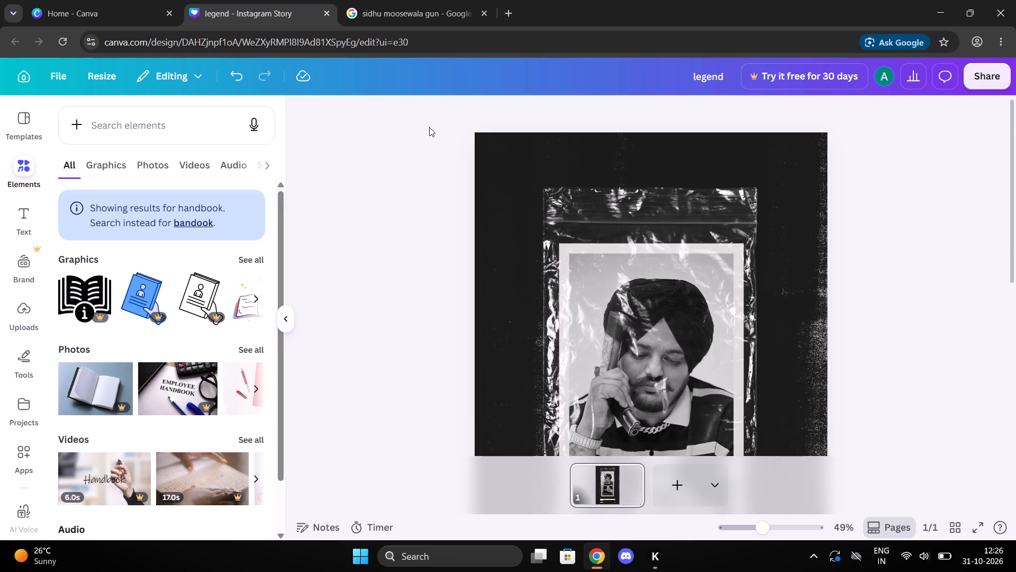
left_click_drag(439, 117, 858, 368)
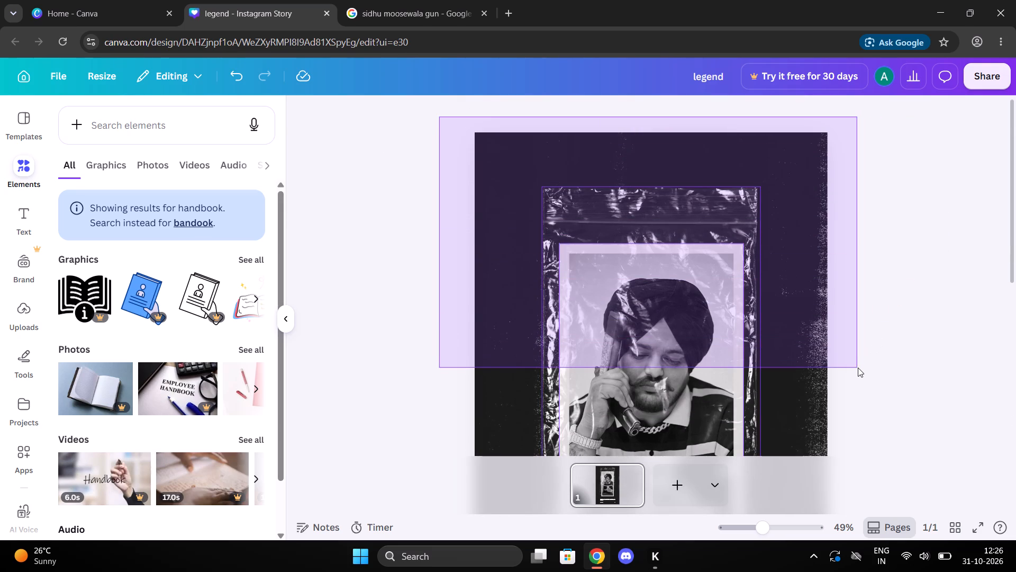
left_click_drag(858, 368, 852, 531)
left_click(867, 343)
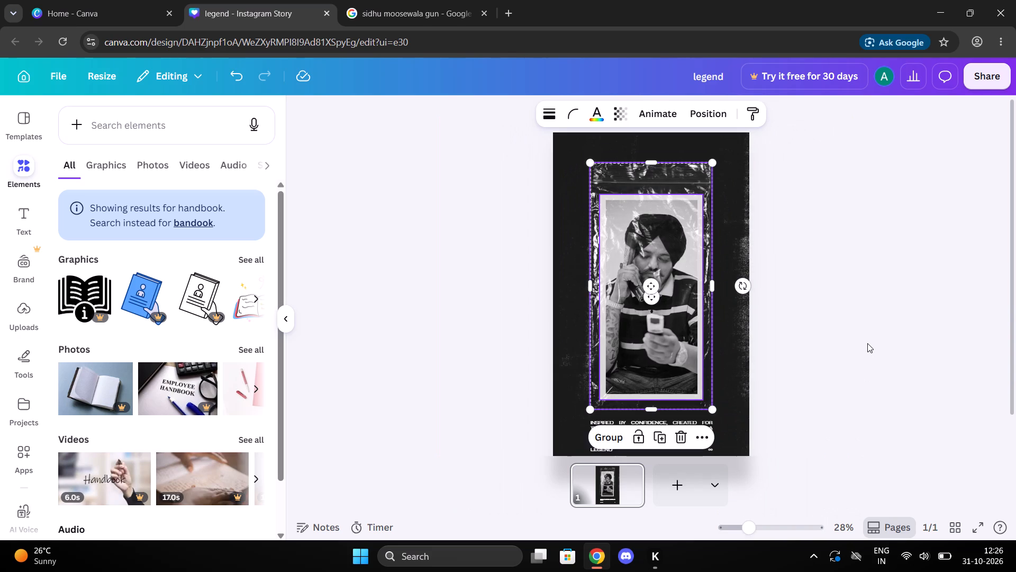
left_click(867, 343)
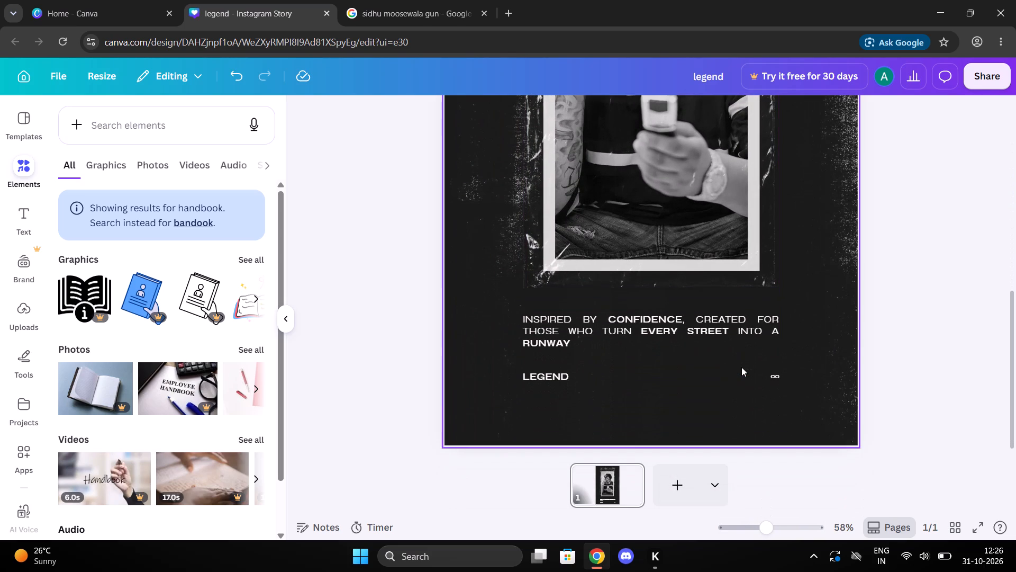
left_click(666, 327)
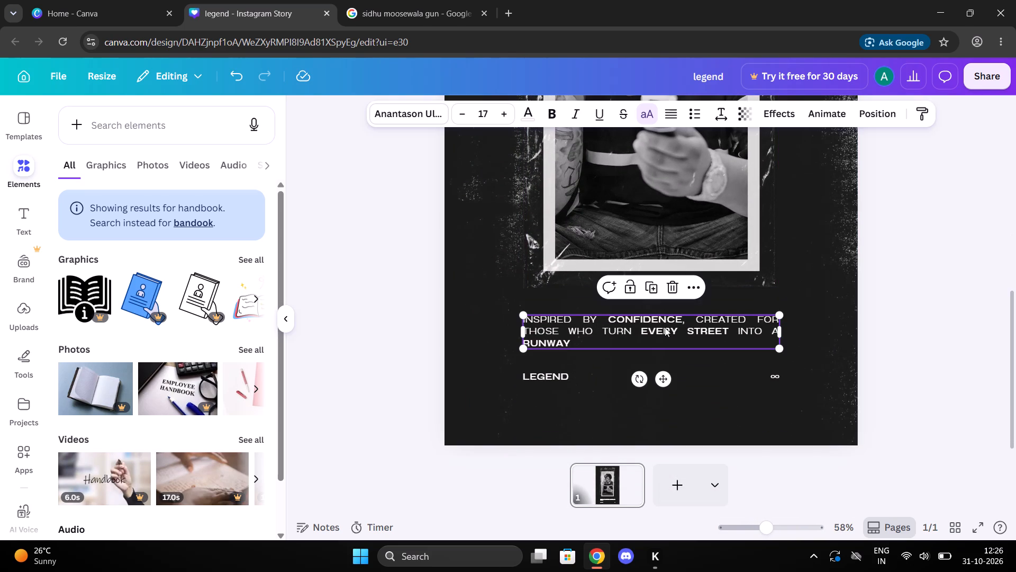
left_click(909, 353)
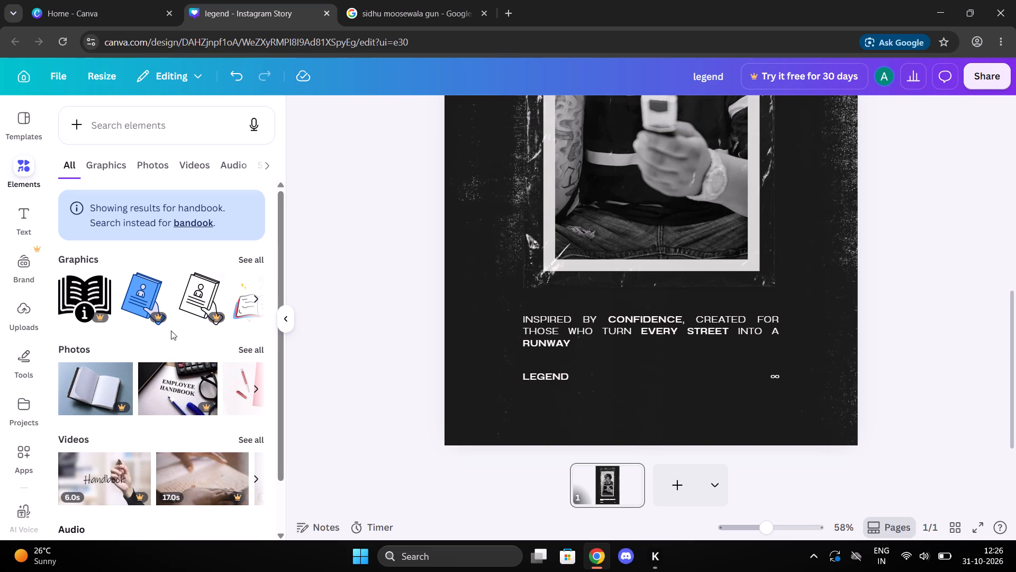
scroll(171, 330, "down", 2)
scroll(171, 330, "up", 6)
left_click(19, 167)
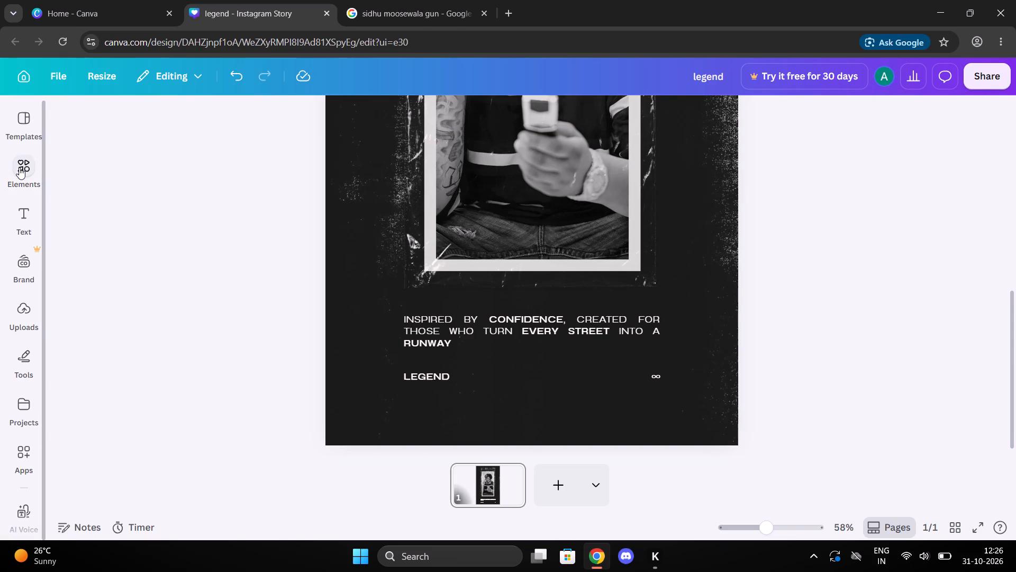
Browse the existing "bandook" element results by category, including graphics, photos, videos, frames, charts and 3D.
left_click(30, 156)
scroll(301, 362, "down", 2)
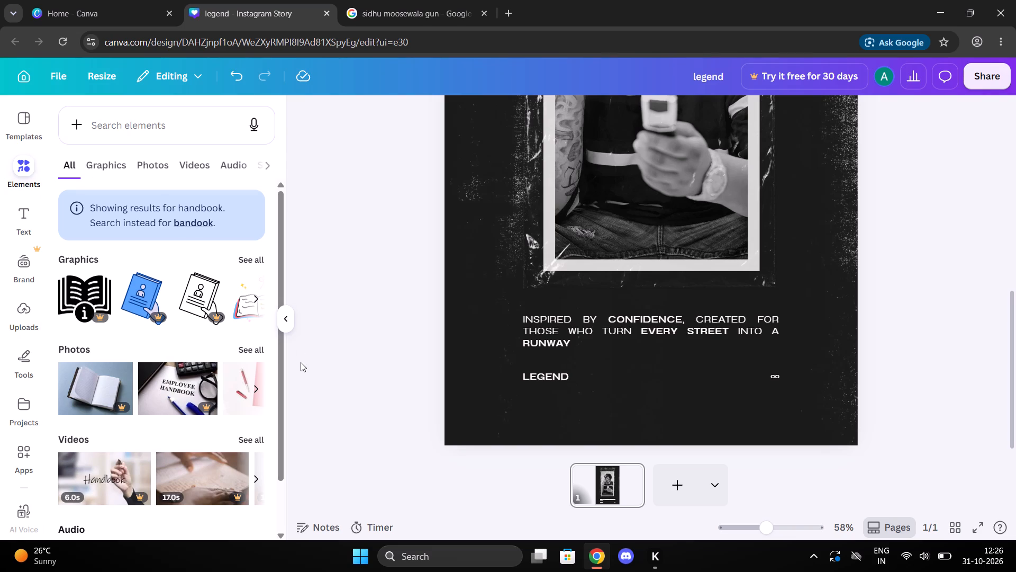
scroll(301, 362, "down", 1)
scroll(247, 370, "down", 2)
scroll(176, 417, "down", 2)
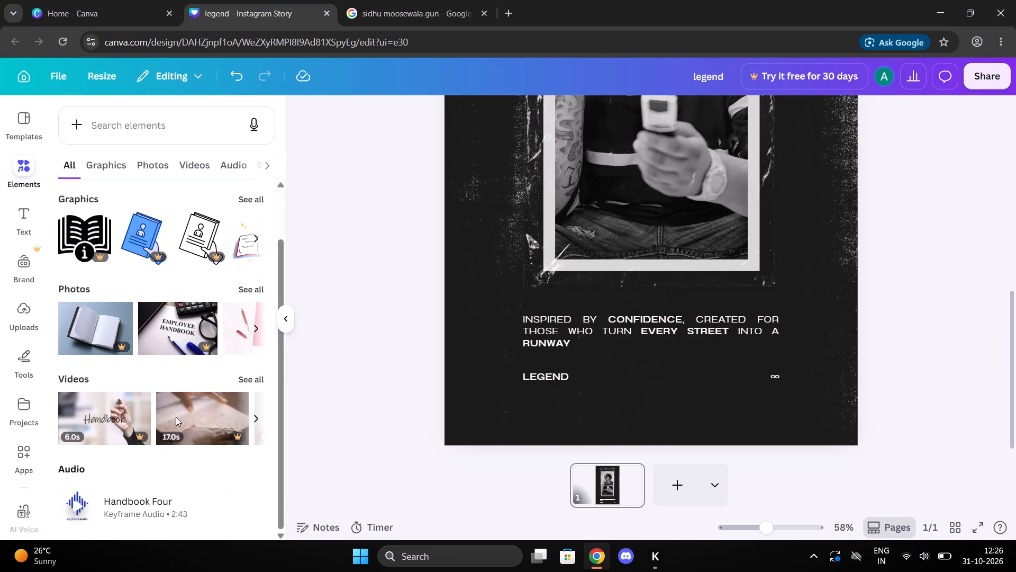
scroll(176, 417, "down", 1)
scroll(176, 417, "up", 4)
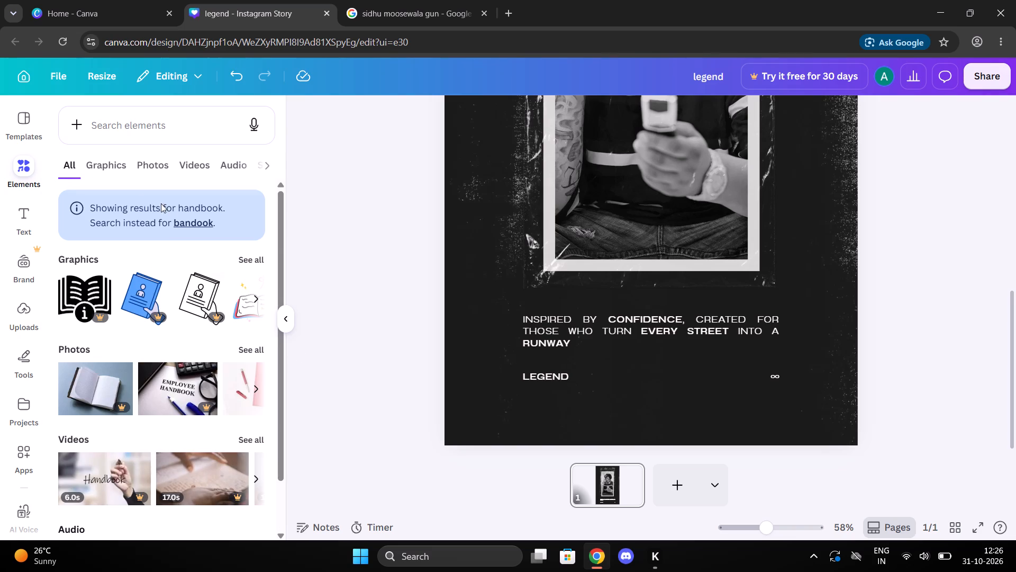
left_click(113, 164)
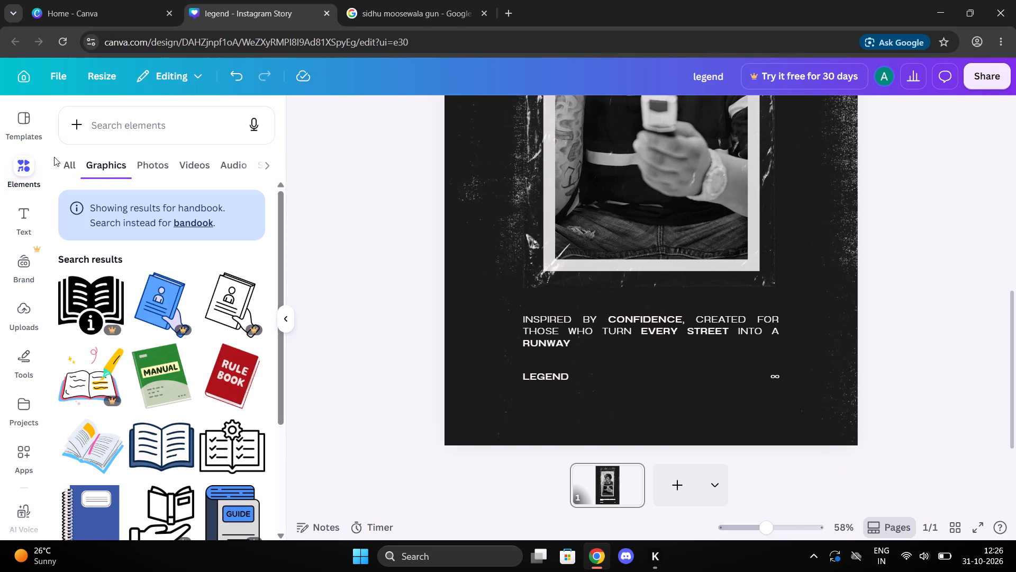
left_click(61, 158)
left_click(151, 177)
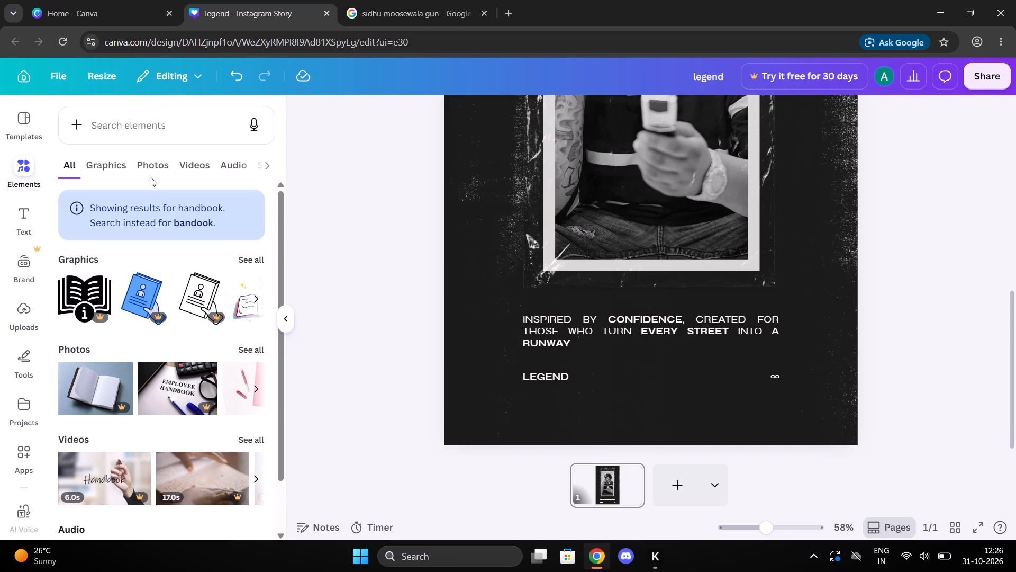
left_click(152, 167)
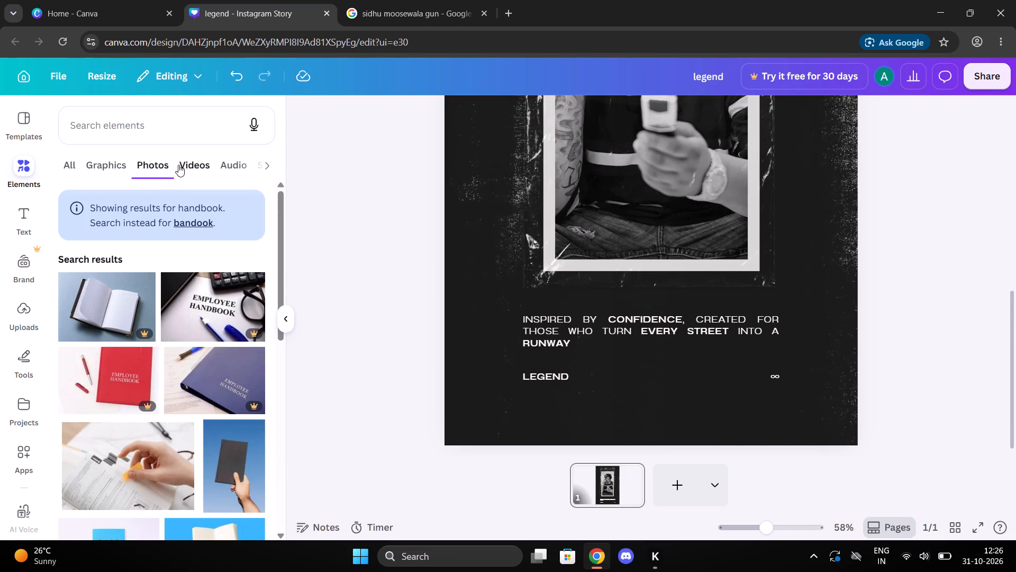
left_click(179, 163)
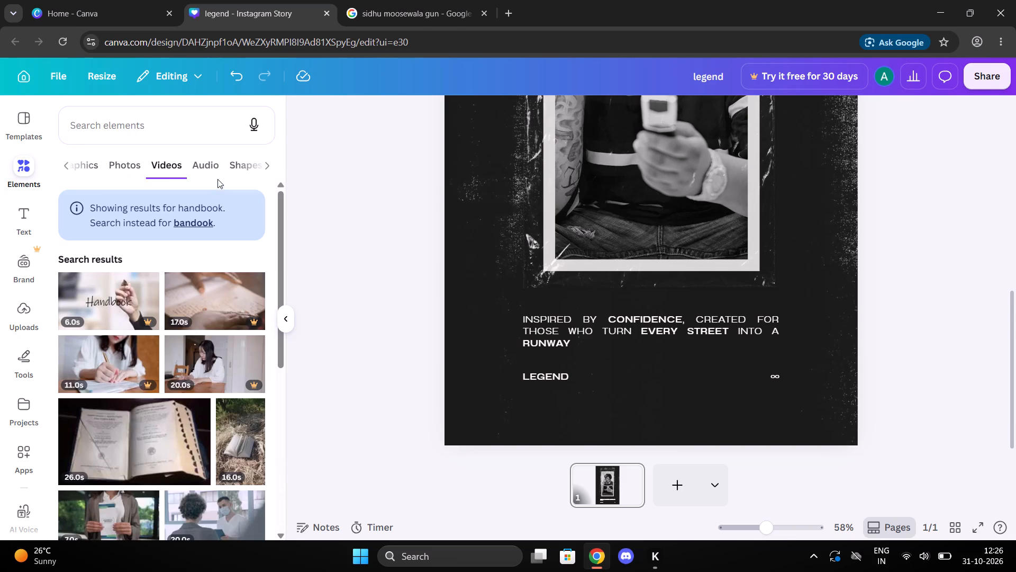
left_click(227, 167)
left_click(227, 167)
left_click(227, 167)
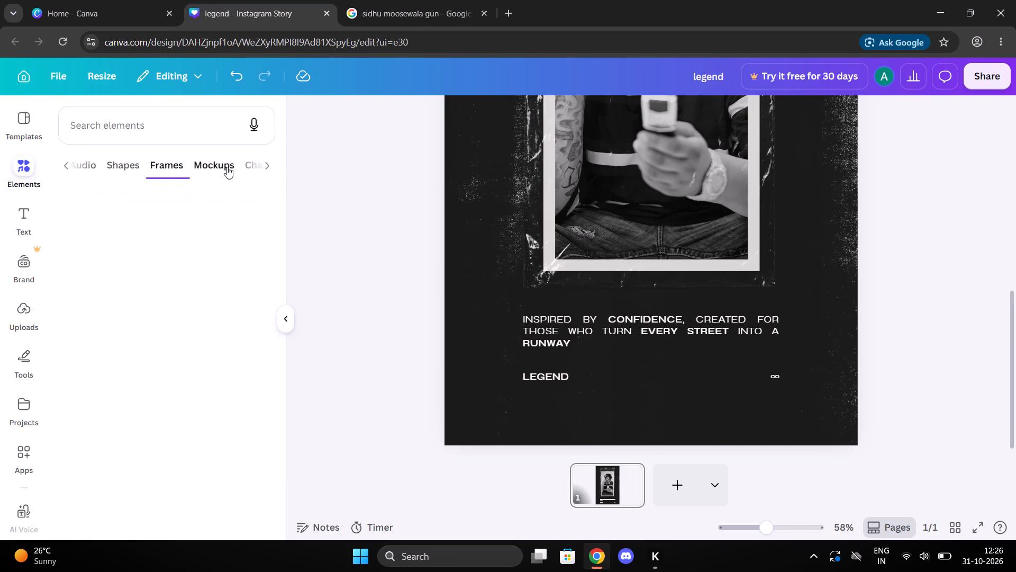
left_click(213, 173)
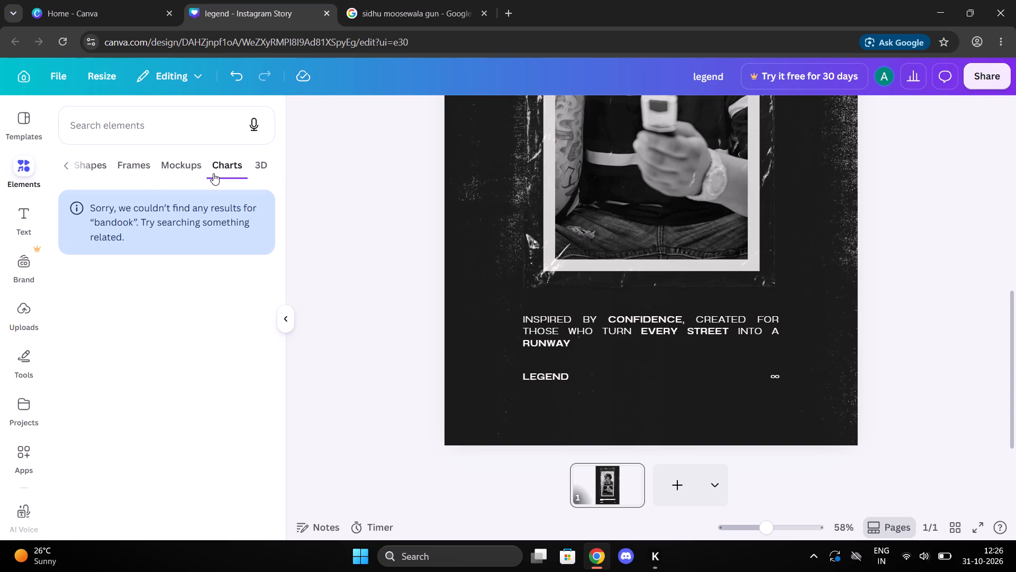
left_click(250, 161)
left_click_drag(181, 177, 157, 177)
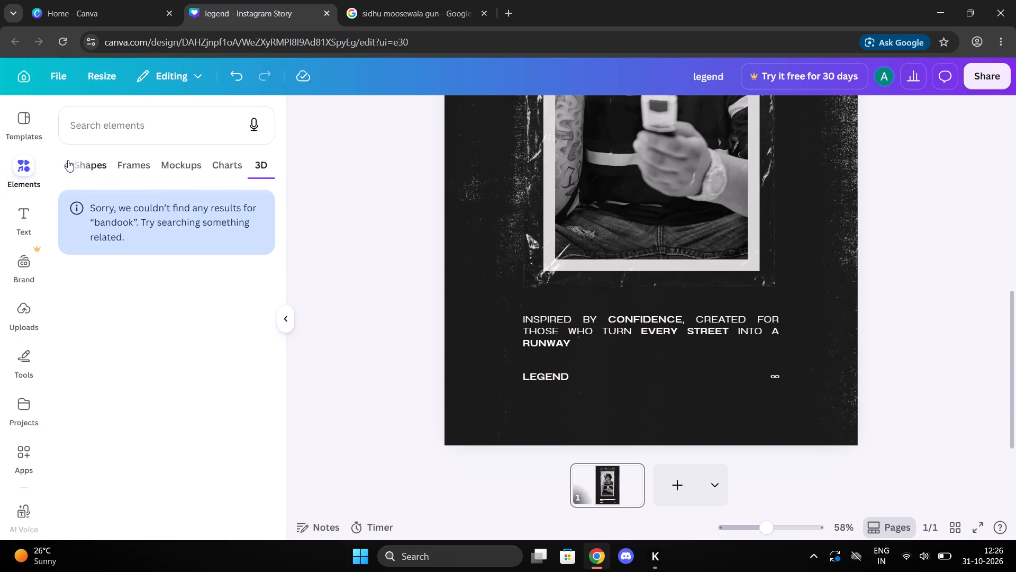
left_click(62, 160)
triple_click(62, 160)
left_click(62, 160)
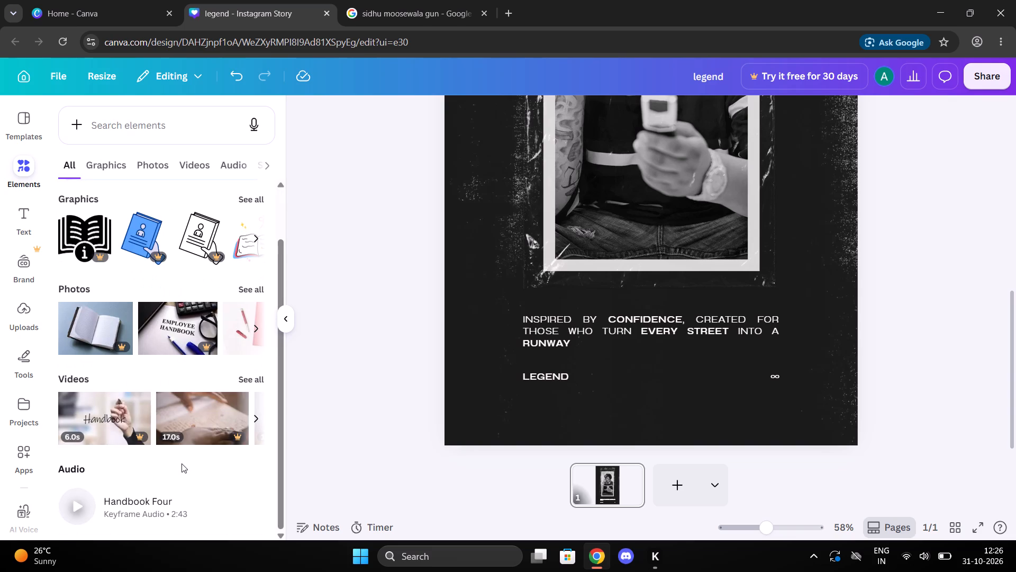
Browse the story designs listed under the Black and White Modern Fashion New Arrival template for other layouts.
left_click(27, 124)
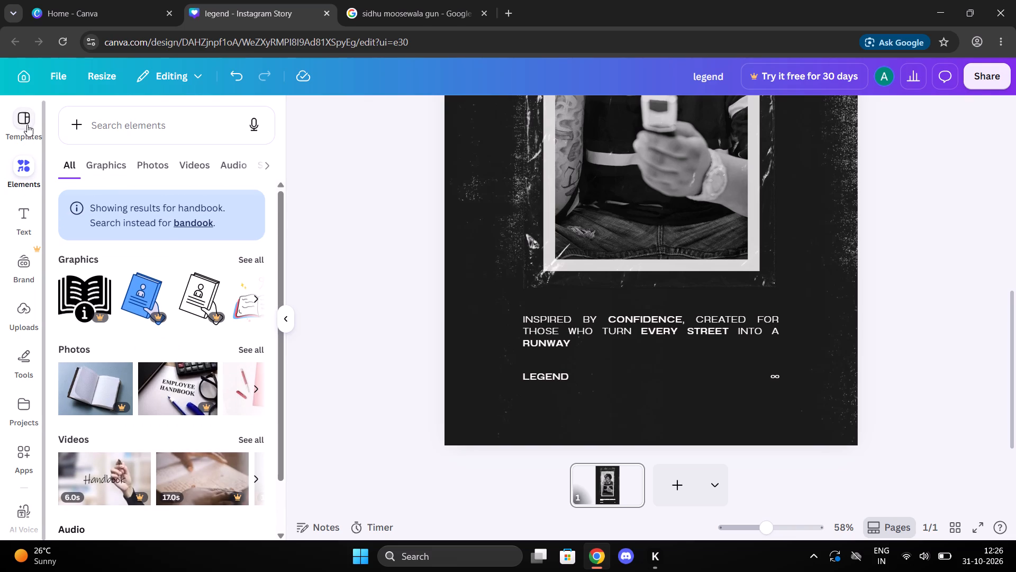
left_click(26, 180)
left_click(30, 125)
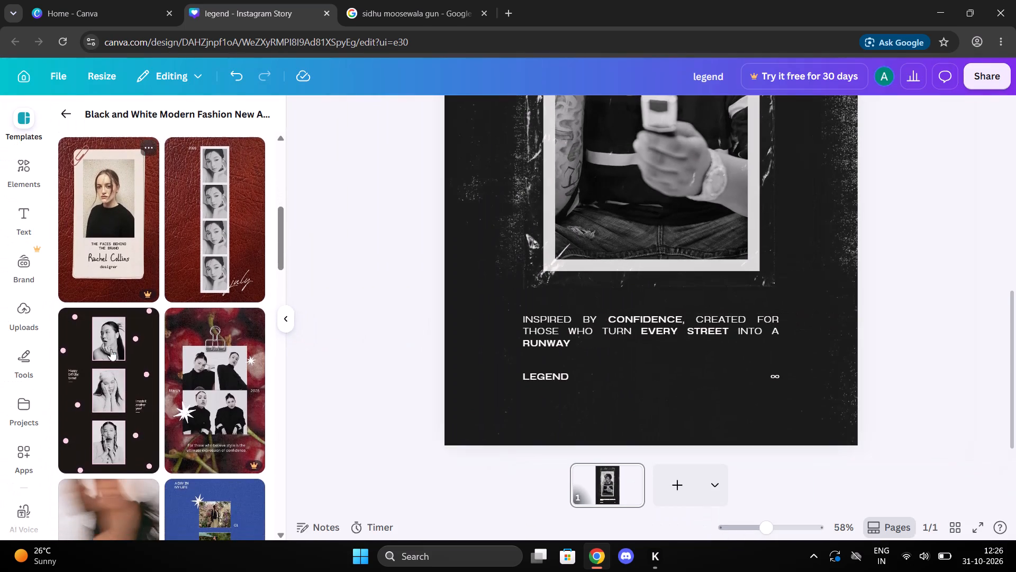
scroll(180, 459, "down", 1)
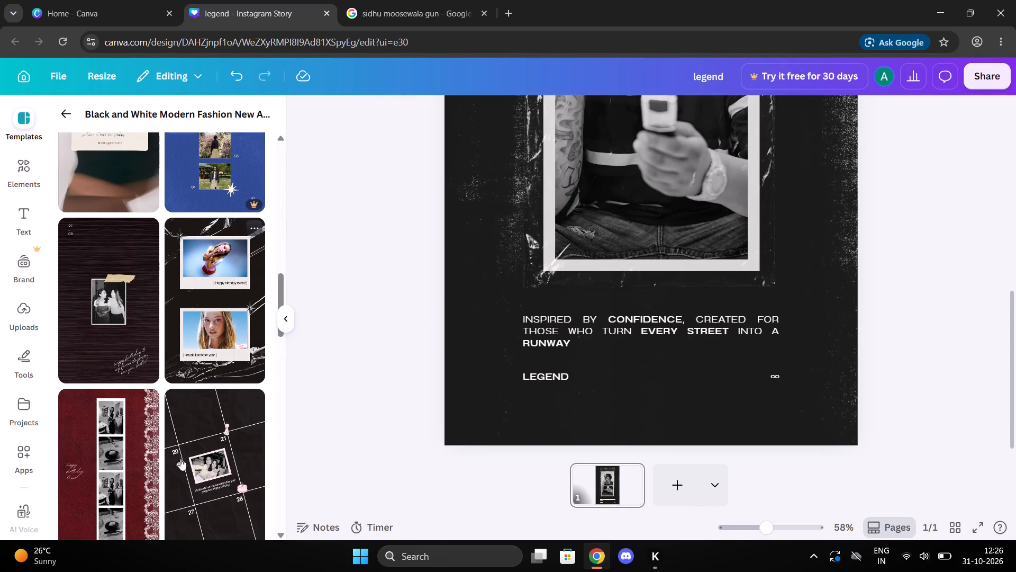
scroll(180, 459, "down", 1)
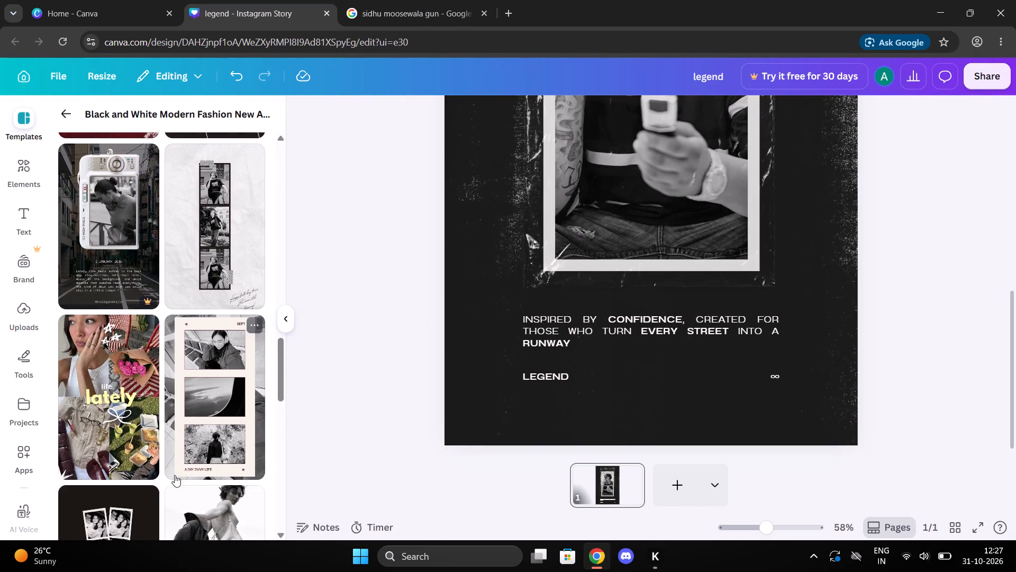
scroll(168, 485, "down", 6)
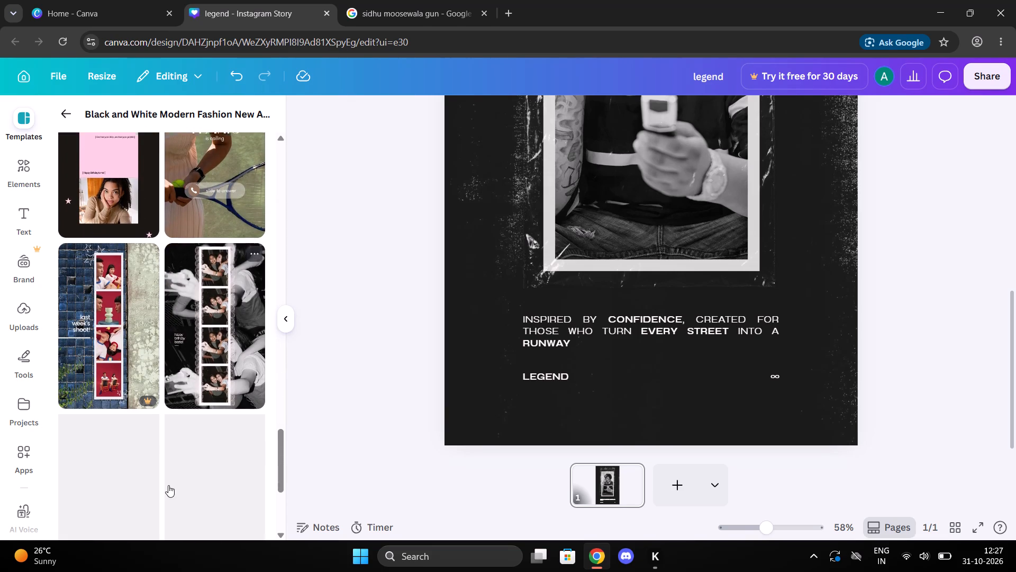
scroll(168, 485, "down", 5)
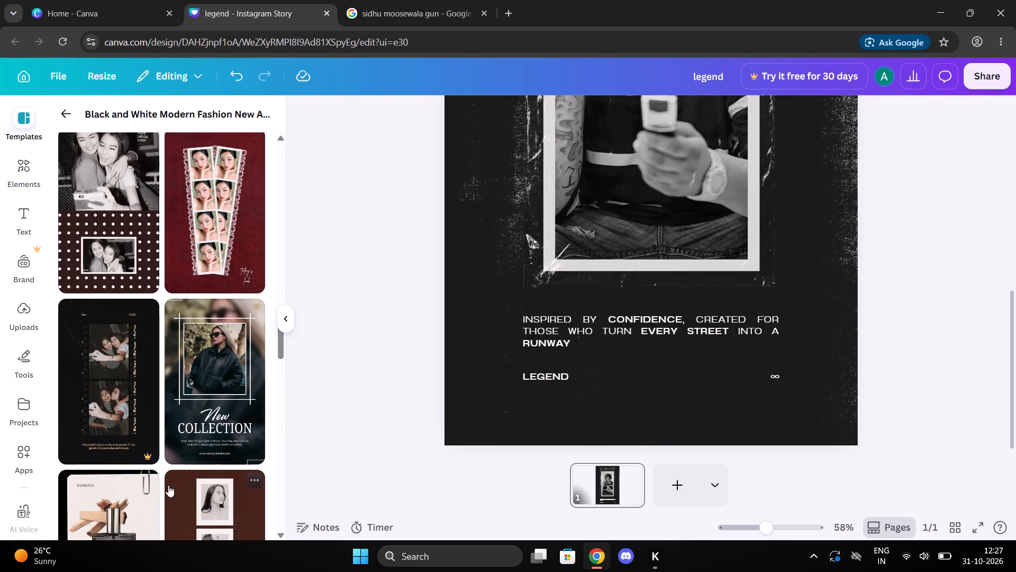
scroll(168, 485, "down", 2)
scroll(232, 519, "down", 6)
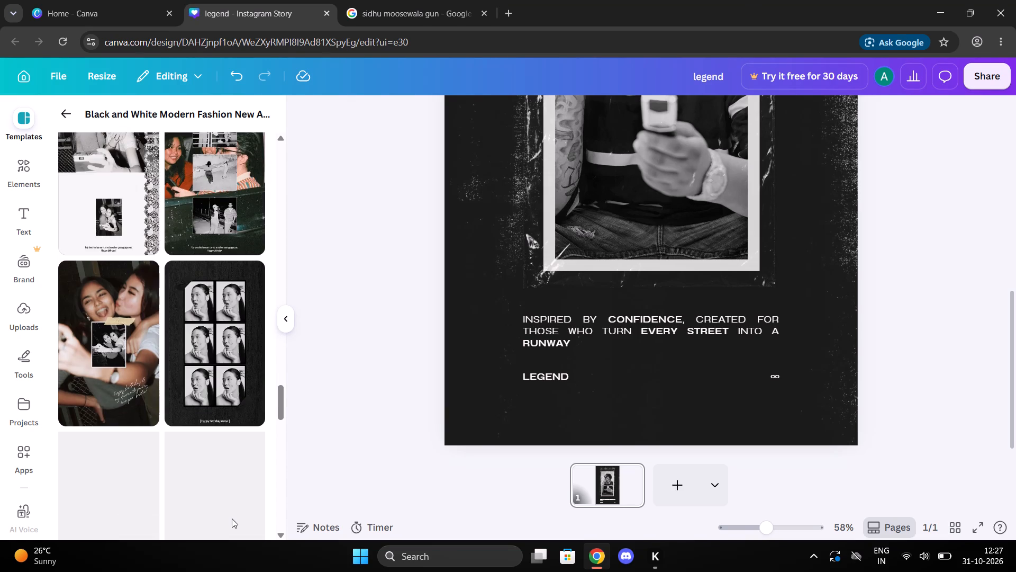
scroll(232, 519, "down", 3)
scroll(232, 519, "up", 1)
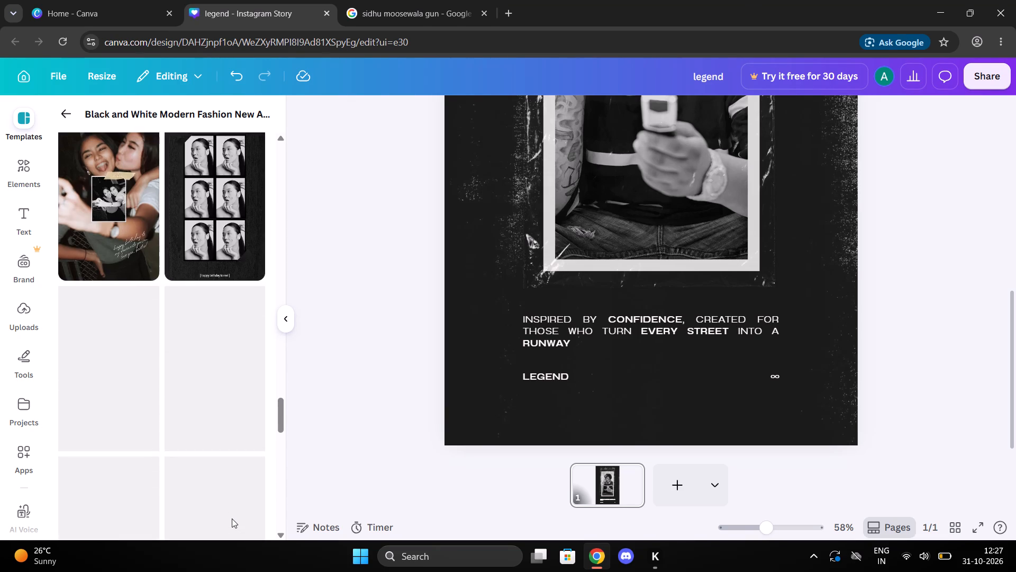
scroll(232, 519, "up", 4)
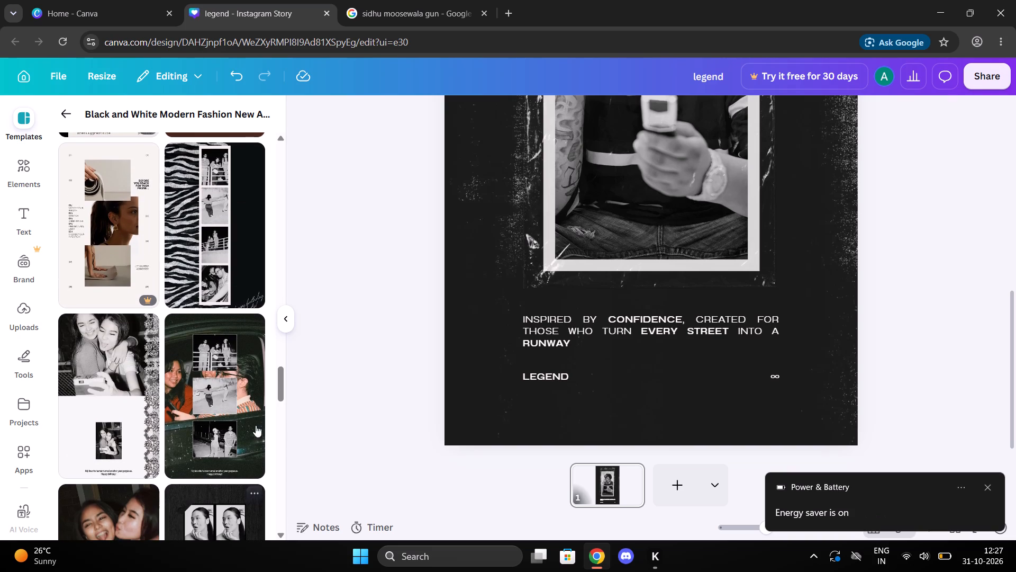
scroll(186, 411, "up", 1)
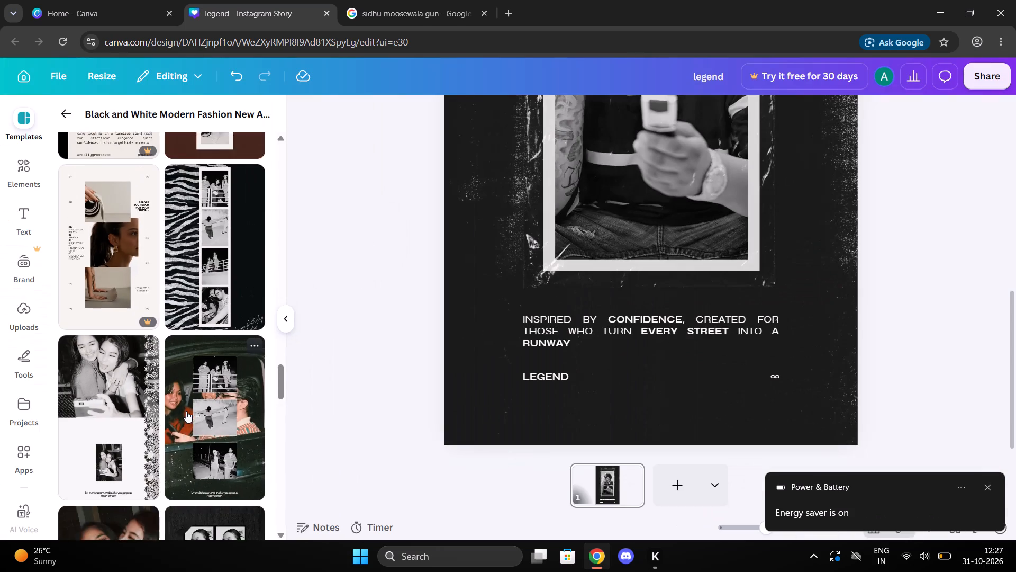
scroll(186, 411, "up", 3)
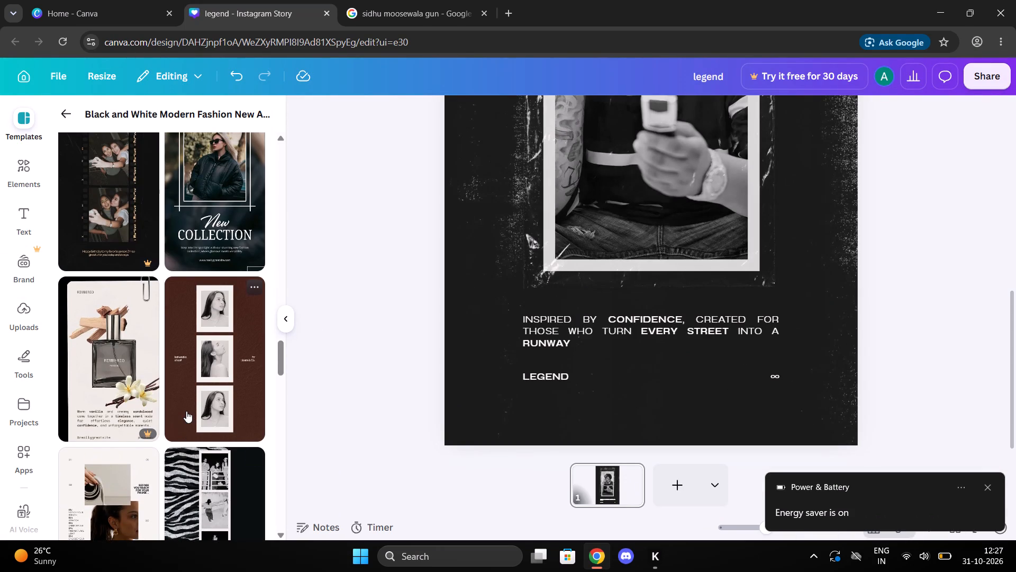
left_click(944, 557)
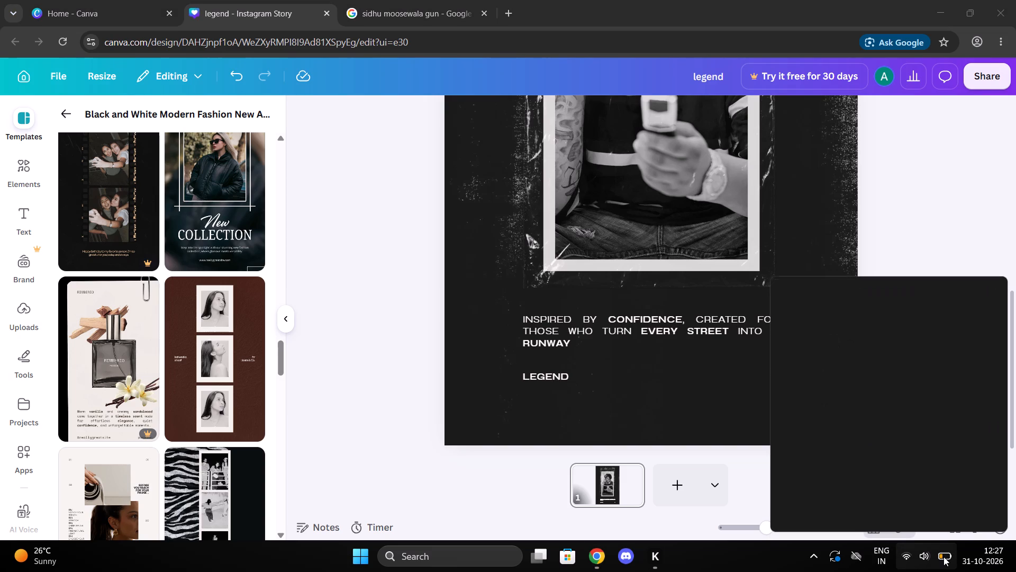
left_click(944, 557)
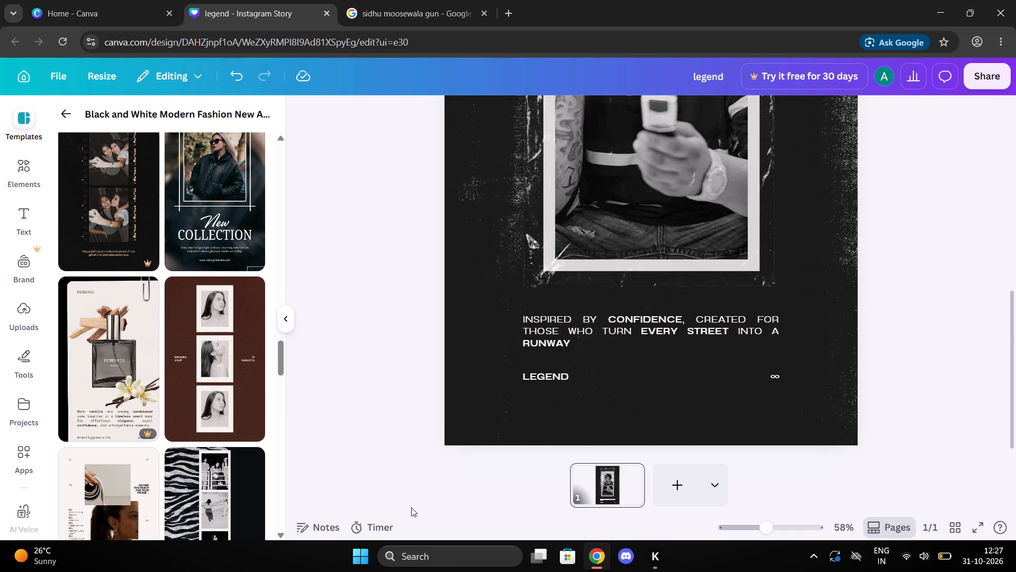
scroll(169, 453, "down", 4)
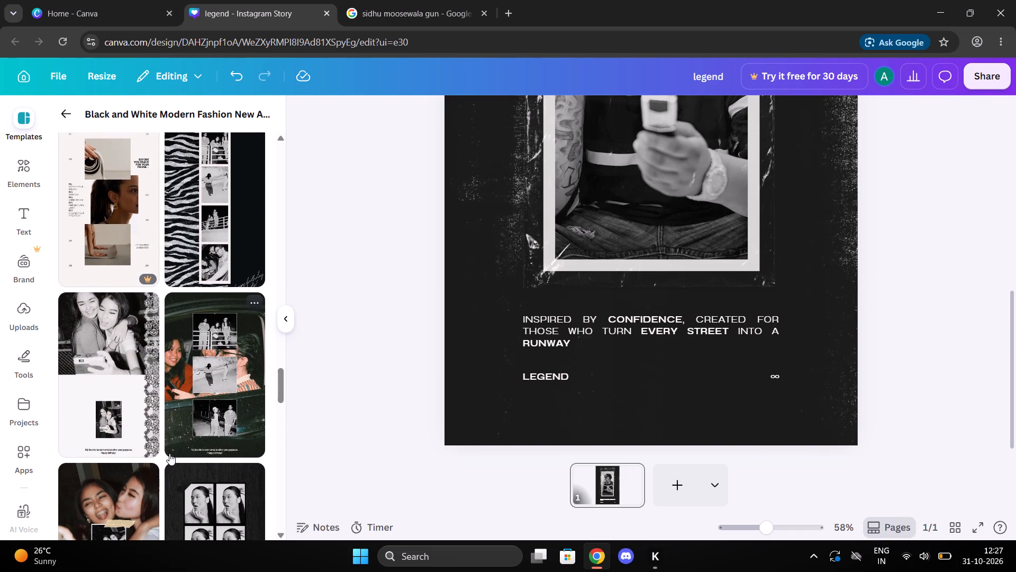
scroll(205, 401, "down", 3)
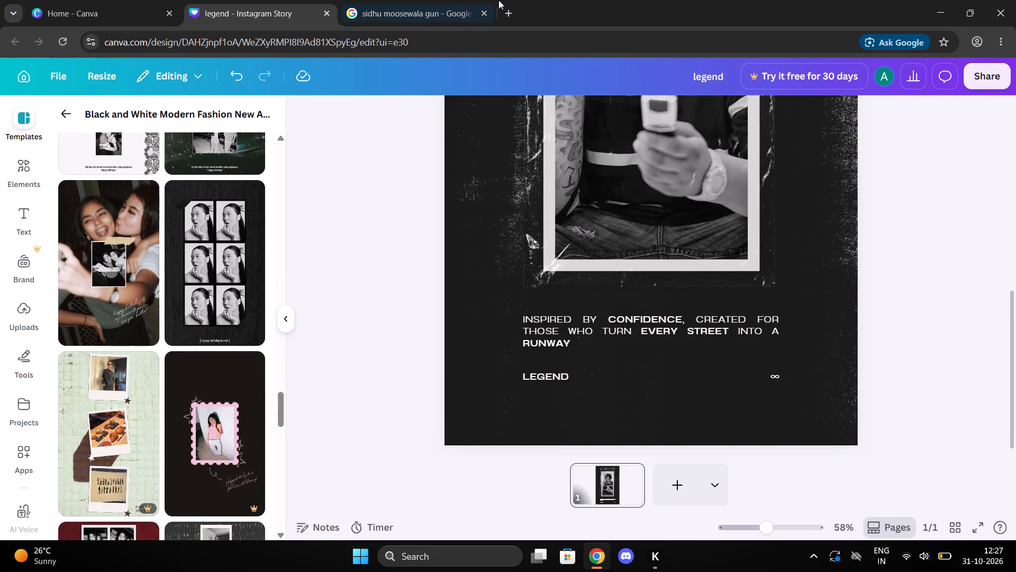
Search Google in a new browser tab for "moto edge 60 fusion".
left_click(498, 0)
left_click(510, 3)
type("moto")
key("space")
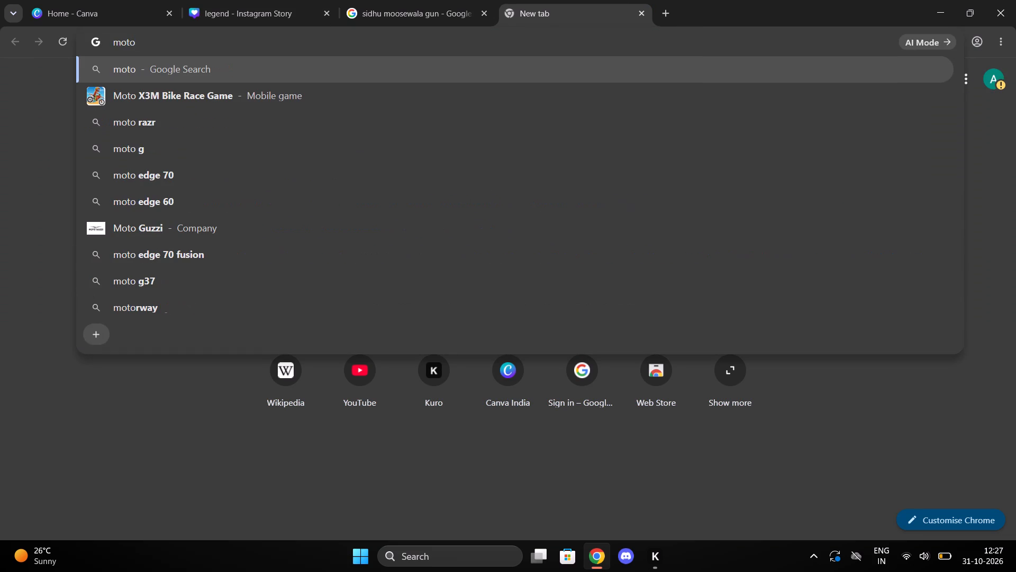
type("edge")
key("space")
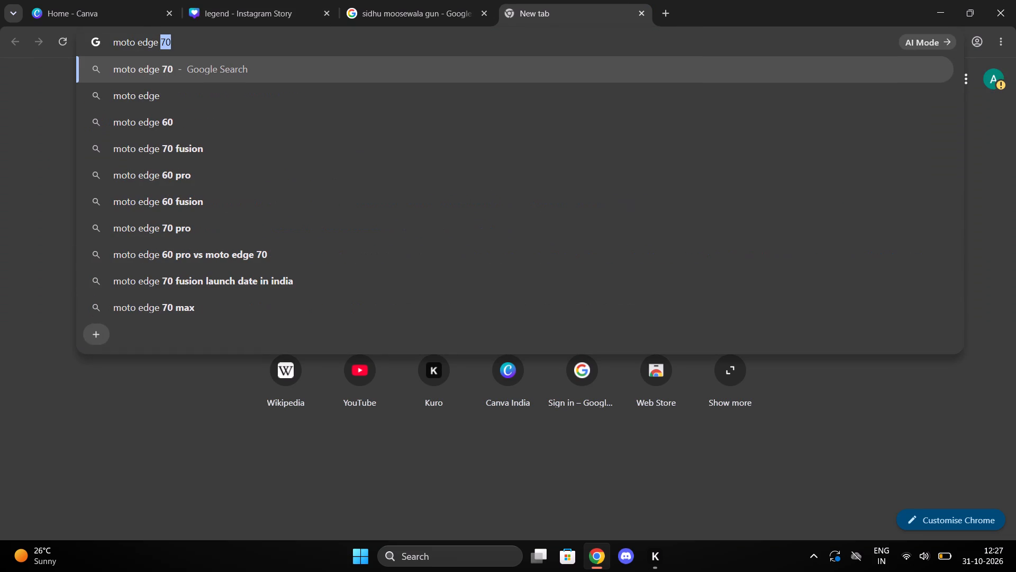
type("60")
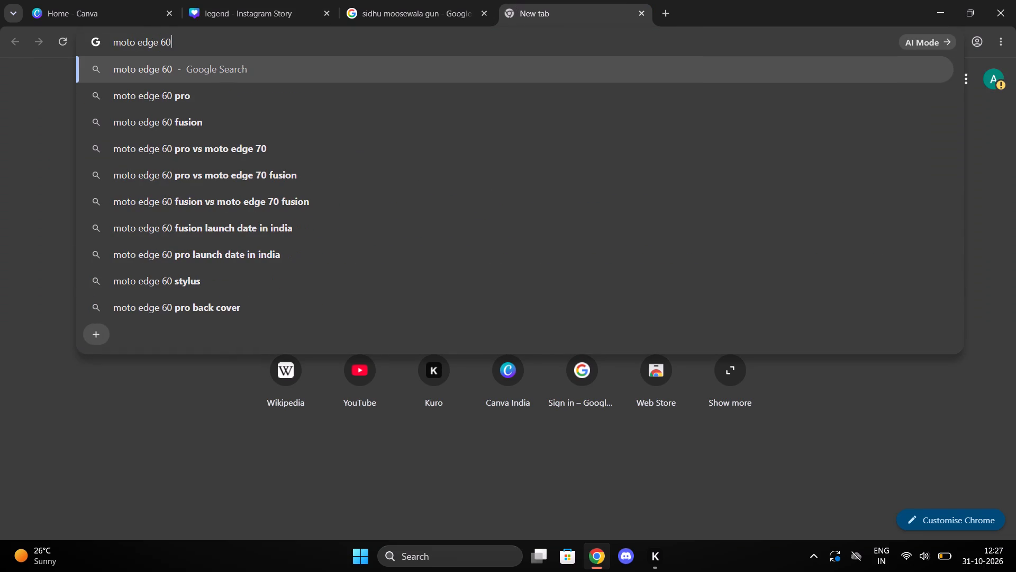
key("space")
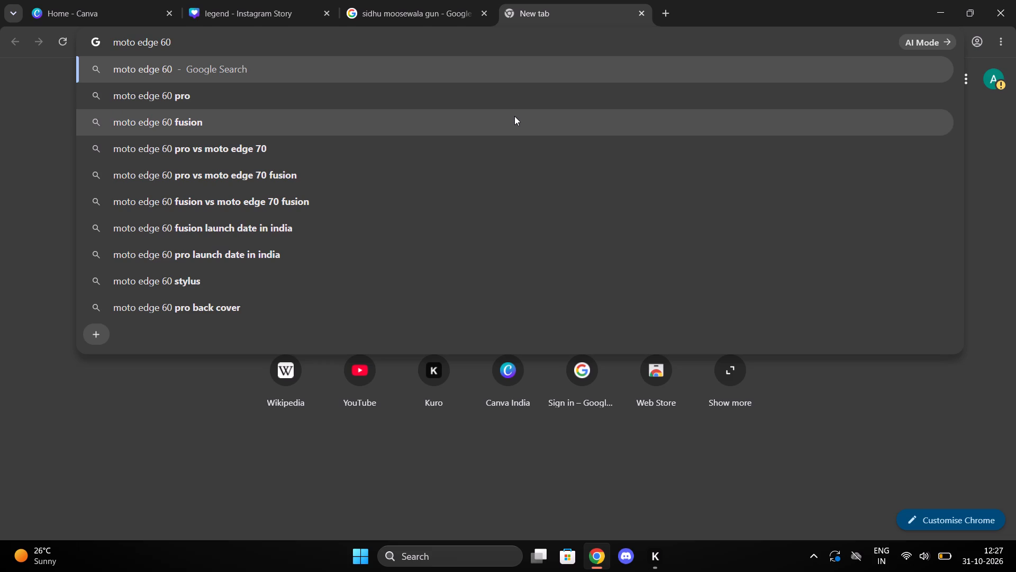
left_click(515, 118)
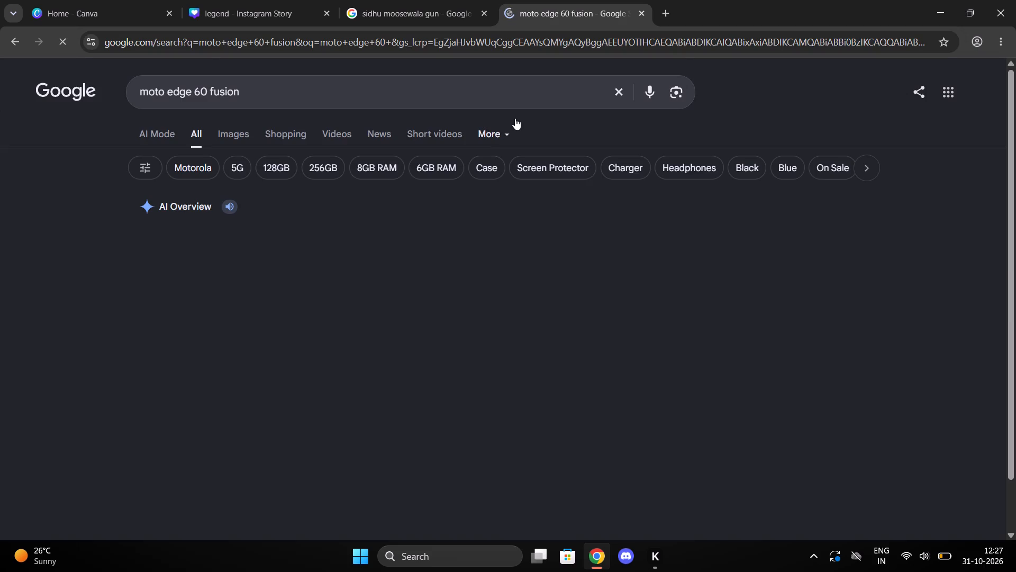
Open the Flipkart result for the MOTOROLA Edge 60 Fusion 5G, examine its full title, offers and delivery details, and return to the search results.
scroll(508, 280, "down", 1)
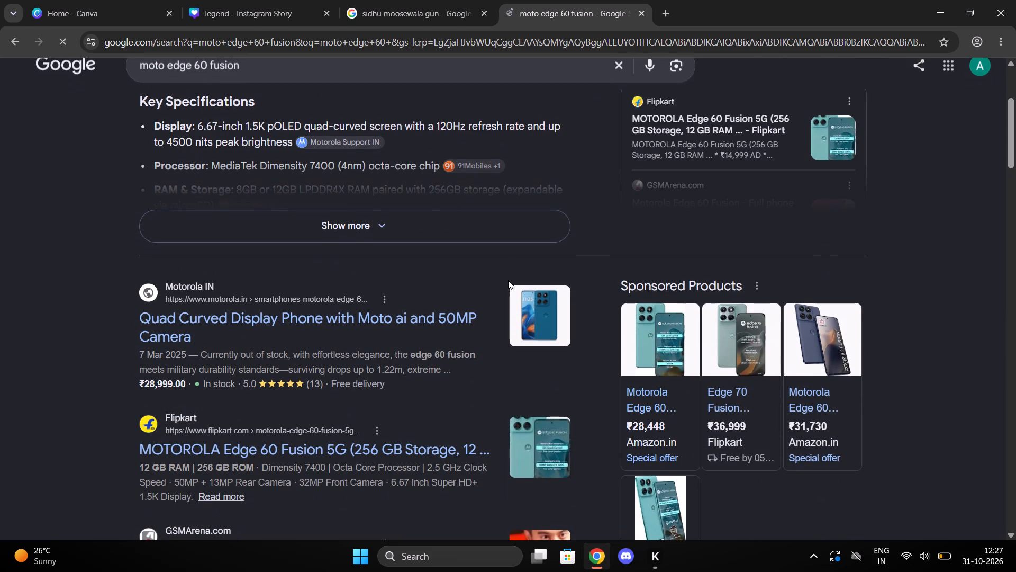
scroll(508, 280, "down", 1)
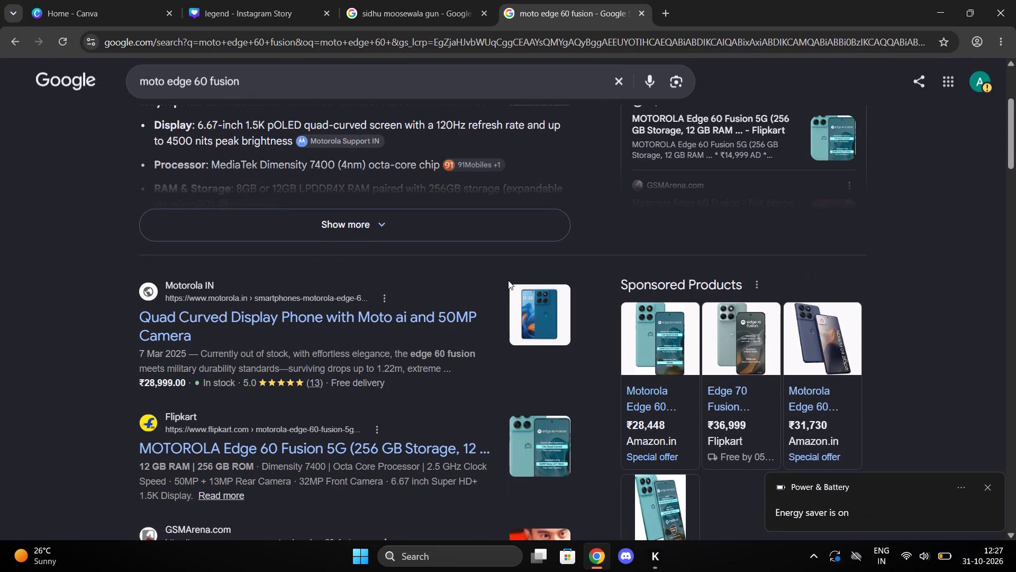
scroll(508, 280, "down", 2)
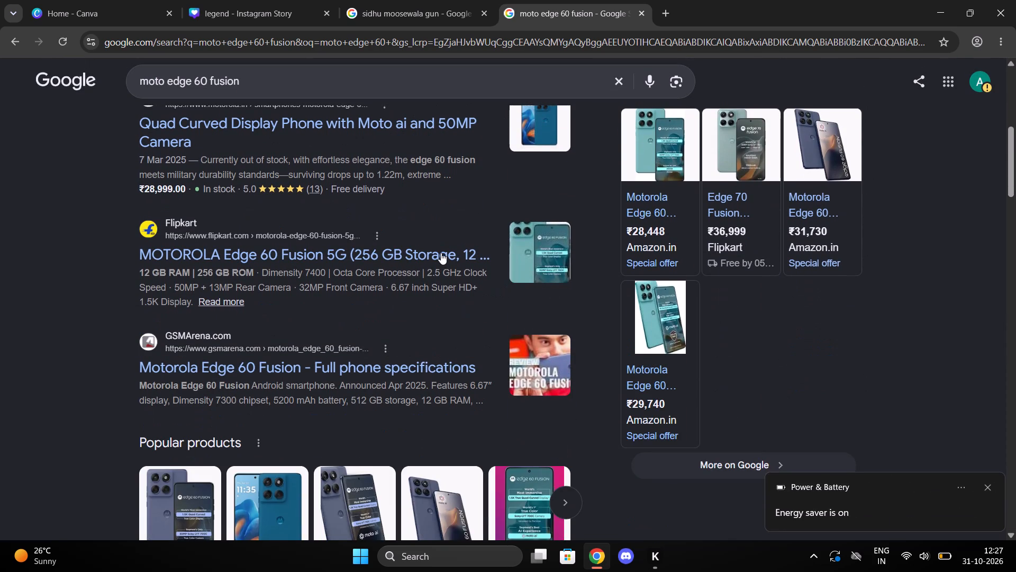
left_click(439, 252)
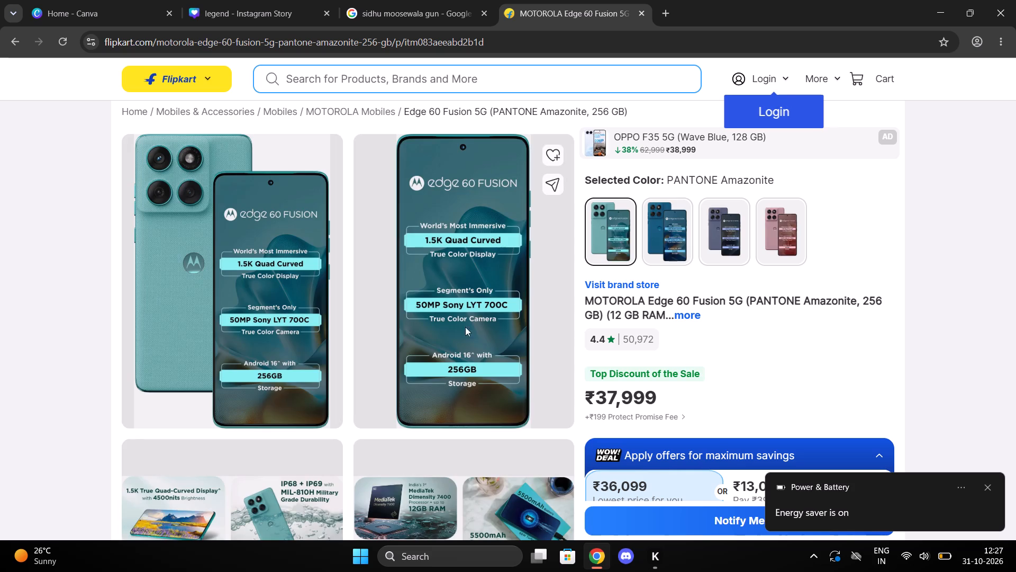
scroll(647, 377, "down", 4)
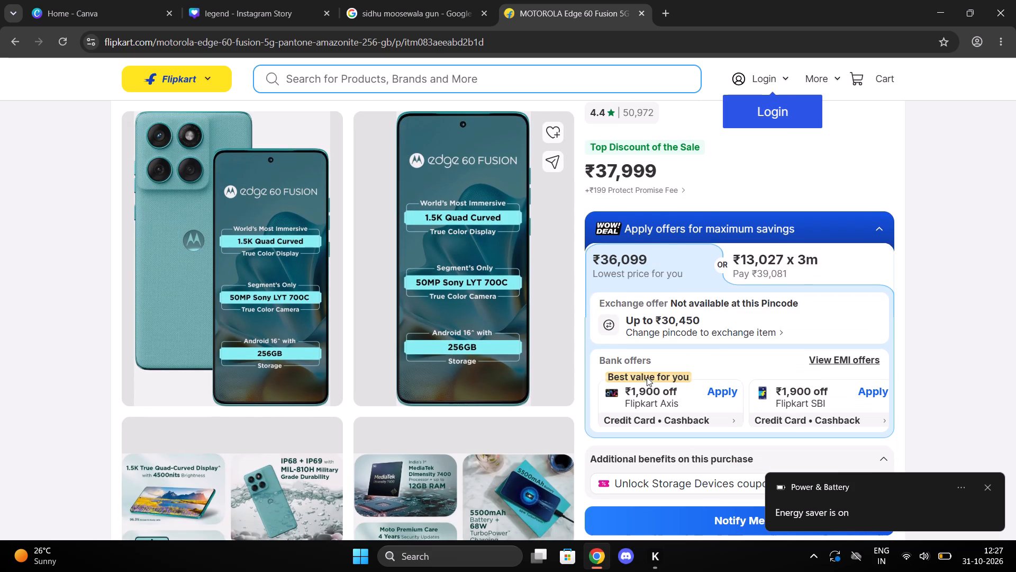
scroll(647, 377, "down", 1)
scroll(648, 398, "up", 3)
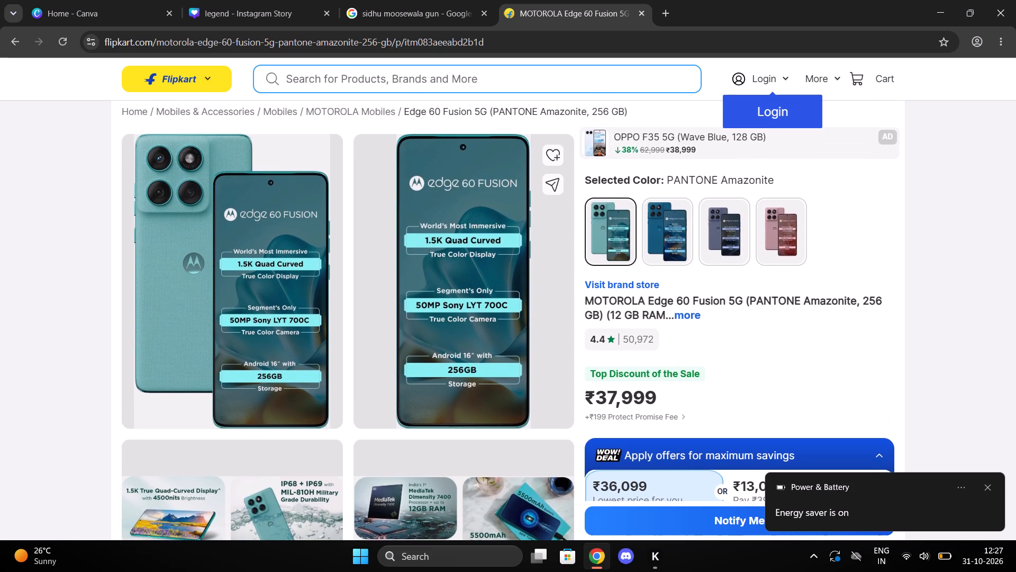
left_click(697, 310)
scroll(690, 334, "up", 4)
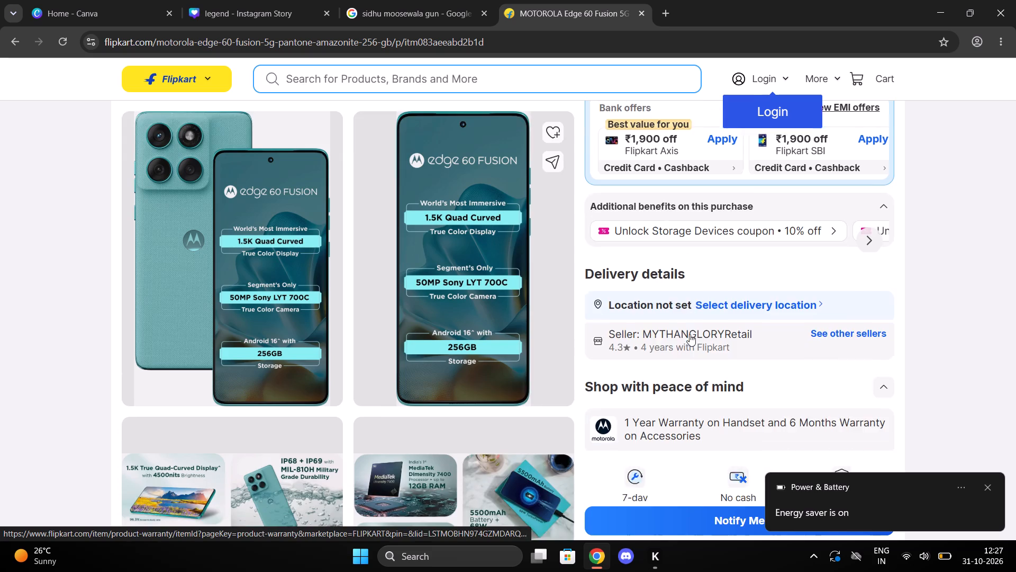
scroll(690, 334, "up", 4)
scroll(690, 334, "right", 1)
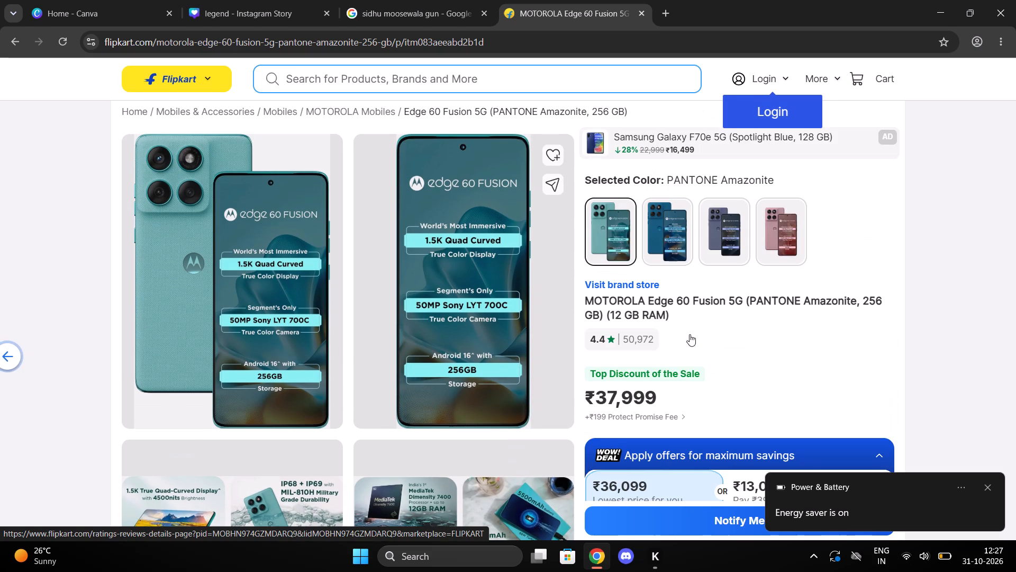
scroll(690, 334, "right", 9)
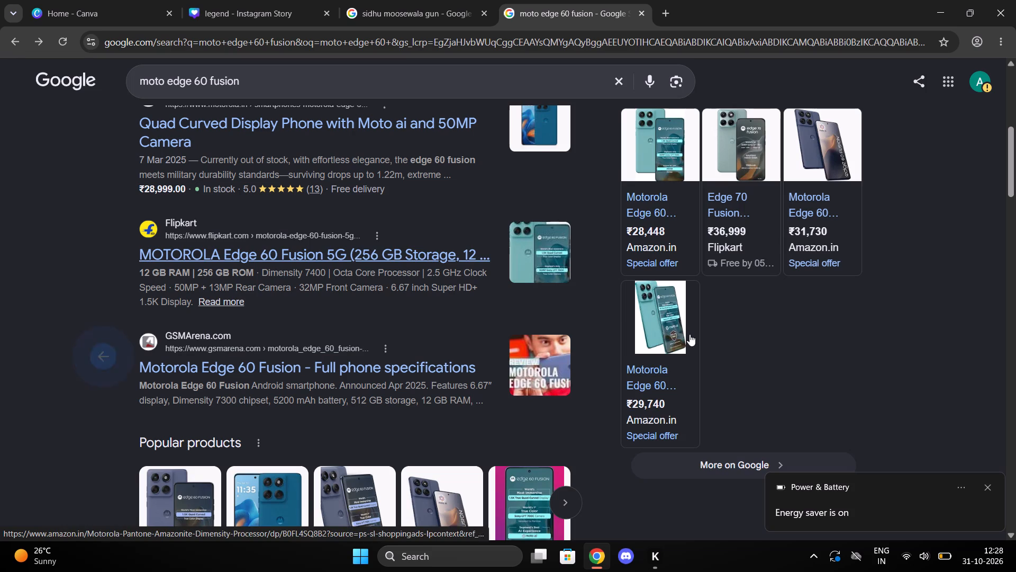
Look through the phone's shopping results and open the sponsored Amazon.in listing for the Pantone Slipstream Motorola Edge 60 Fusion 5G.
scroll(303, 337, "down", 1)
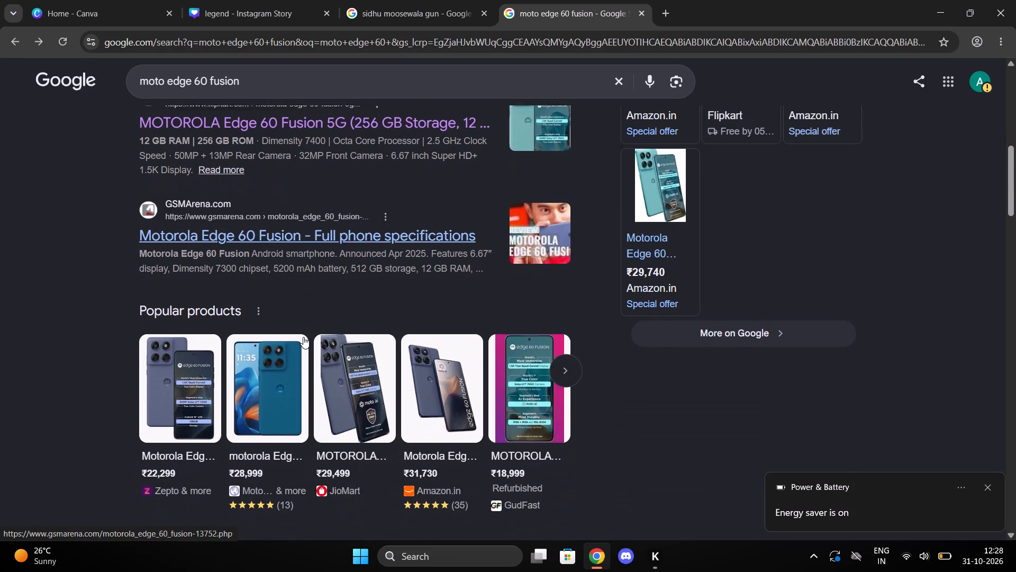
scroll(303, 337, "down", 2)
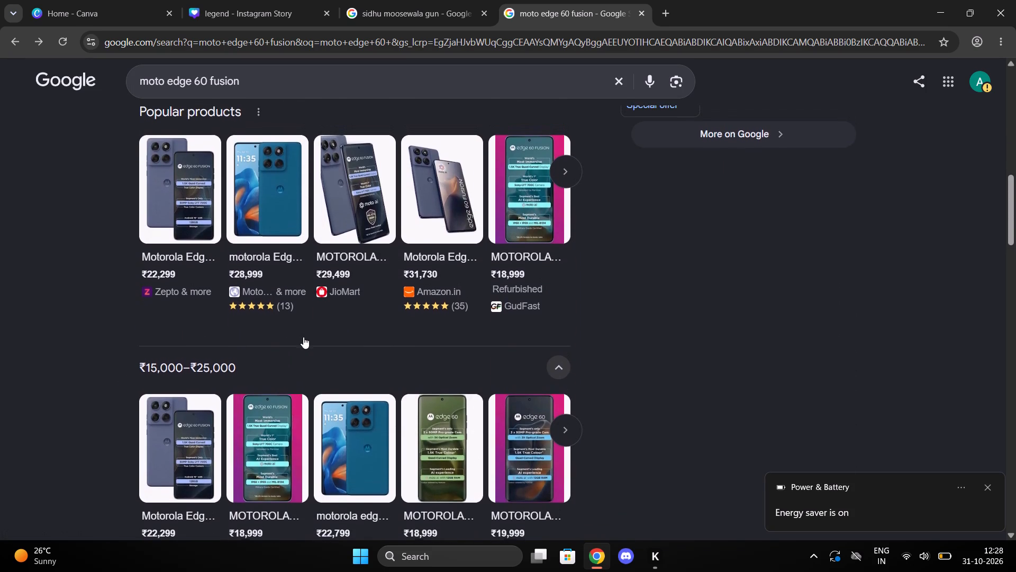
scroll(303, 337, "down", 1)
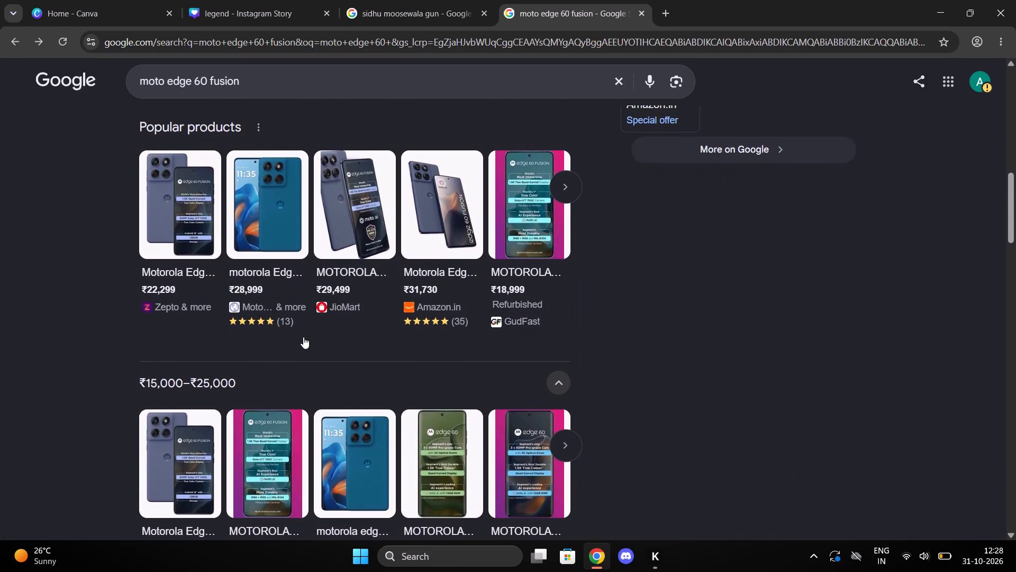
scroll(303, 337, "up", 3)
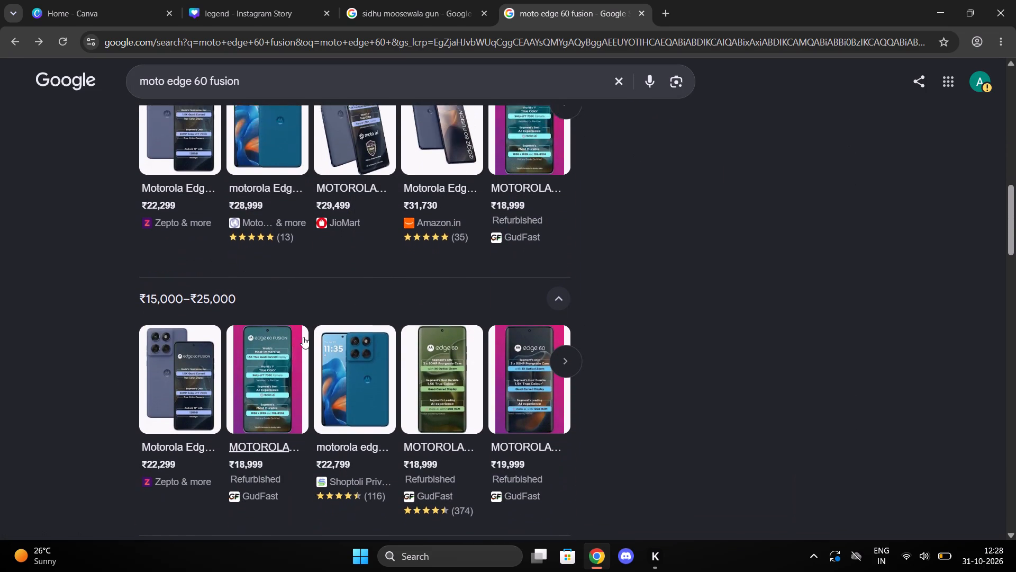
scroll(303, 337, "up", 1)
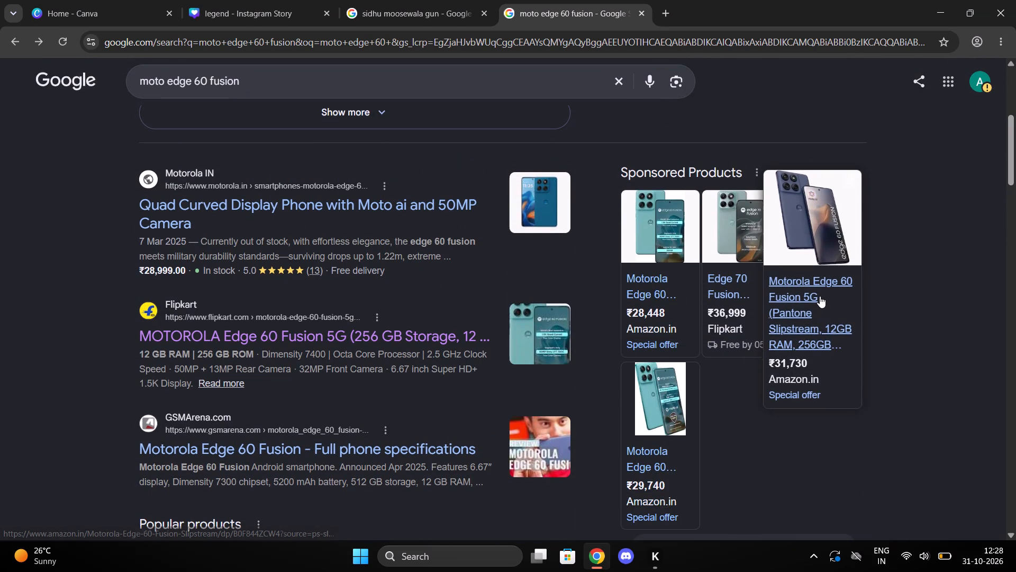
left_click(820, 296)
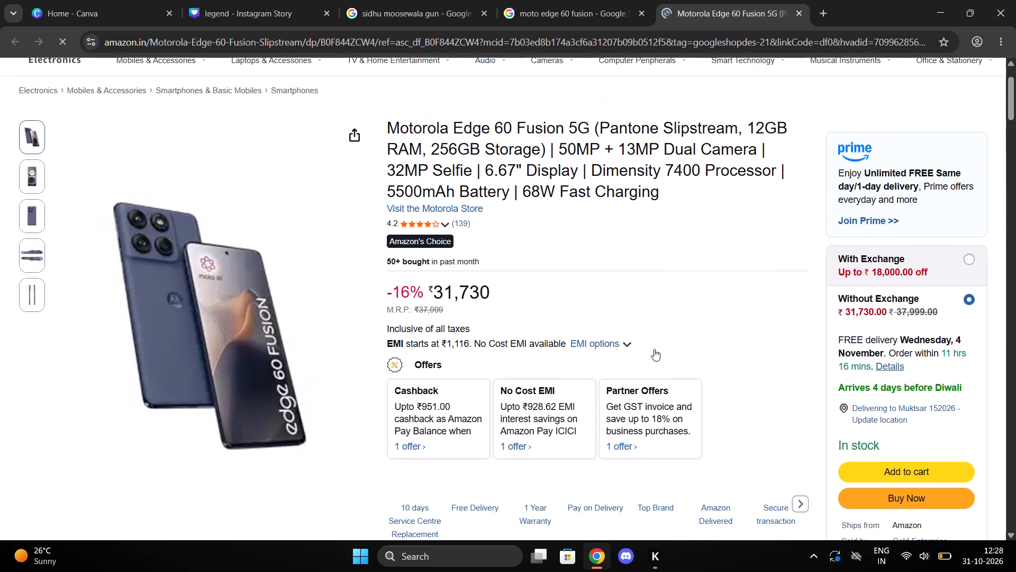
Examine the Amazon.in listing for the Motorola Edge 60 Fusion 5G, including its full title, offers, colour variants, specifications and item description.
left_click_drag(692, 211, 507, 192)
double_click(507, 192)
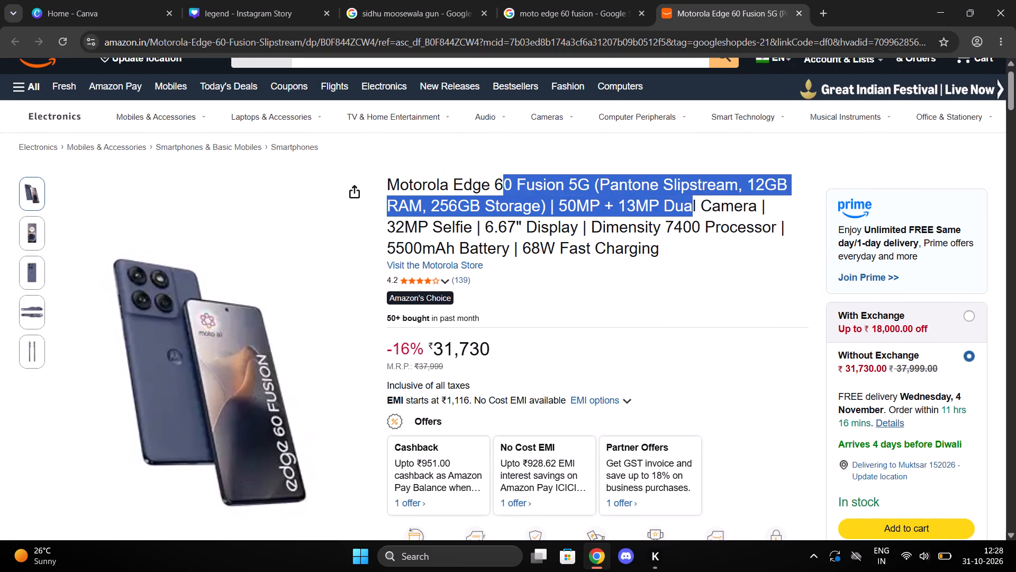
left_click_drag(507, 192, 669, 247)
left_click_drag(691, 252, 706, 270)
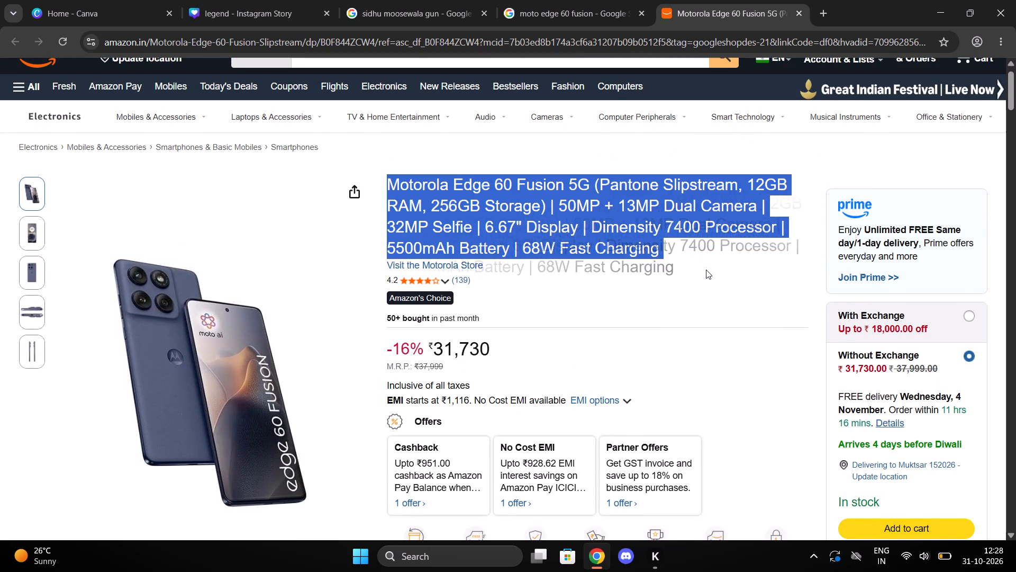
left_click(706, 270)
scroll(706, 270, "down", 2)
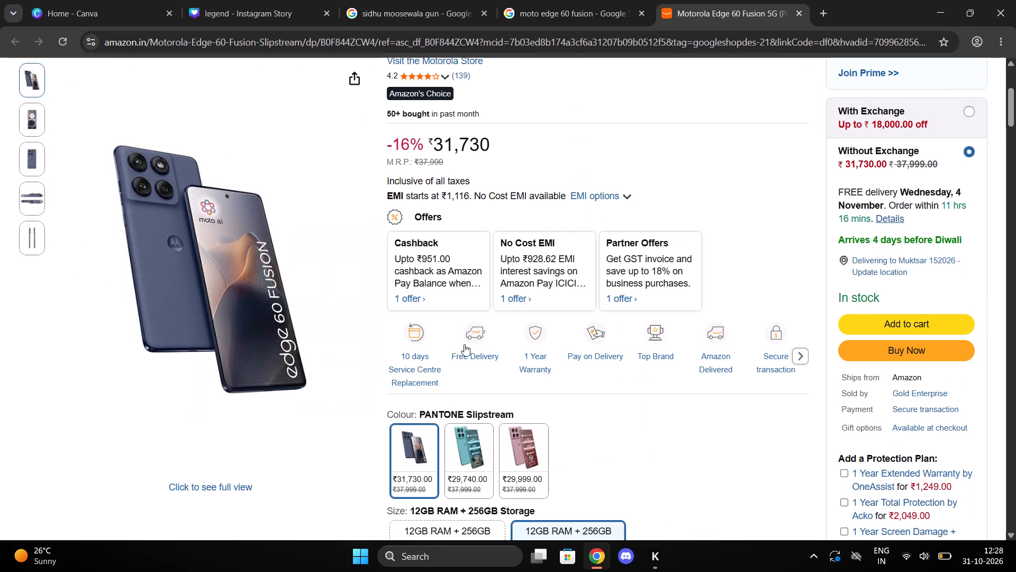
scroll(464, 344, "down", 1)
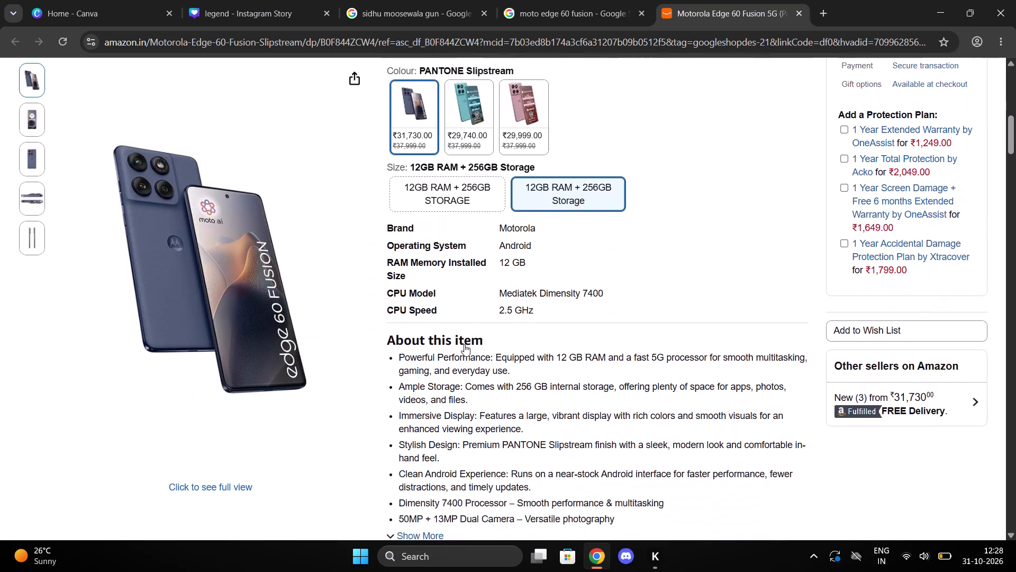
scroll(464, 344, "down", 2)
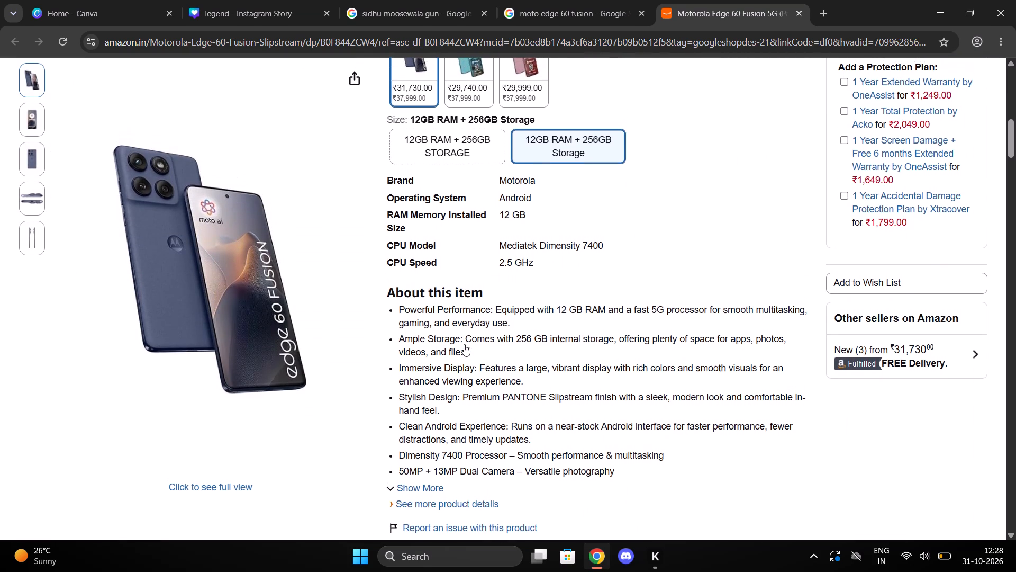
scroll(464, 344, "down", 3)
scroll(464, 344, "up", 2)
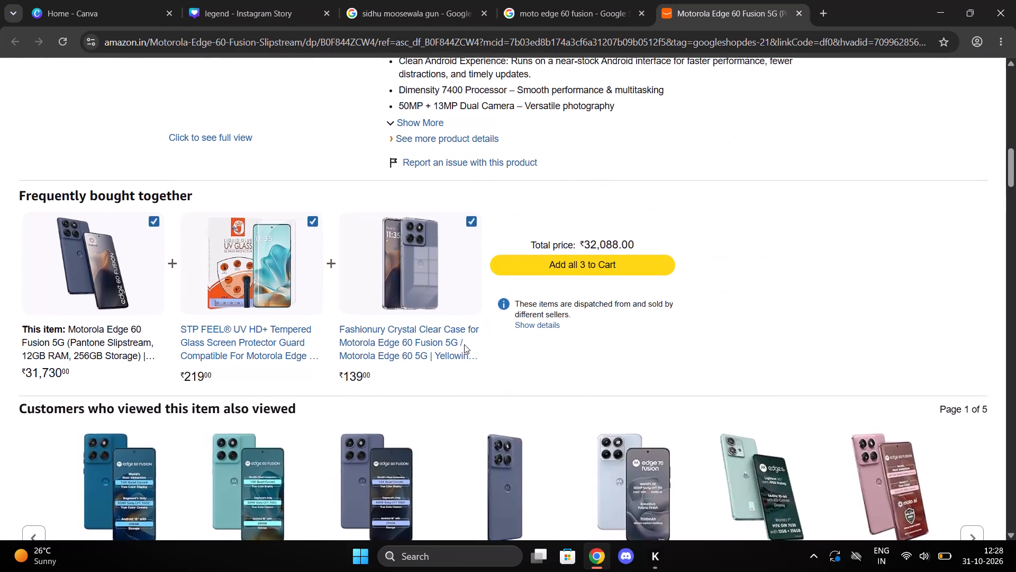
scroll(464, 344, "up", 3)
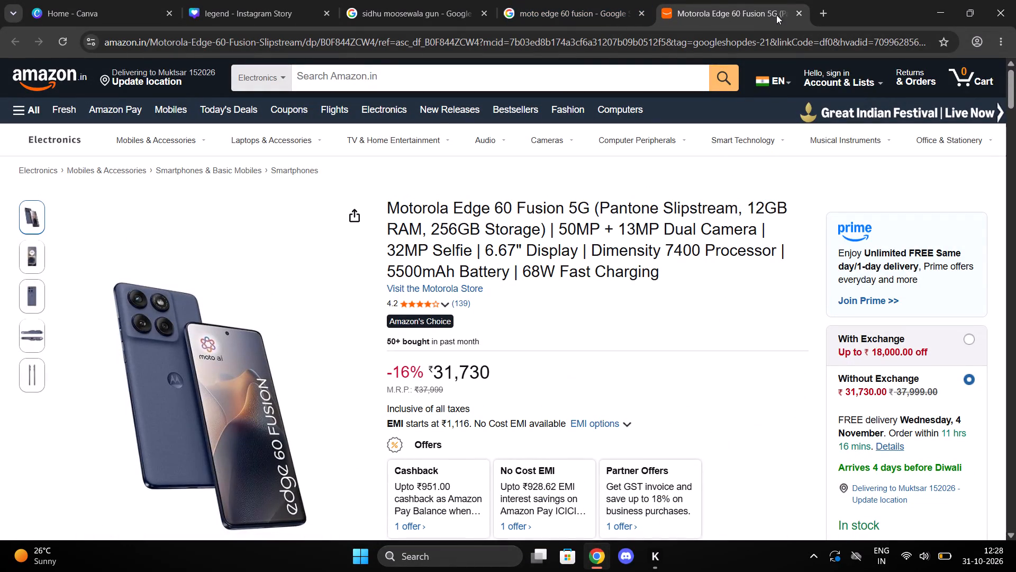
Close the Amazon product page and both Google search pages, for the phone and the Sidhu Moosewala gun, to return to the legend Story design.
left_click(796, 14)
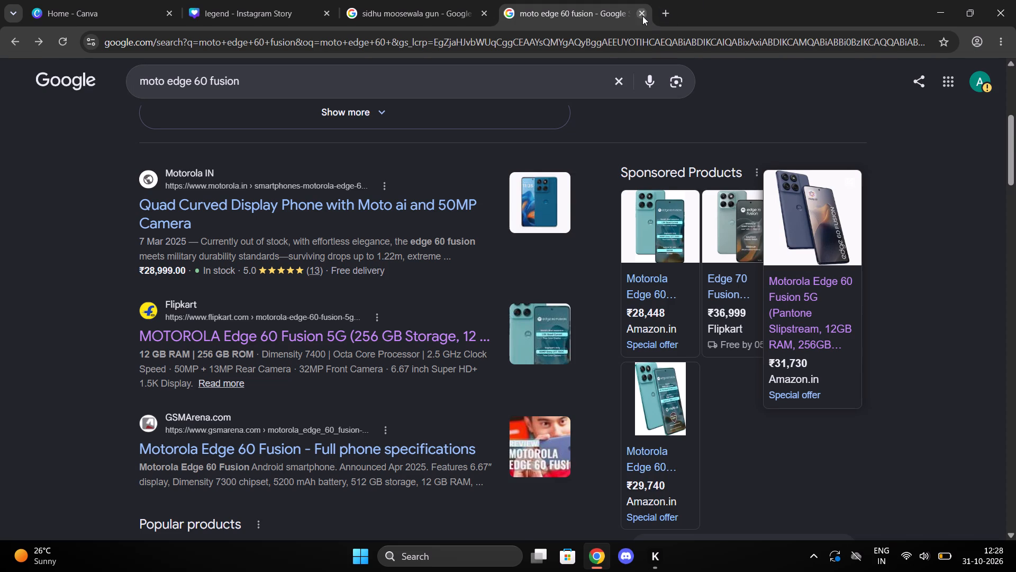
left_click(642, 16)
left_click(488, 13)
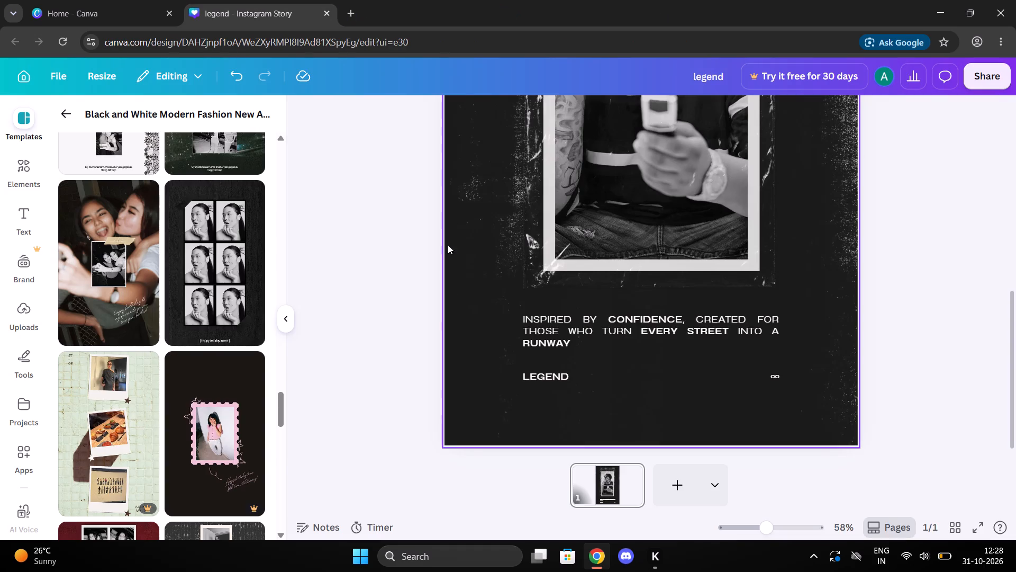
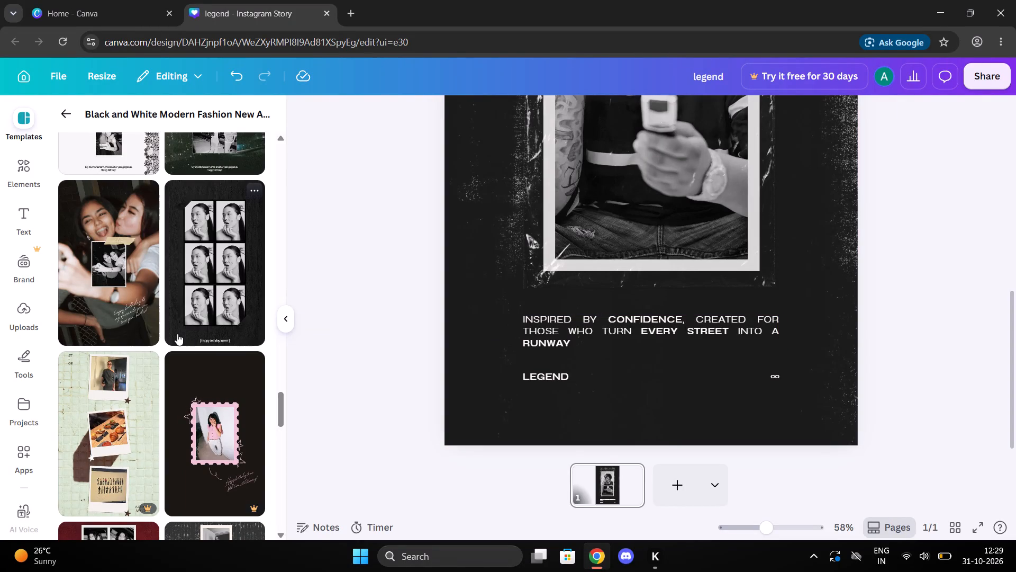
Add a blank second page to the legend design.
left_click(665, 478)
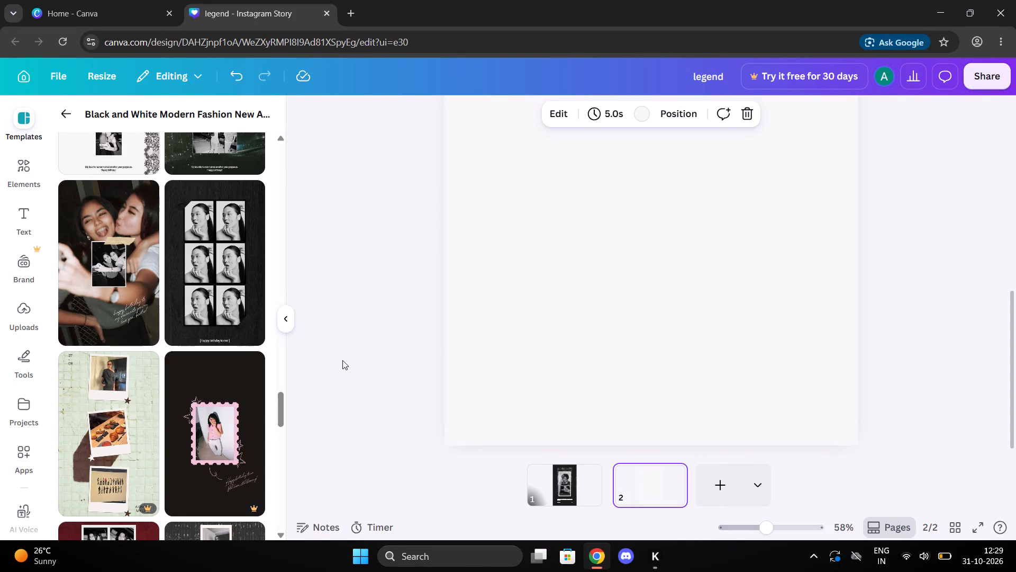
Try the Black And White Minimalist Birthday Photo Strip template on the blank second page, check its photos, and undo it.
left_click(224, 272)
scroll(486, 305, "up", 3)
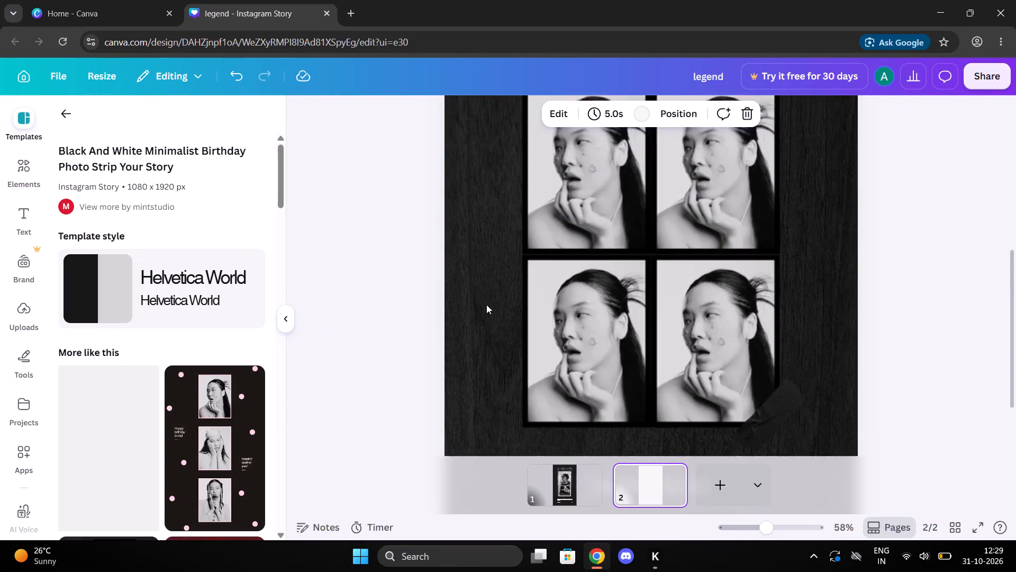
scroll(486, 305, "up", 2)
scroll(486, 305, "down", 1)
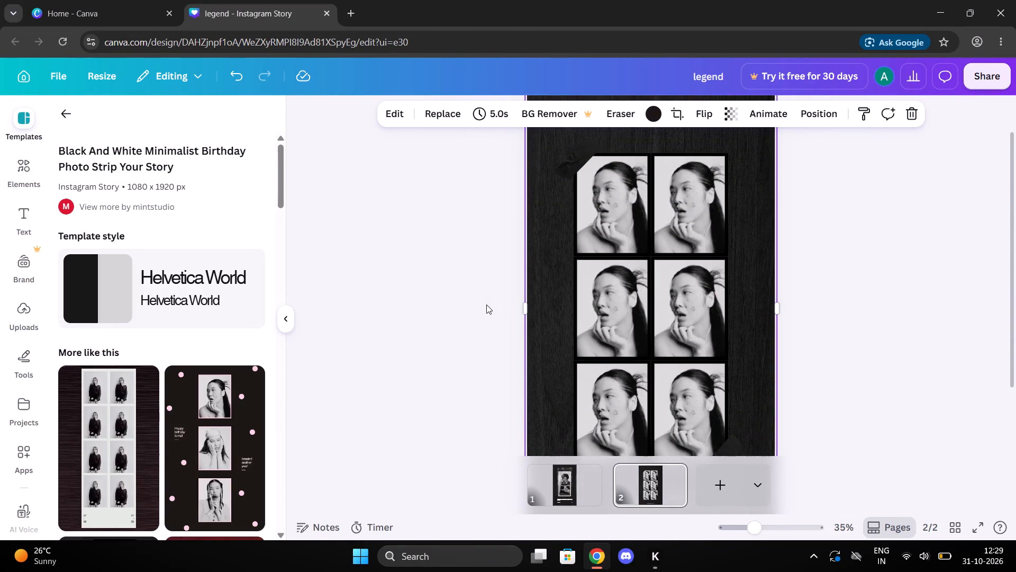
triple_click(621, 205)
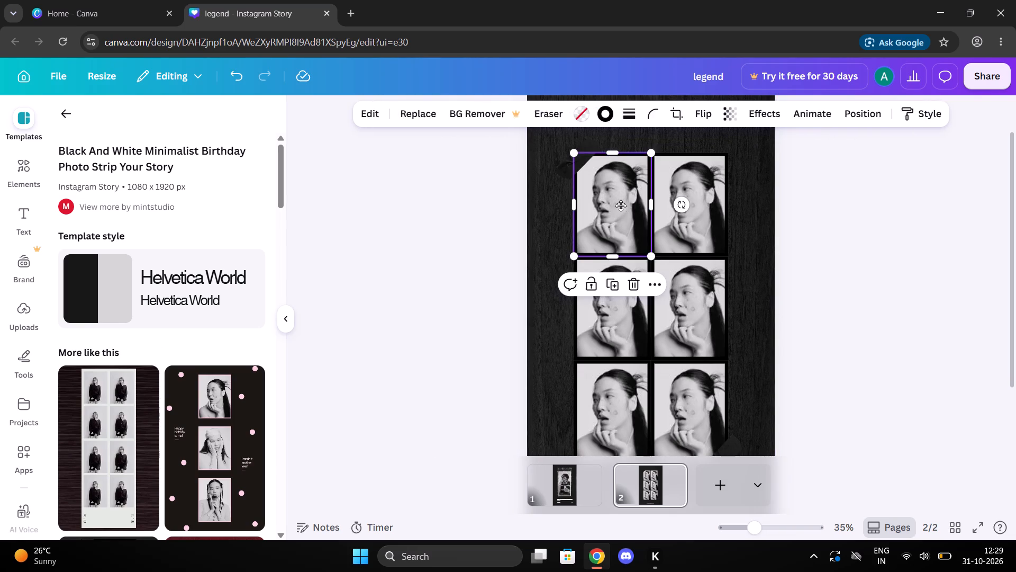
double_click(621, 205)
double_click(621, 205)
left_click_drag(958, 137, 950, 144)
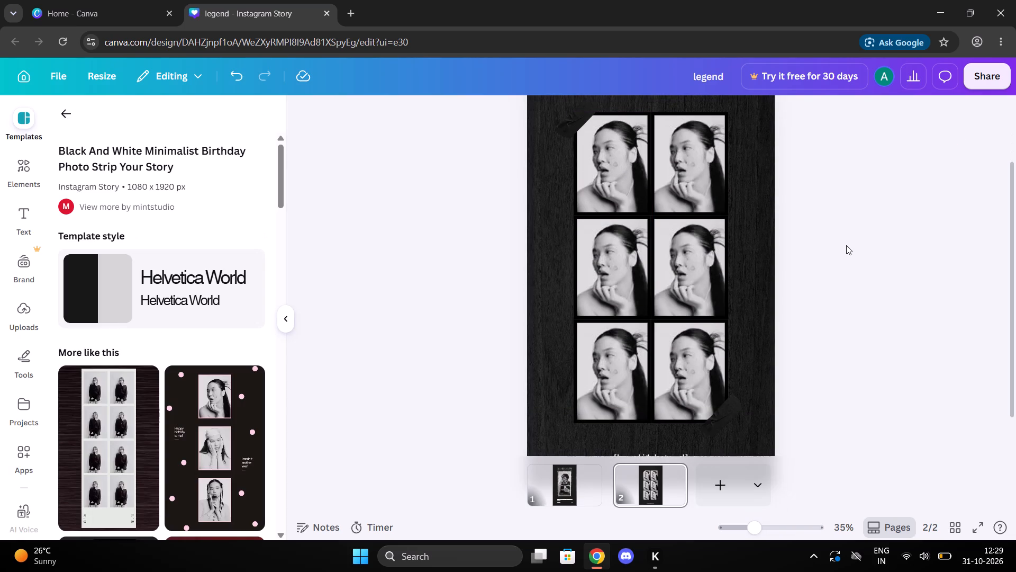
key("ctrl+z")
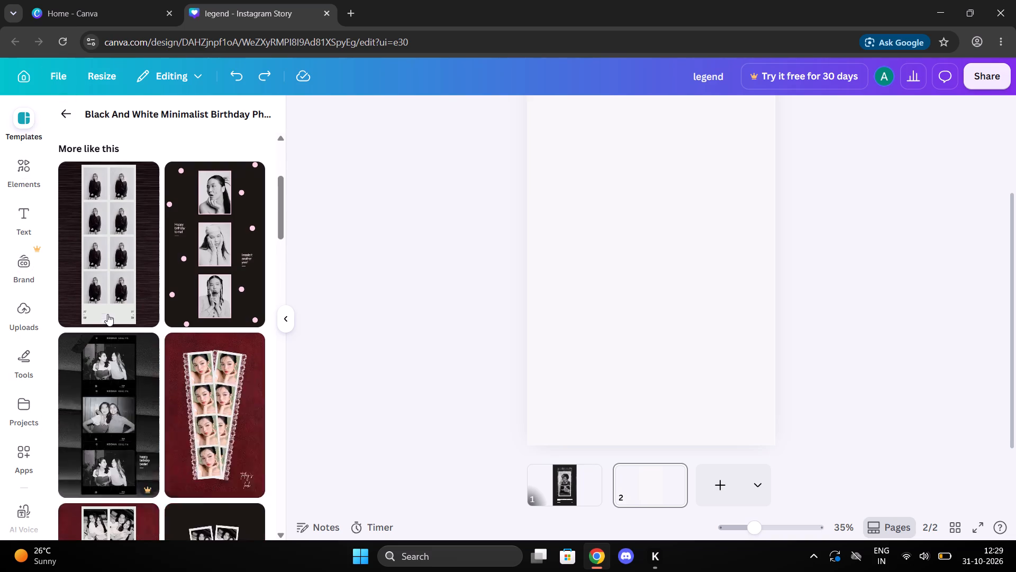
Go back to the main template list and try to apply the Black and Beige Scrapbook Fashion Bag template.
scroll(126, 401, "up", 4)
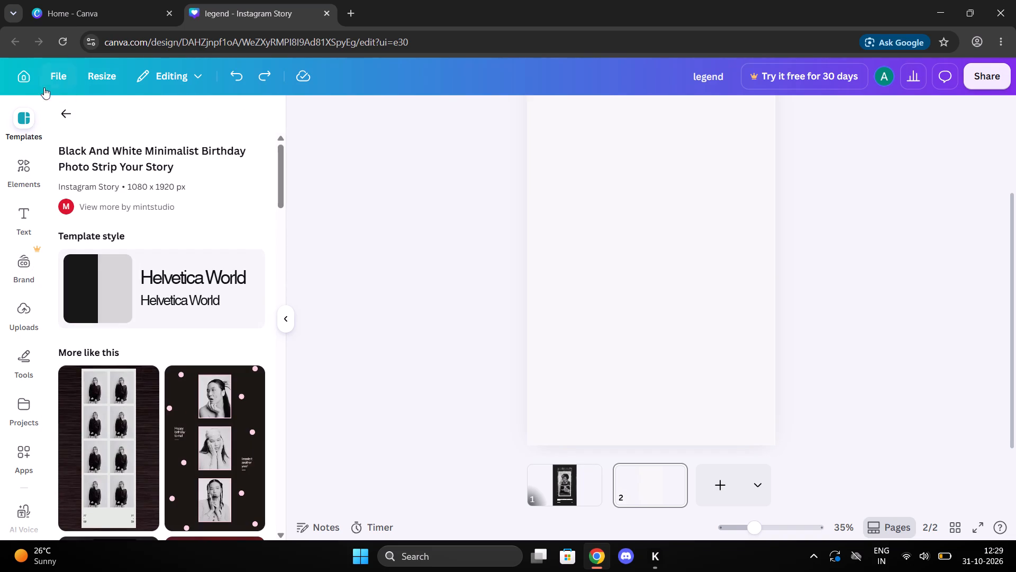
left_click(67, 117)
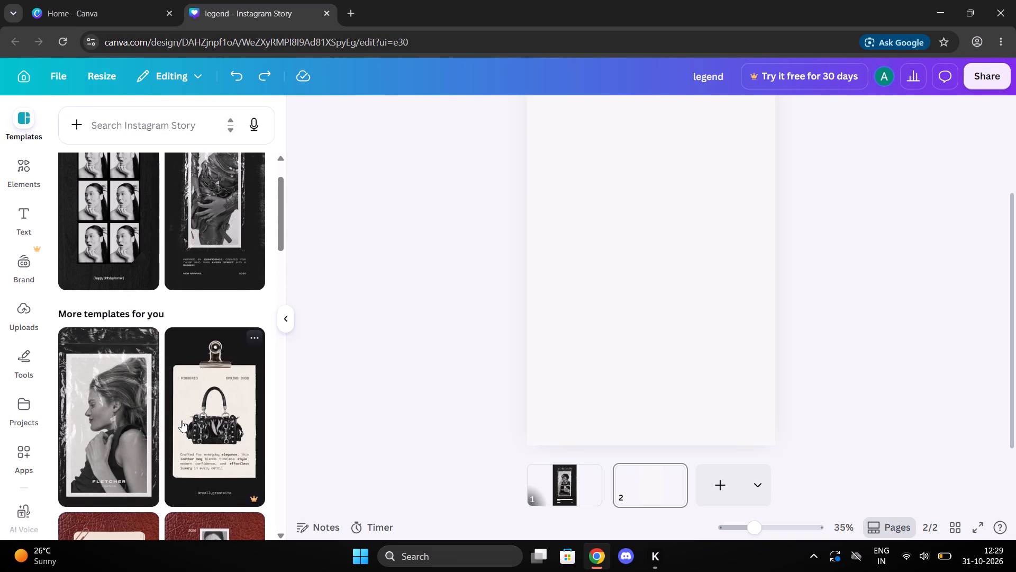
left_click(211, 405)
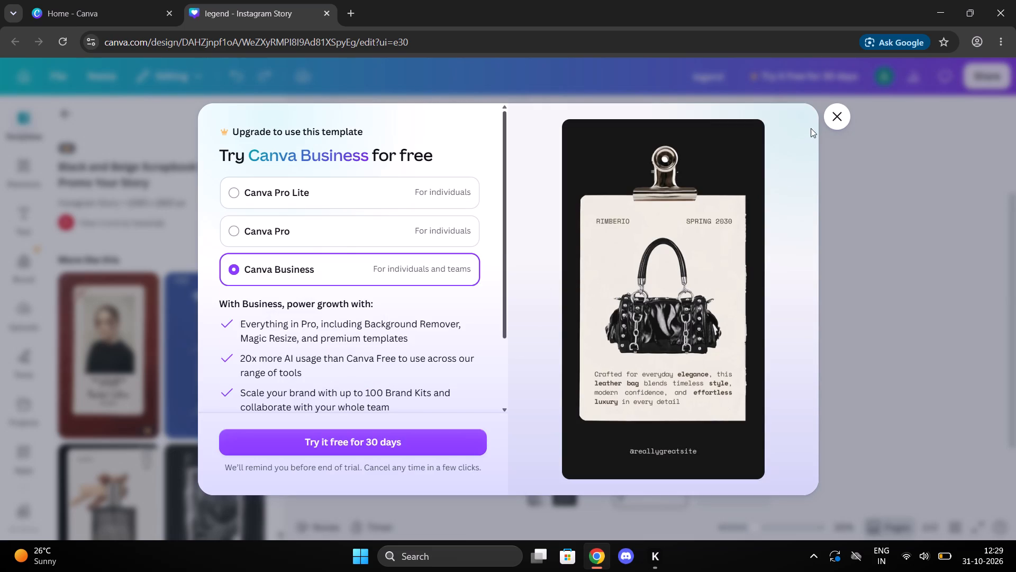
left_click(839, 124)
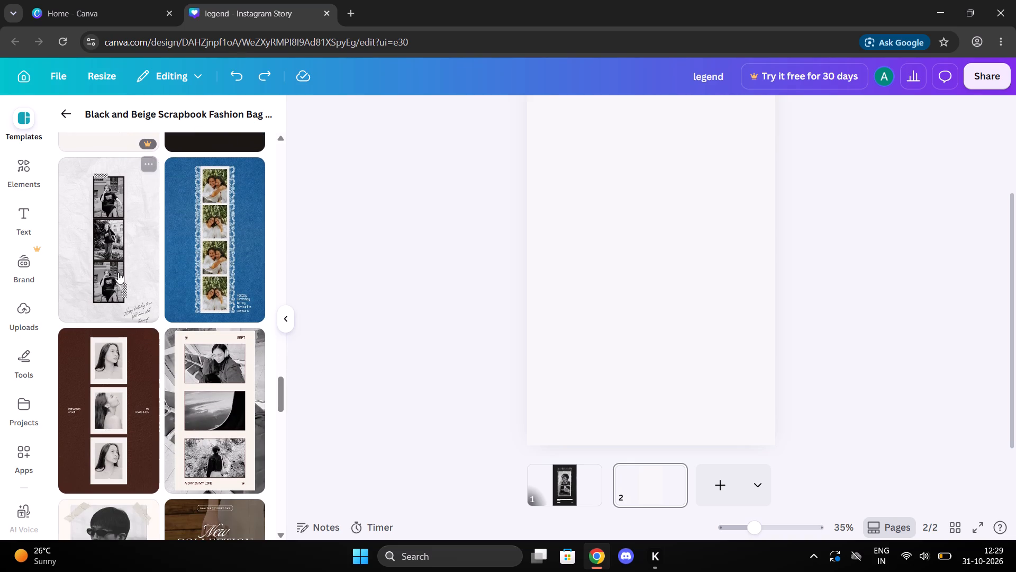
Apply the Black and White Modern A Day in My Life Travel template to the second page.
left_click(188, 419)
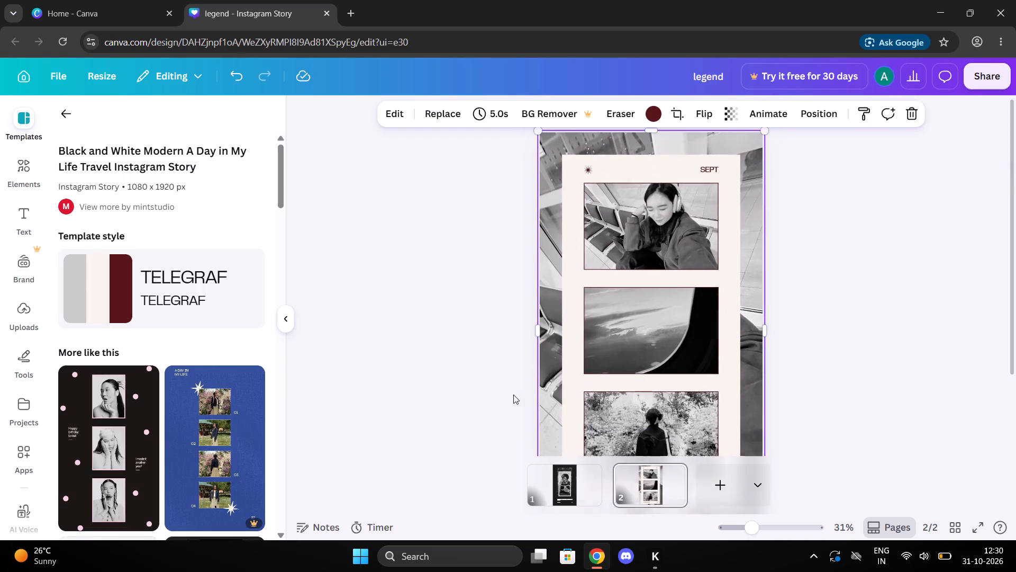
left_click(493, 379)
Reposition the top photo upward inside its frame so that the woman's lap and legs show.
triple_click(654, 205)
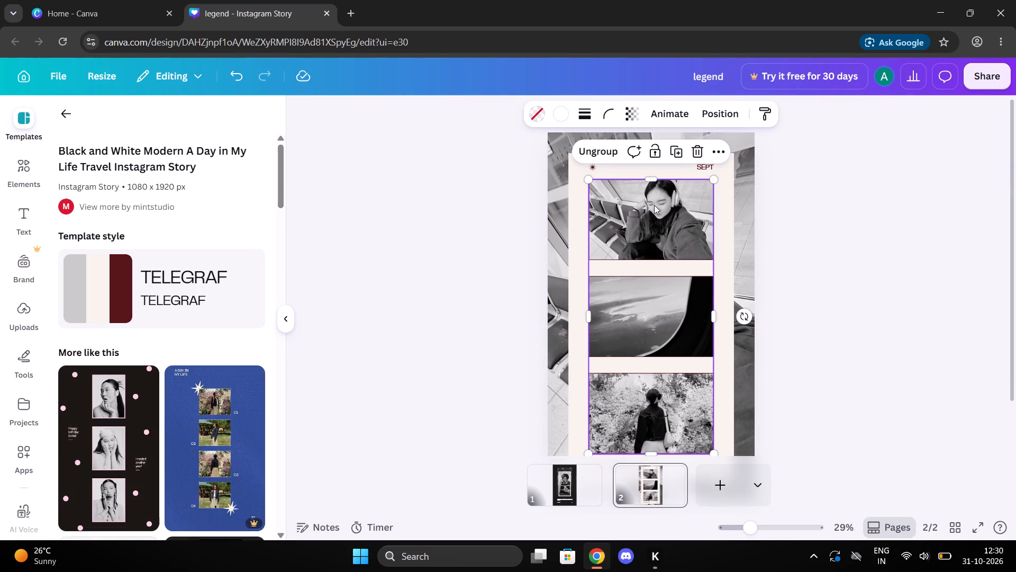
left_click_drag(654, 205, 655, 220)
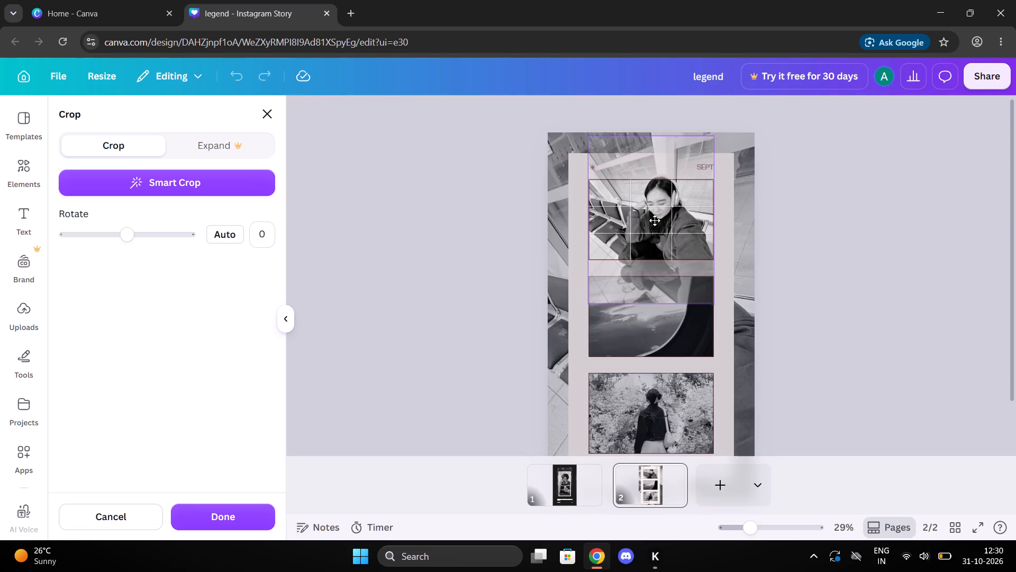
left_click_drag(655, 220, 655, 267)
left_click(655, 267)
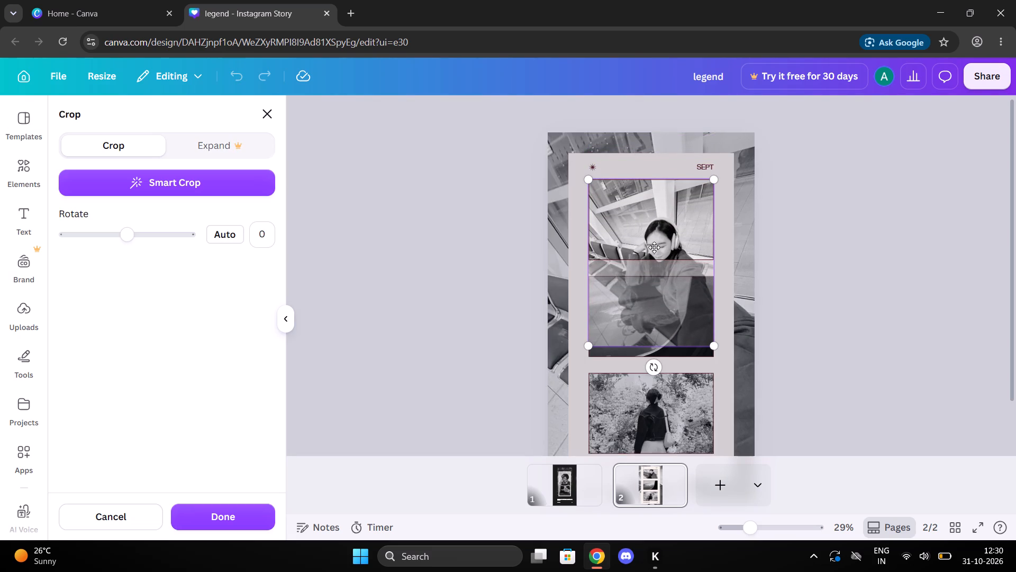
left_click_drag(654, 249, 663, 115)
left_click(785, 248)
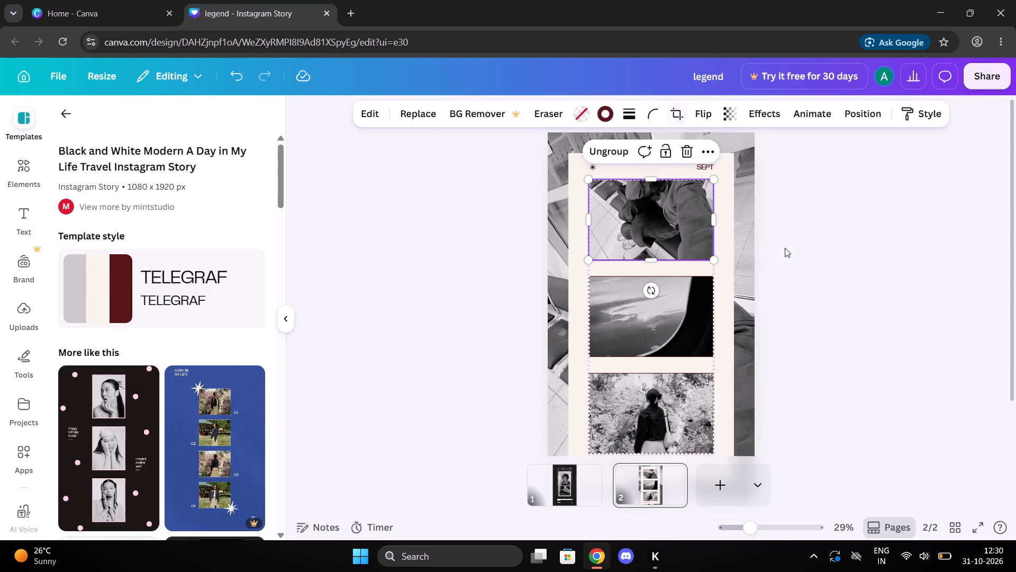
Reposition the middle sky photo downward inside its frame so that the upper part of the image shows.
double_click(638, 330)
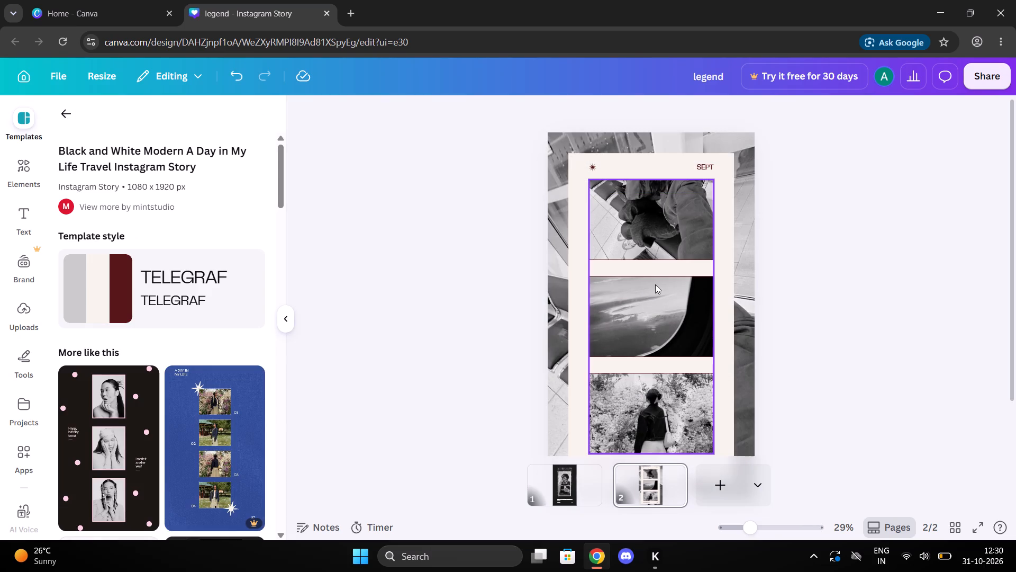
double_click(655, 290)
left_click_drag(655, 290, 649, 377)
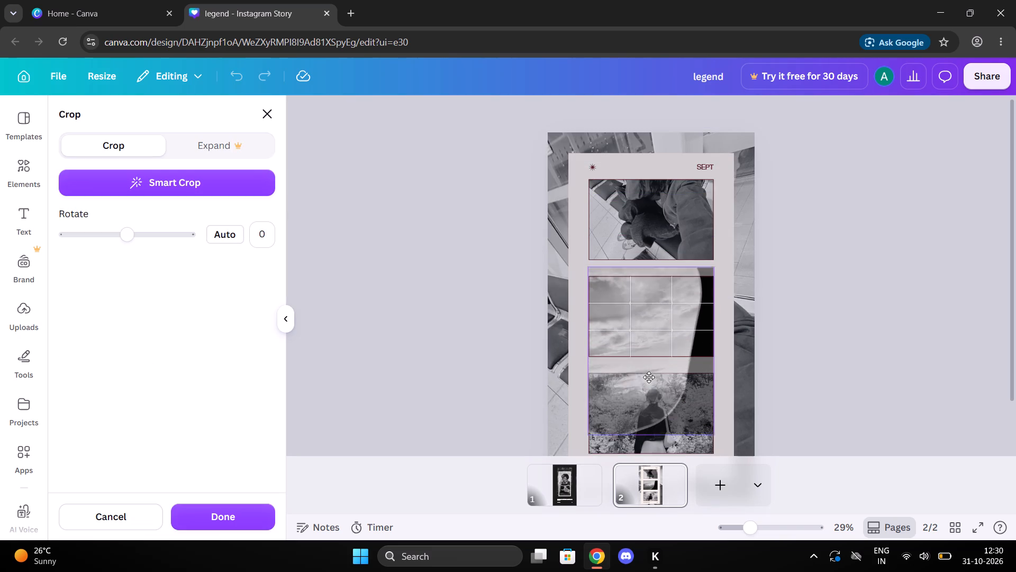
left_click_drag(649, 377, 651, 408)
left_click(812, 332)
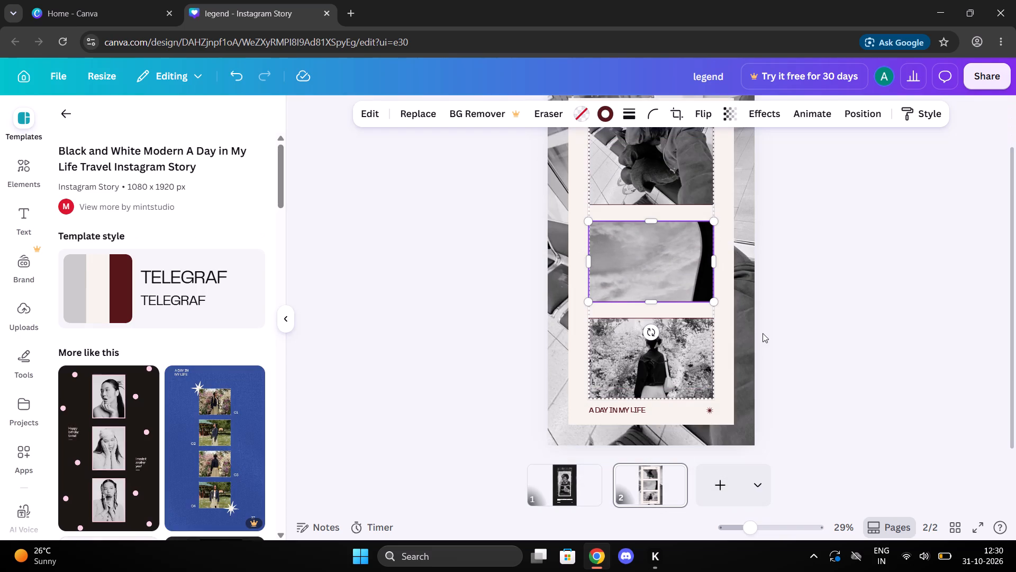
Reposition the bottom photo upward inside its frame so that the person's boots and the ground show.
double_click(657, 365)
left_click_drag(657, 365, 666, 289)
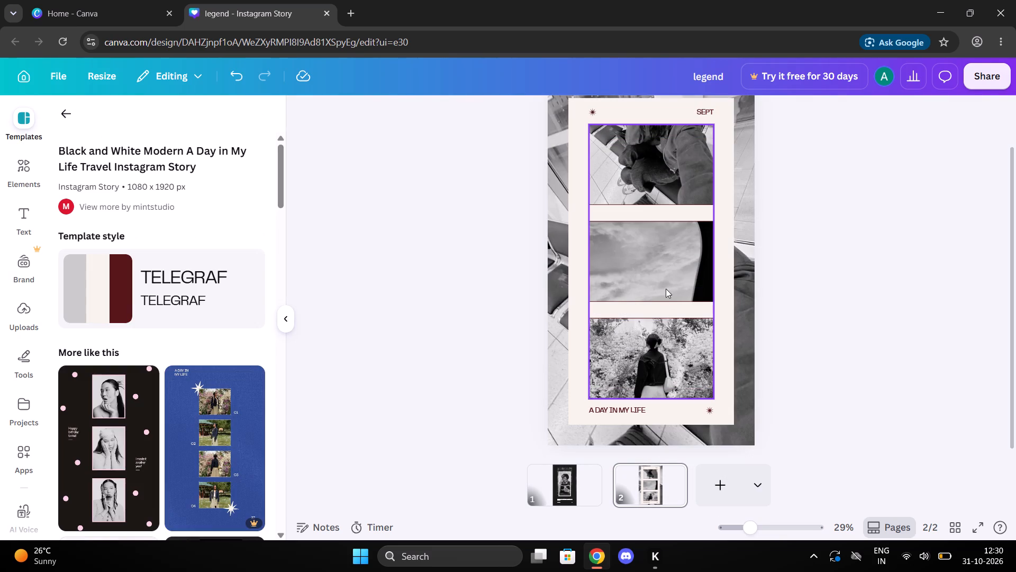
double_click(666, 337)
left_click_drag(661, 363, 664, 289)
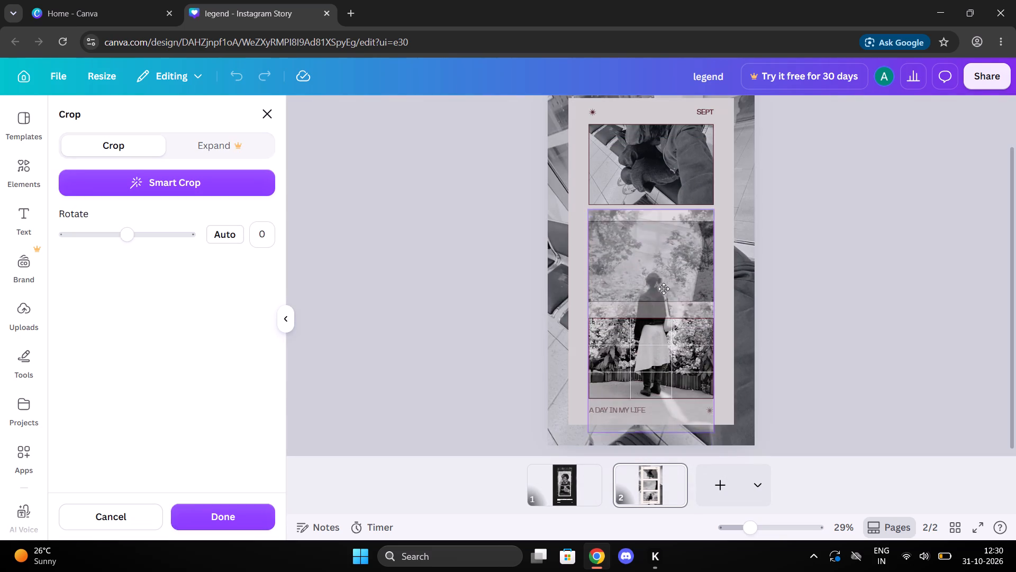
left_click_drag(664, 289, 676, 226)
left_click(836, 307)
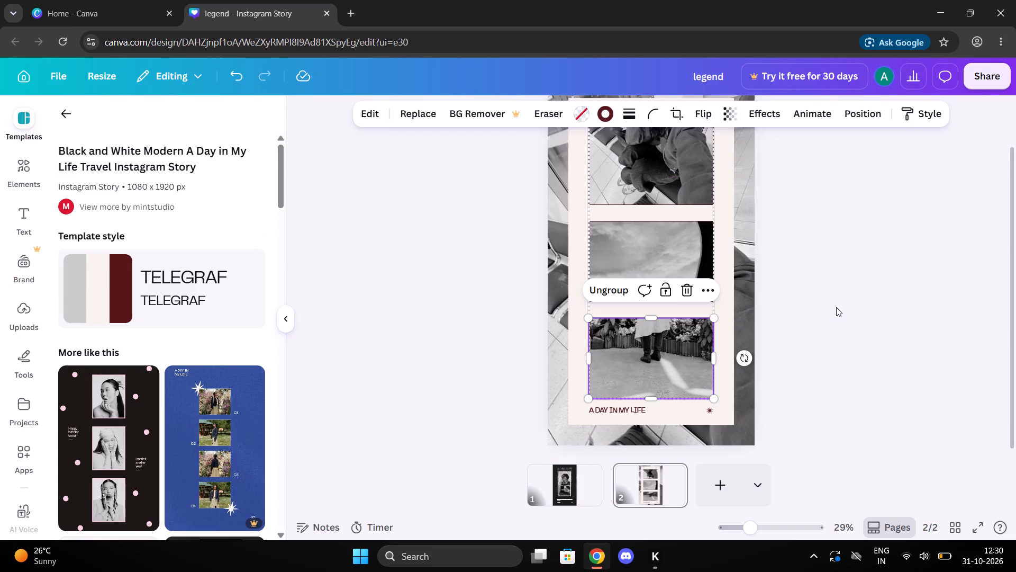
left_click(836, 307)
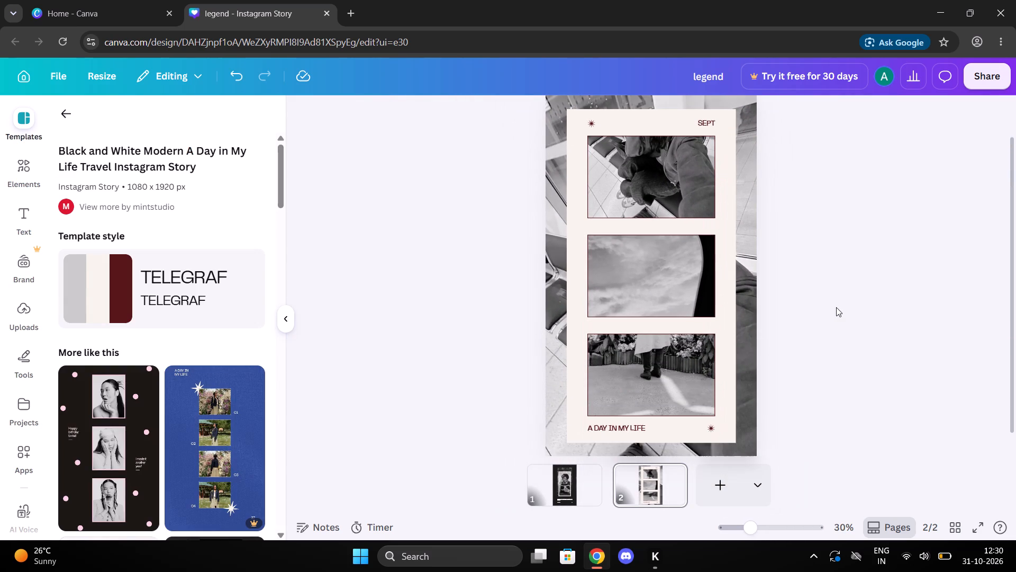
Open the second page's full-page background photo for cropping.
double_click(750, 301)
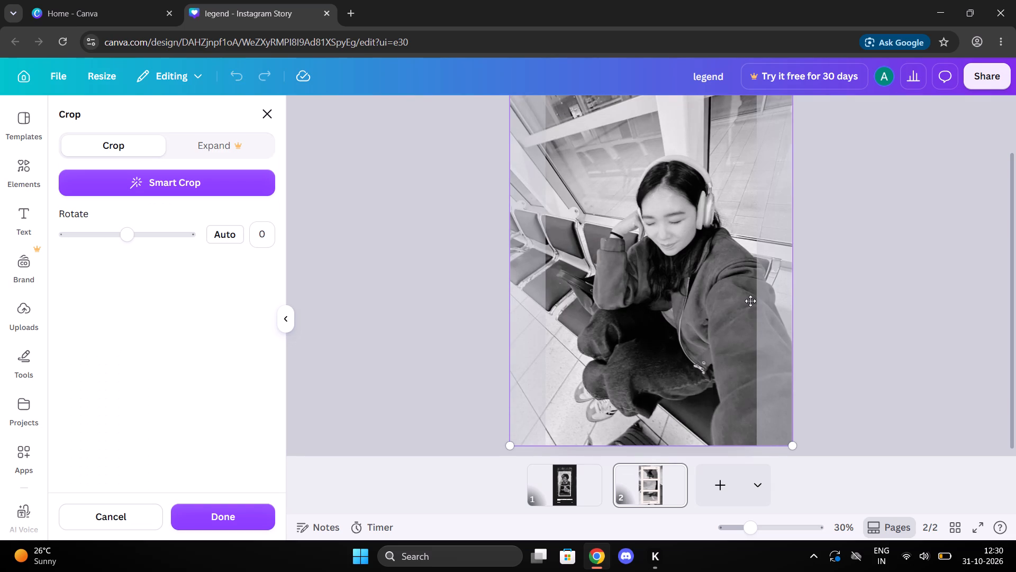
Enlarge and shift the black-and-white selfie inside page 2's background crop, and apply the crop.
left_click_drag(750, 301, 856, 522)
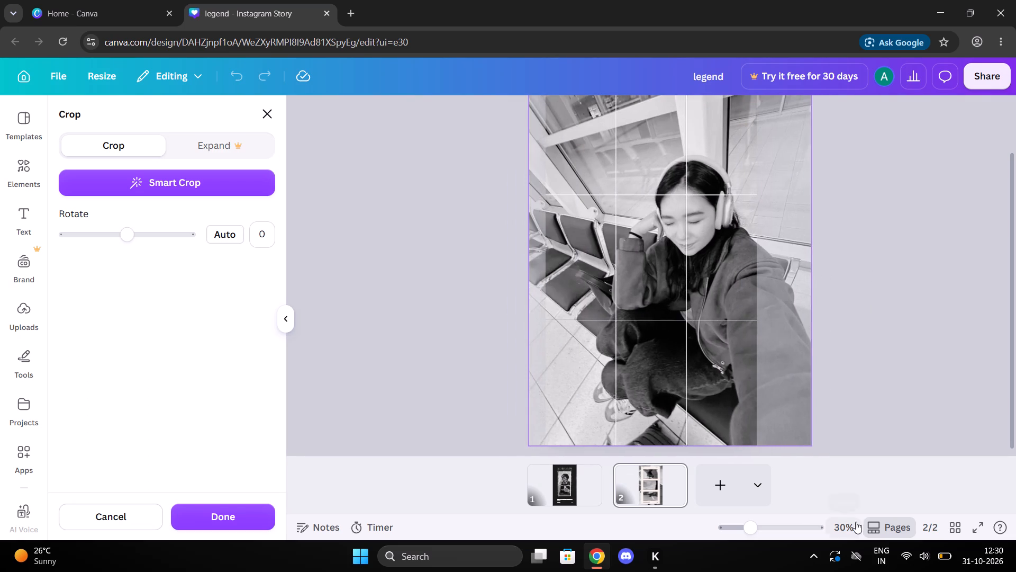
left_click_drag(856, 522, 1015, 298)
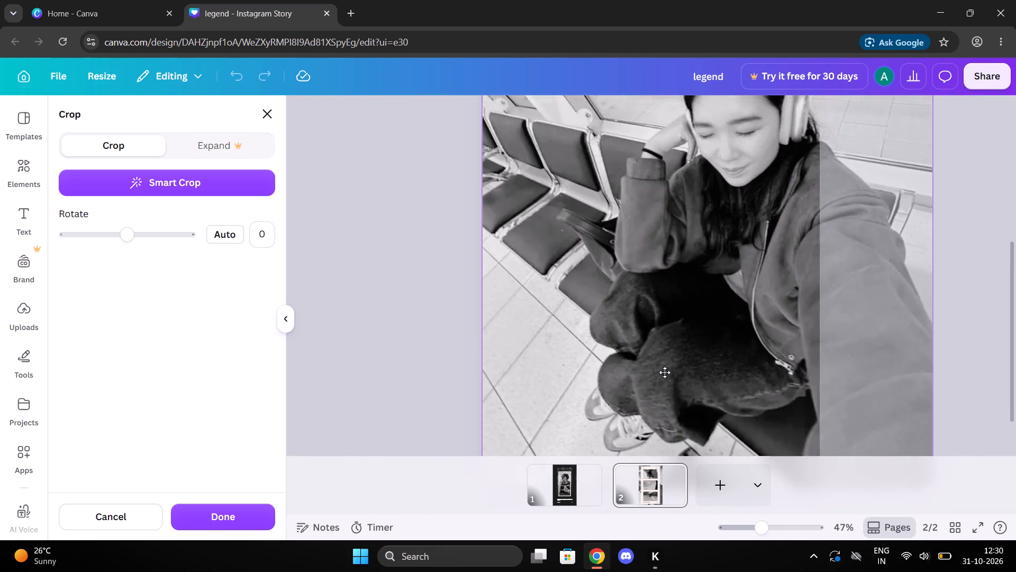
left_click_drag(805, 112, 690, 312)
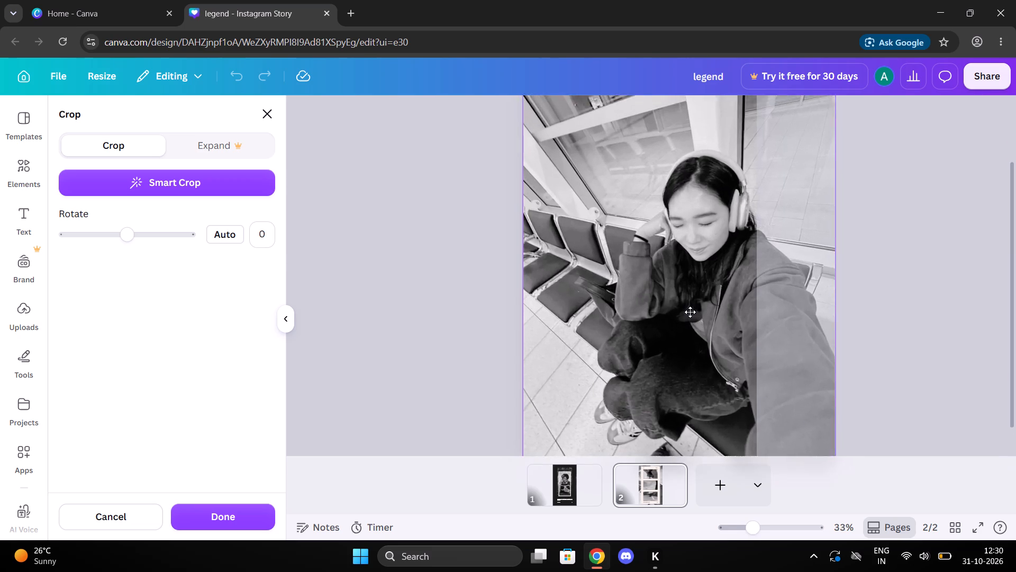
double_click(690, 312)
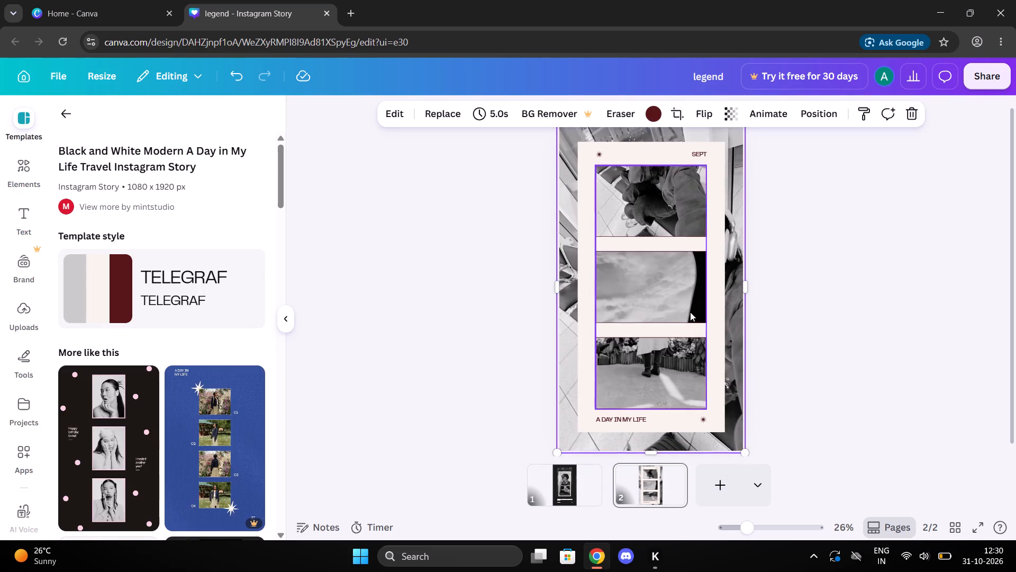
Recrop page 2's background photo, scaling it up and moving it so only the window and chairs beside the woman fill the story frame.
triple_click(715, 314)
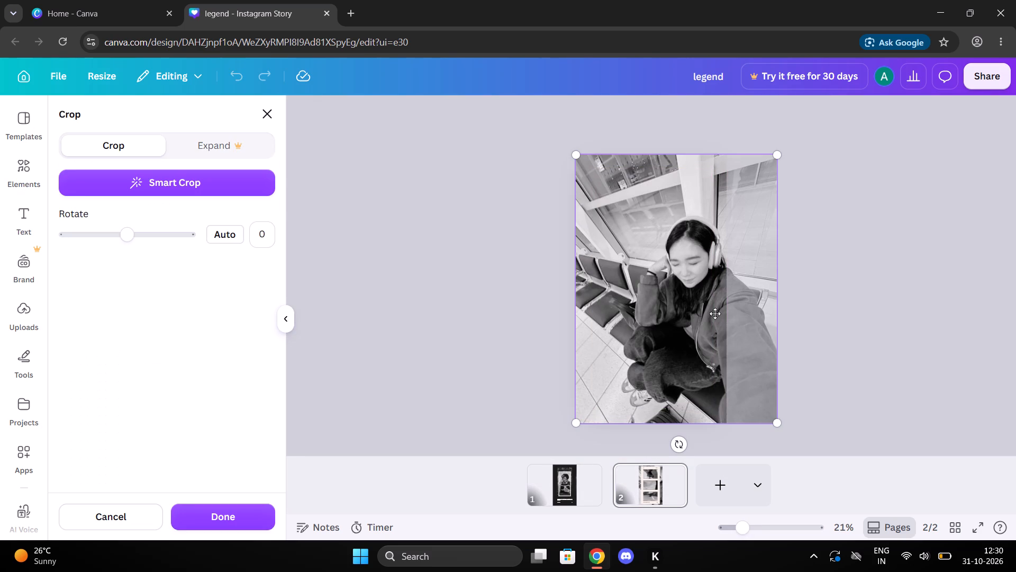
left_click(672, 358)
left_click_drag(575, 427, 498, 549)
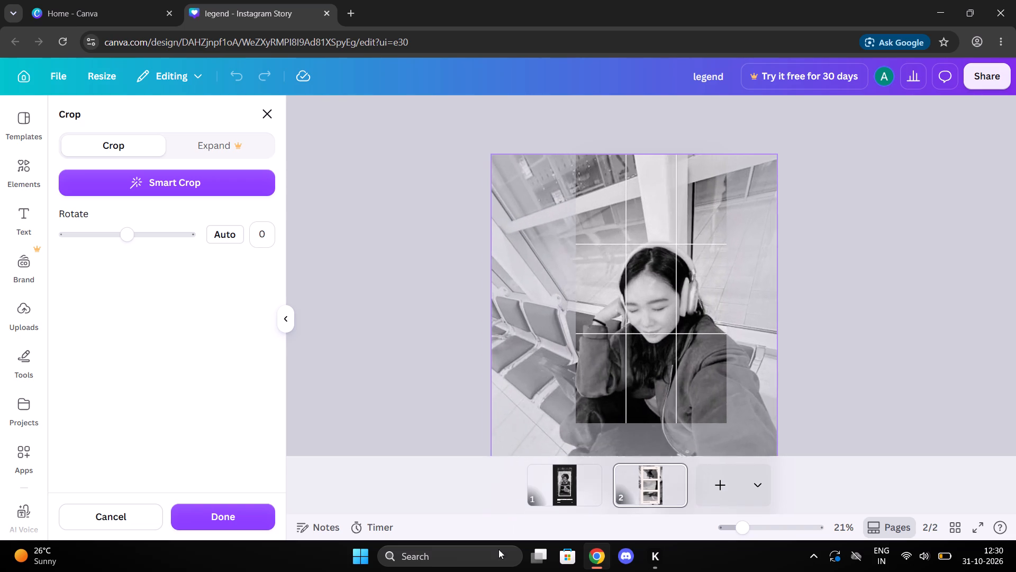
left_click_drag(498, 549, 483, 571)
left_click_drag(624, 362, 714, 115)
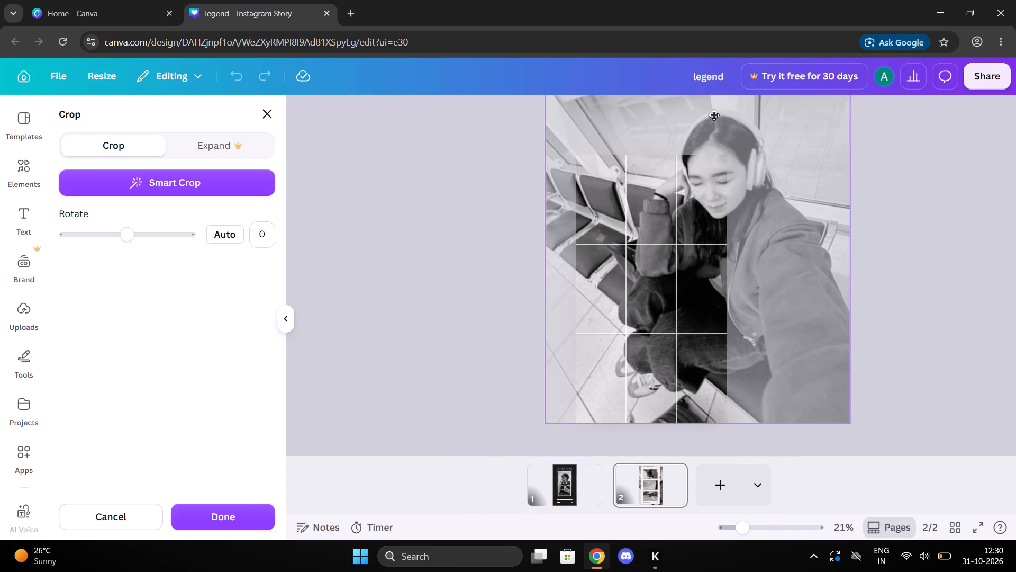
left_click_drag(714, 115, 695, 99)
left_click_drag(523, 426, 356, 571)
left_click_drag(678, 313, 1015, 5)
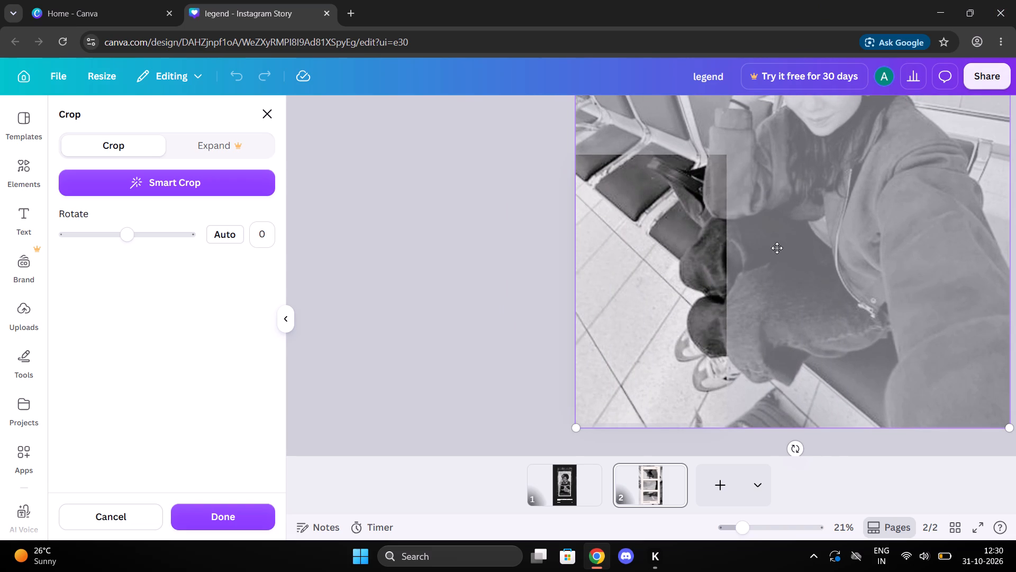
left_click_drag(786, 217, 971, 571)
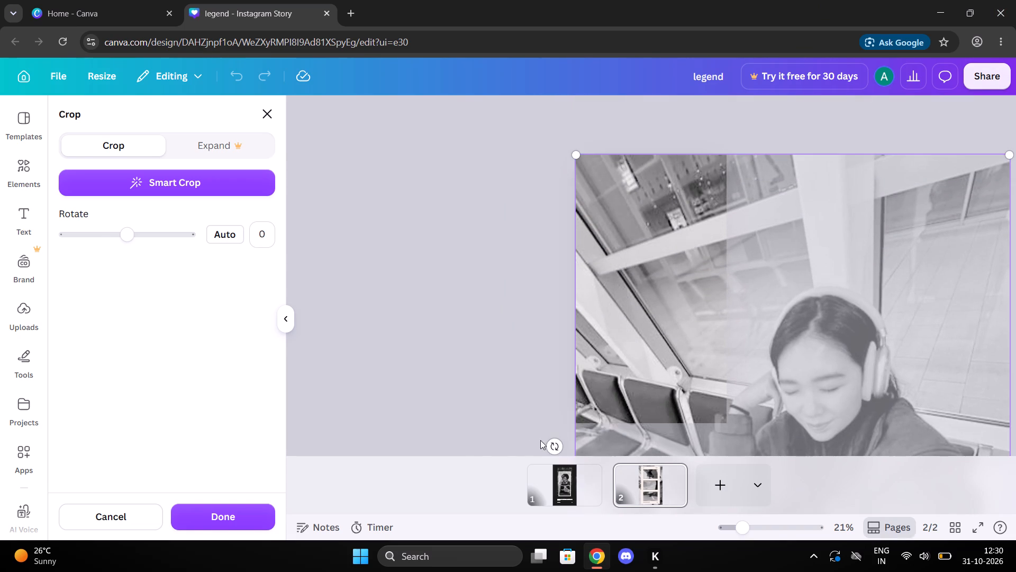
left_click(468, 441)
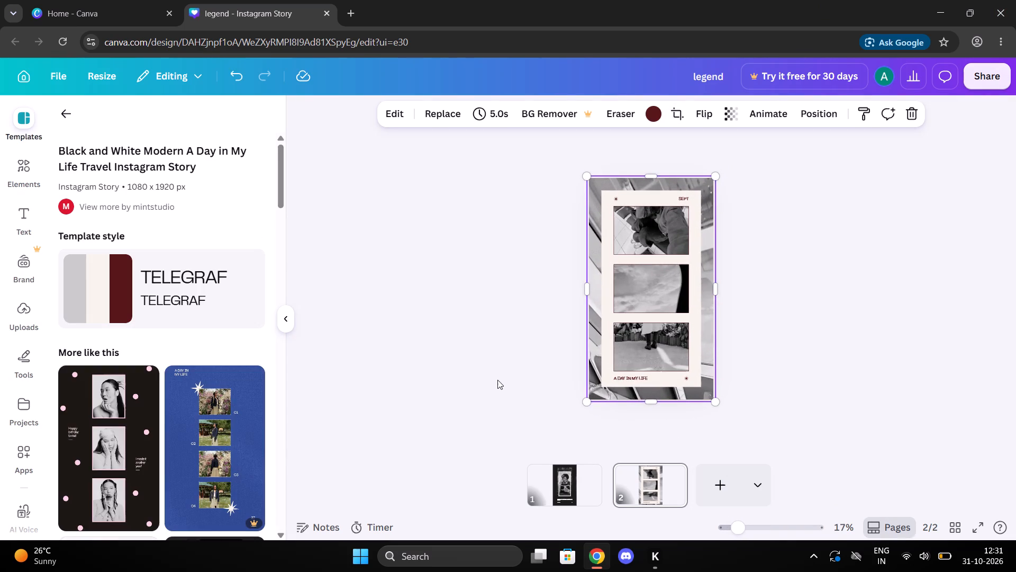
left_click(497, 380)
scroll(497, 380, "right", 1)
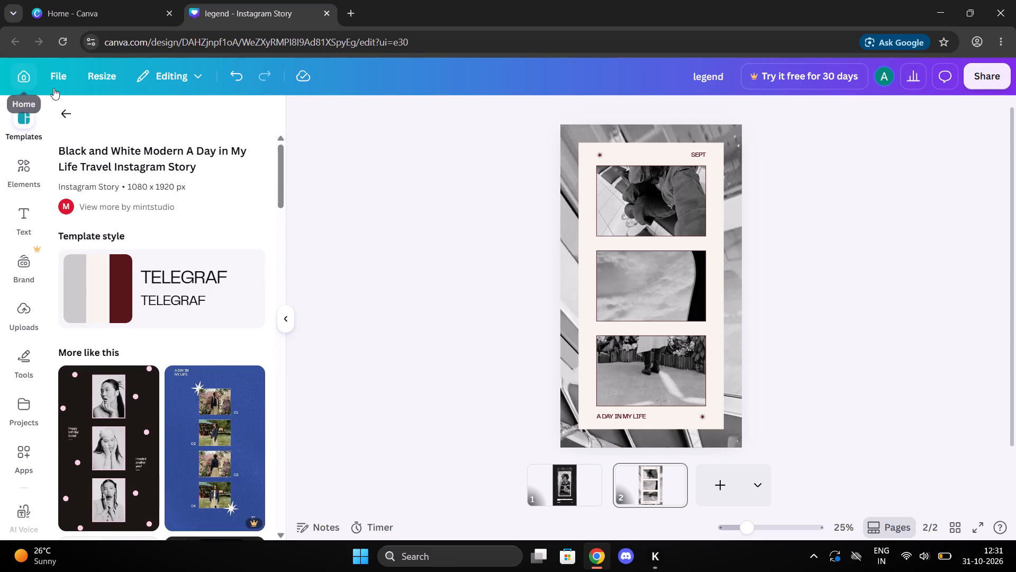
Search the Instagram Story templates for "sidhu moosewala".
left_click(62, 104)
left_click(134, 118)
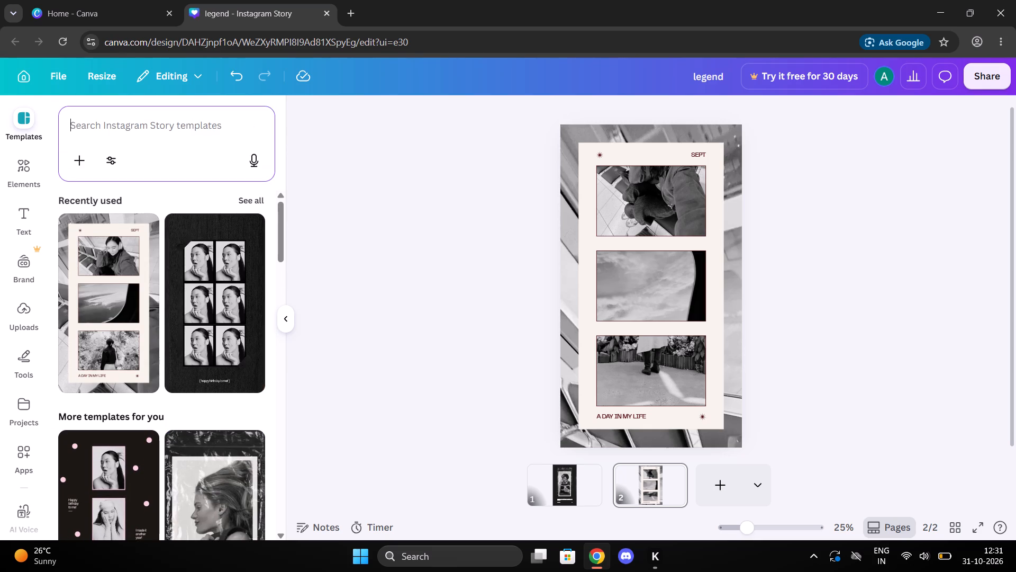
type("sifhu")
key("BackSpace")
key("BackSpace")
key("BackSpace")
key("s")
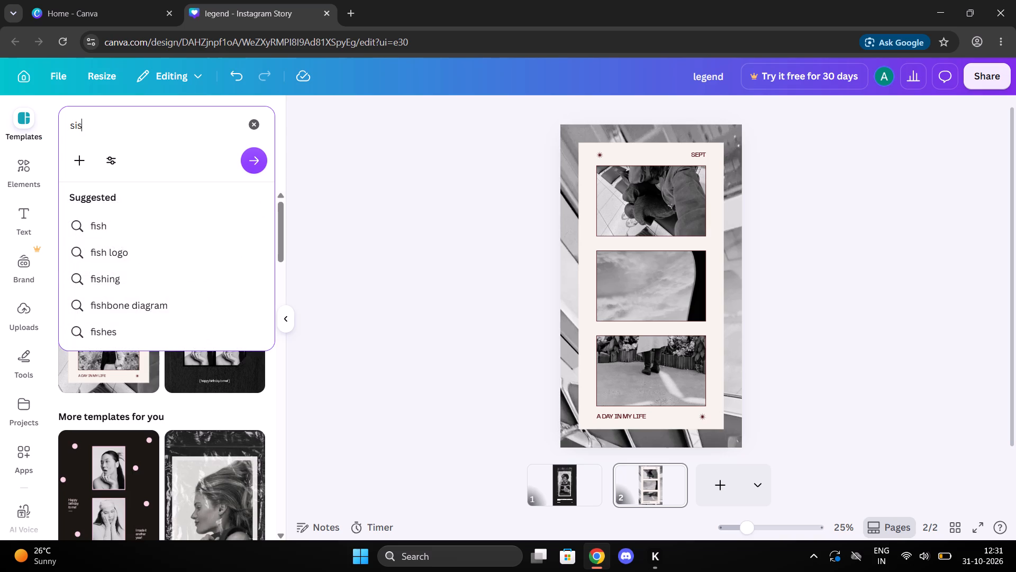
key("BackSpace")
key("d")
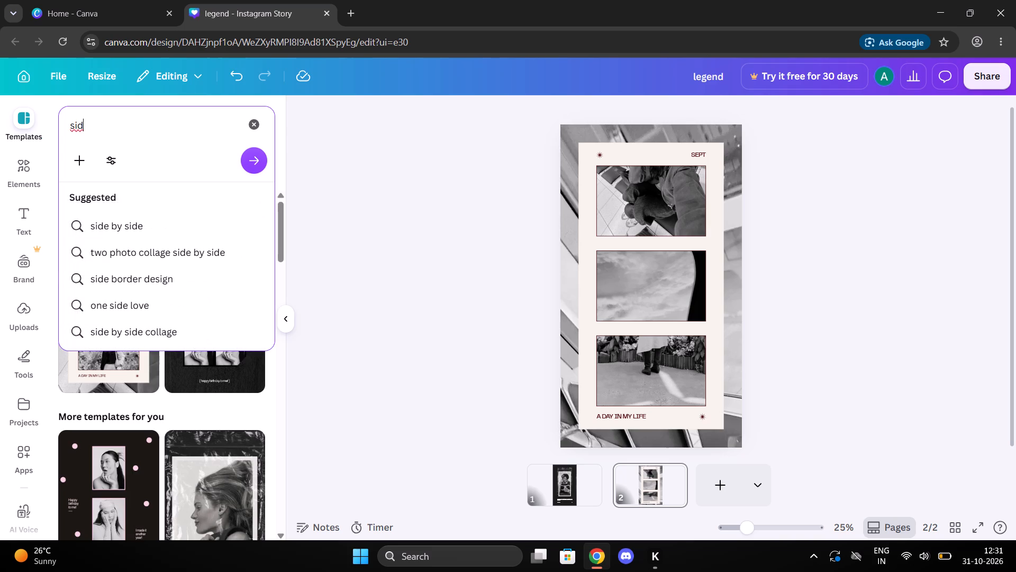
type("hu")
key("space")
type("moose")
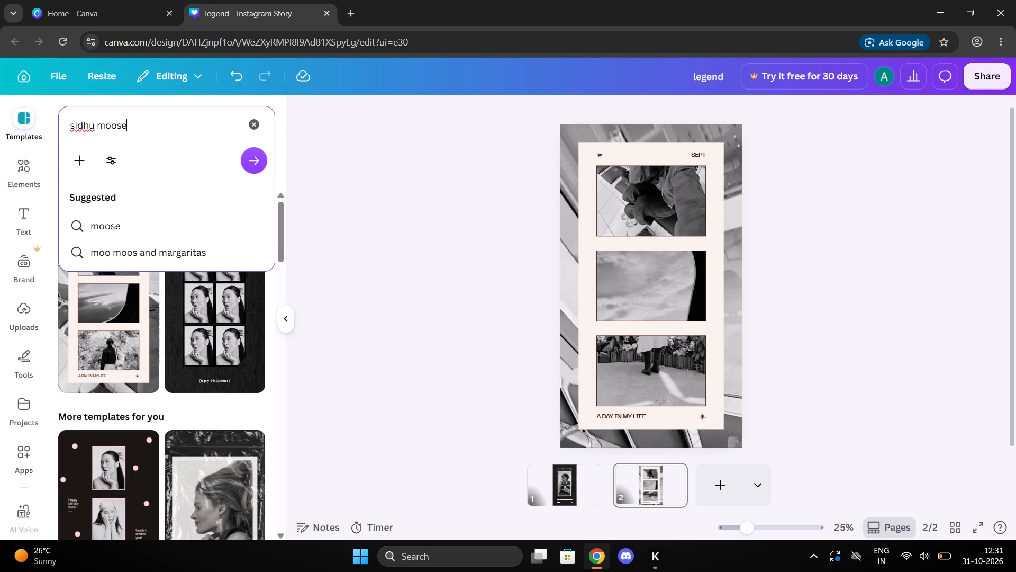
type("wala]")
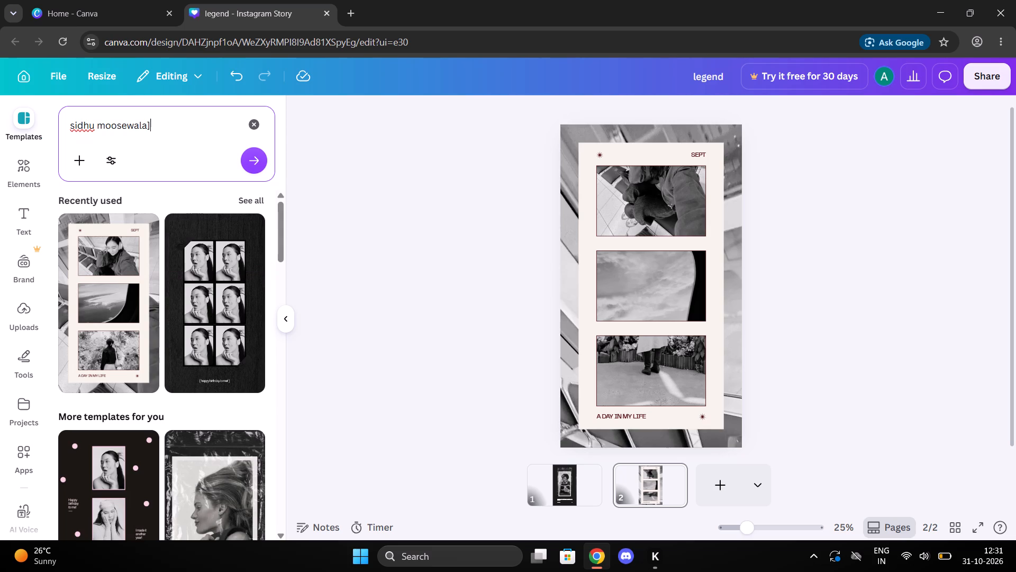
key("BackSpace")
key("Return")
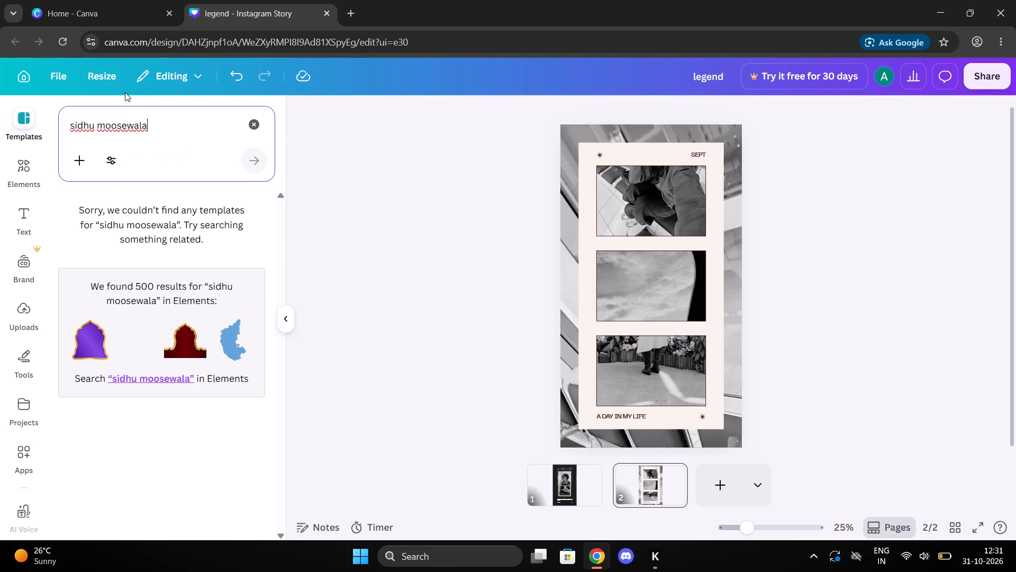
Add the purple arch graphic with the gold border to page 2 and enlarge it beyond the page's edge.
left_click(93, 345)
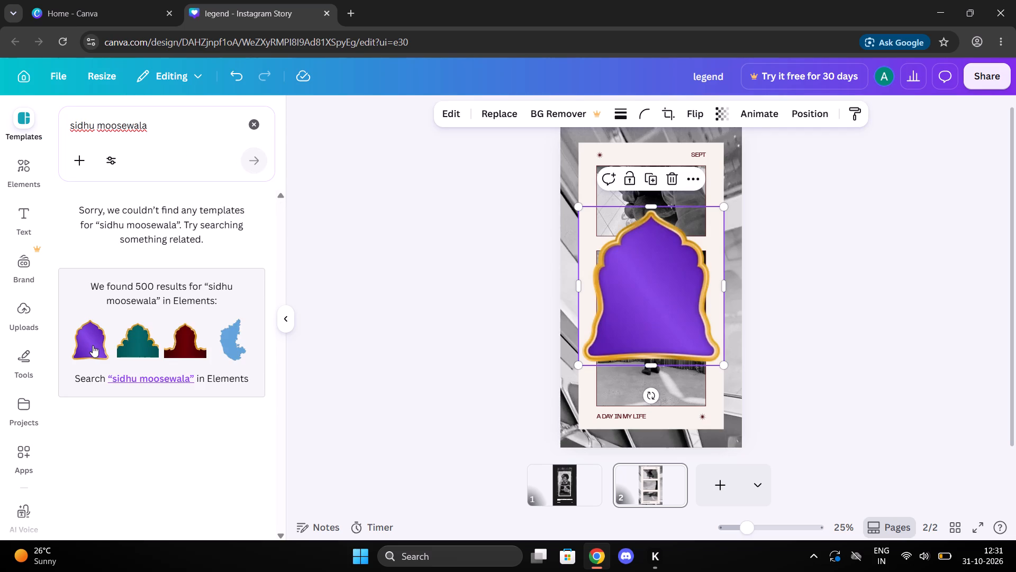
left_click_drag(574, 367, 530, 433)
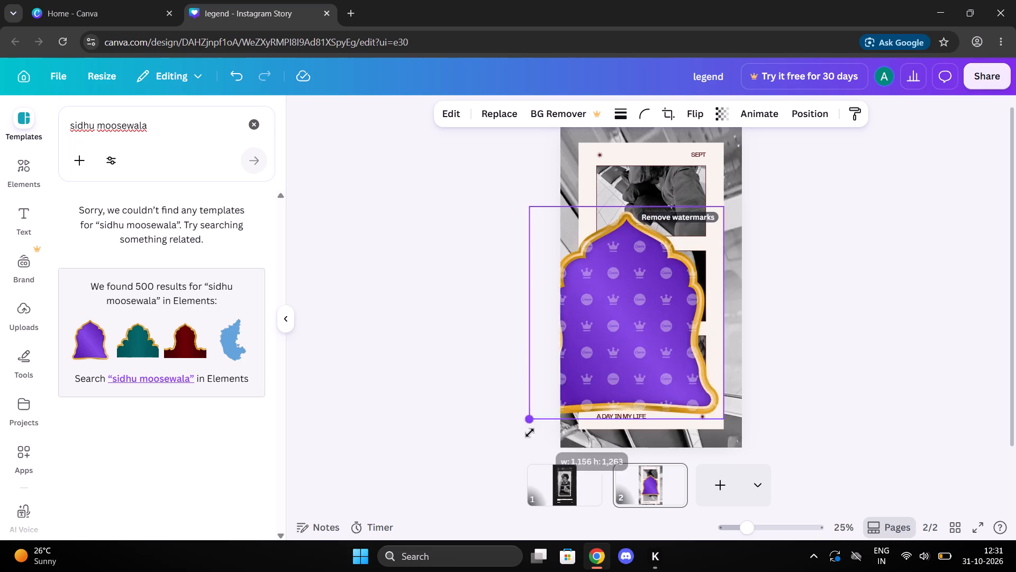
left_click_drag(530, 433, 466, 553)
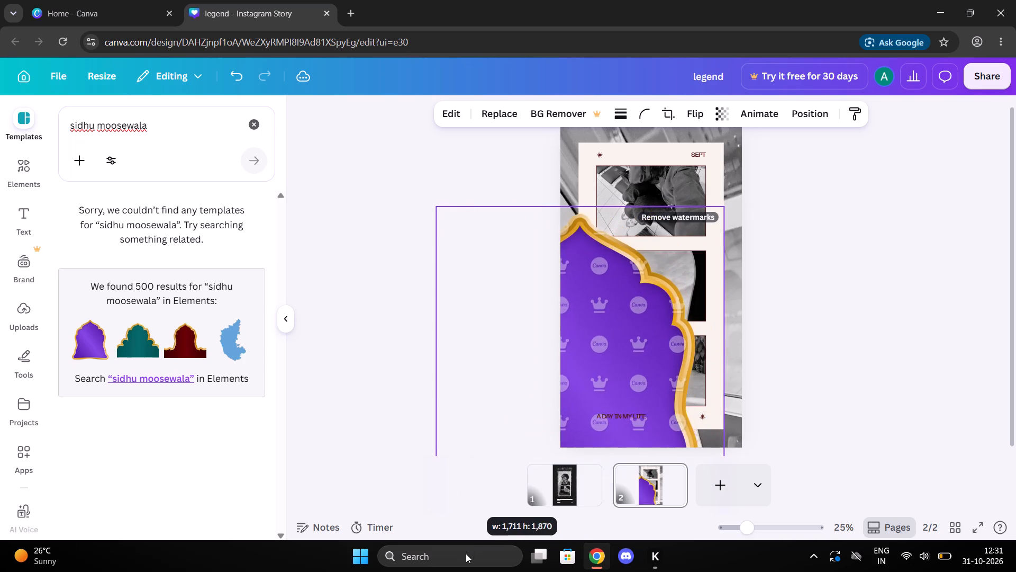
Enlarge the purple arch graphic on page 2 to about 1845 by 2016 px.
left_click_drag(466, 553, 437, 571)
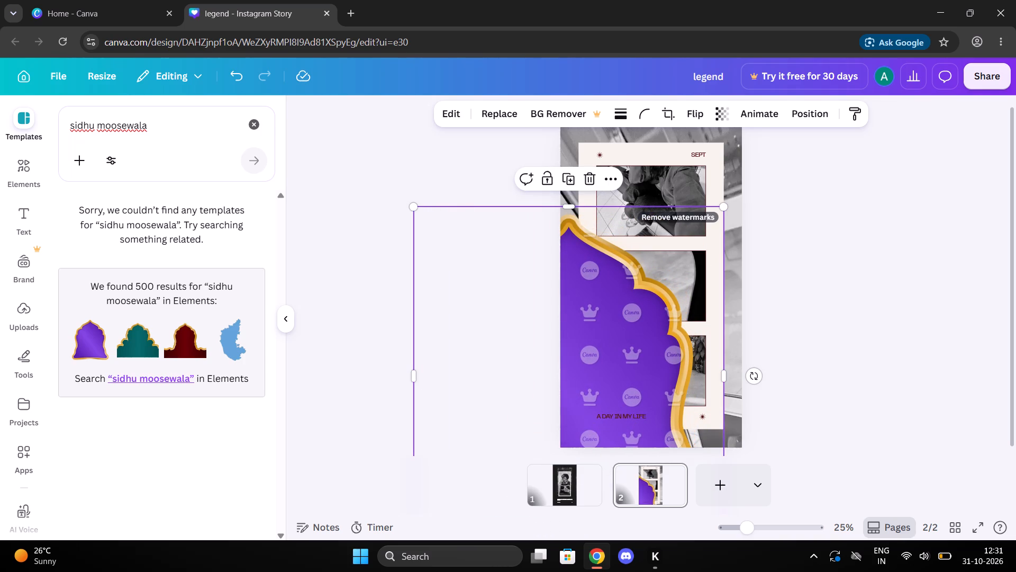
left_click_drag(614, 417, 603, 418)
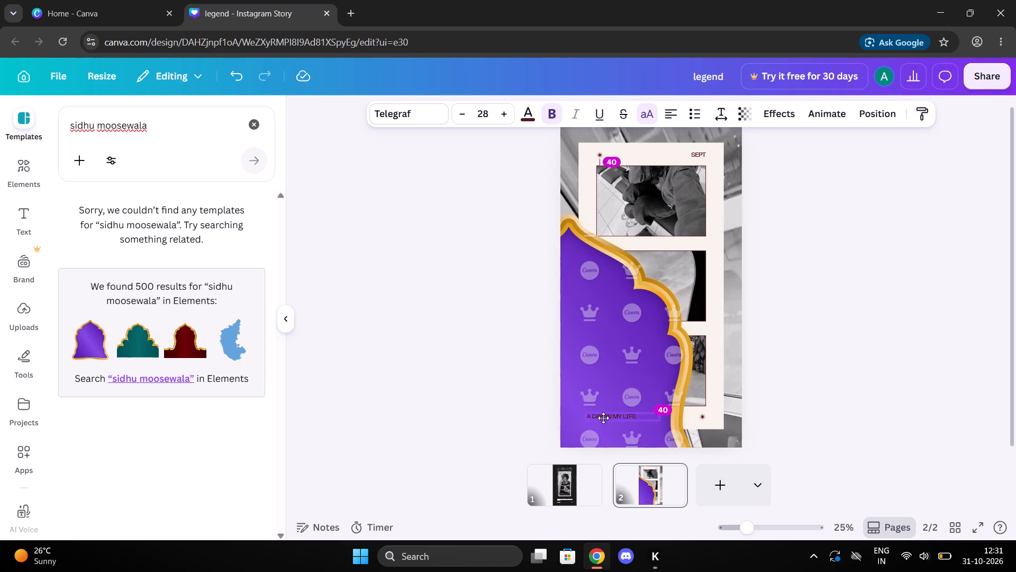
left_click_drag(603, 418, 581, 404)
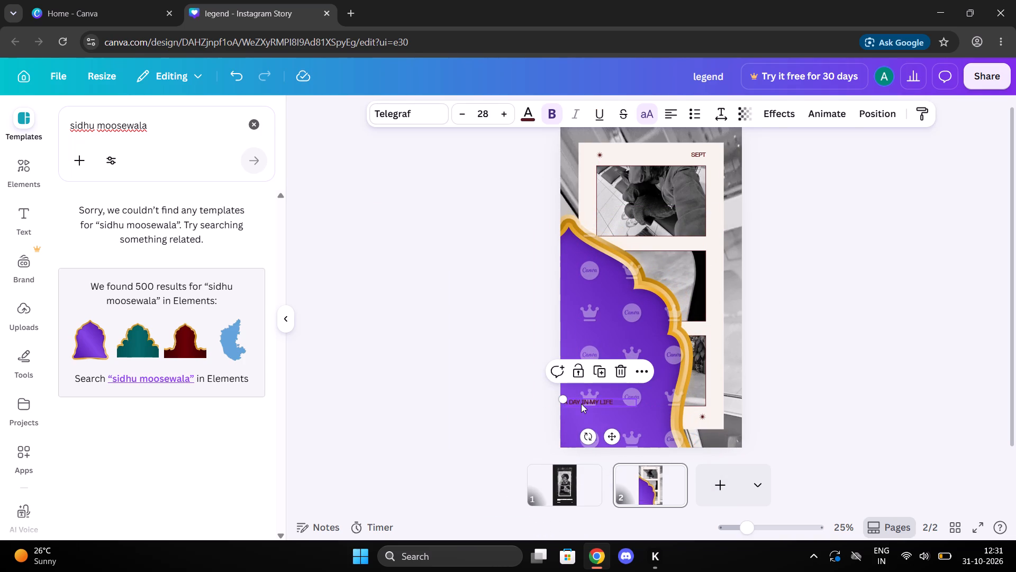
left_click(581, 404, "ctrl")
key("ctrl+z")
Shift the purple arch slightly so it is centred on page 2's left edge, at about X -922 px, Y 496 px.
left_click_drag(591, 344, 586, 345)
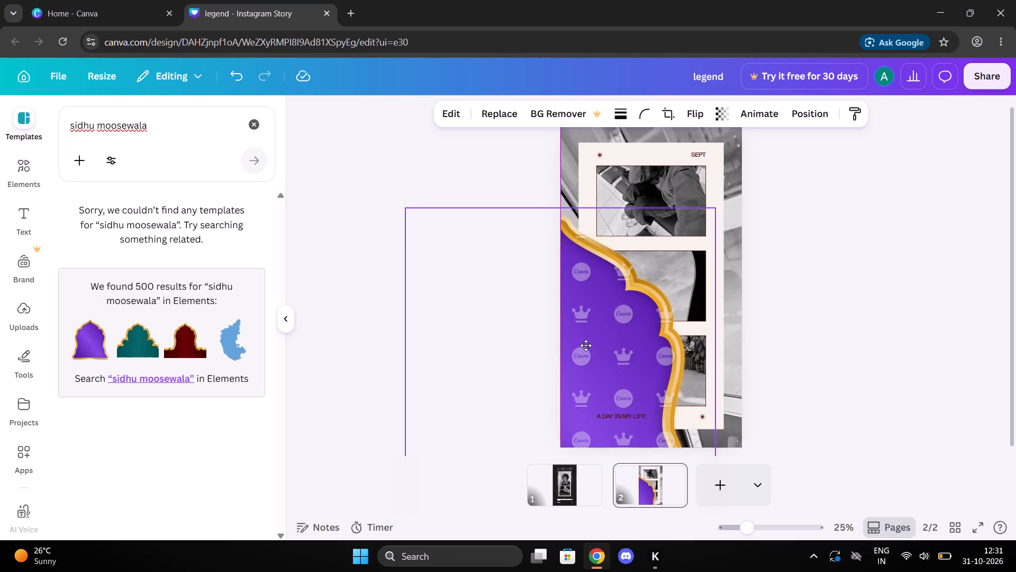
left_click_drag(586, 345, 584, 345)
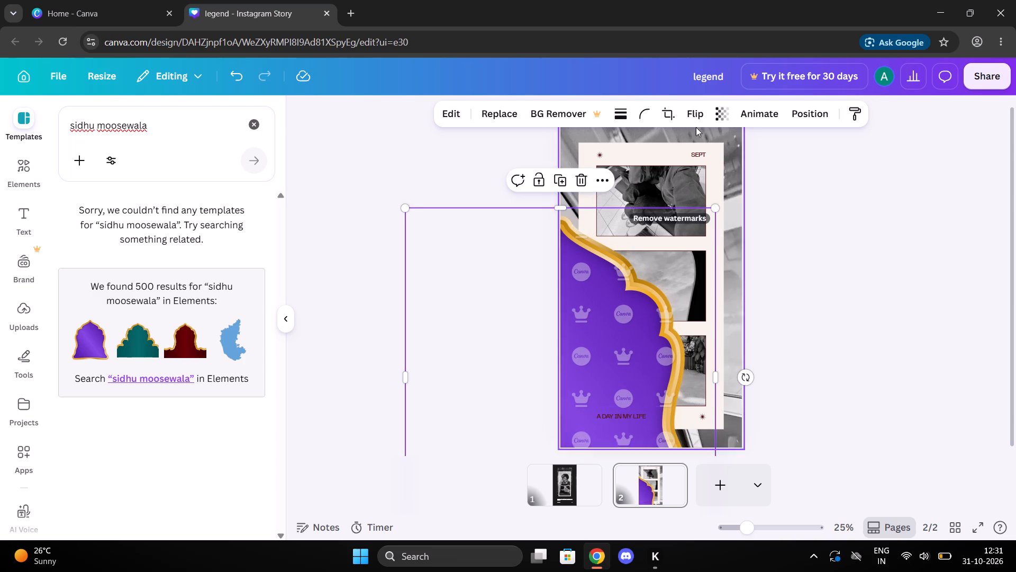
Send the purple arch to the back, bring it forward one level between the cream panel and the photos, and deselect it.
left_click(823, 103)
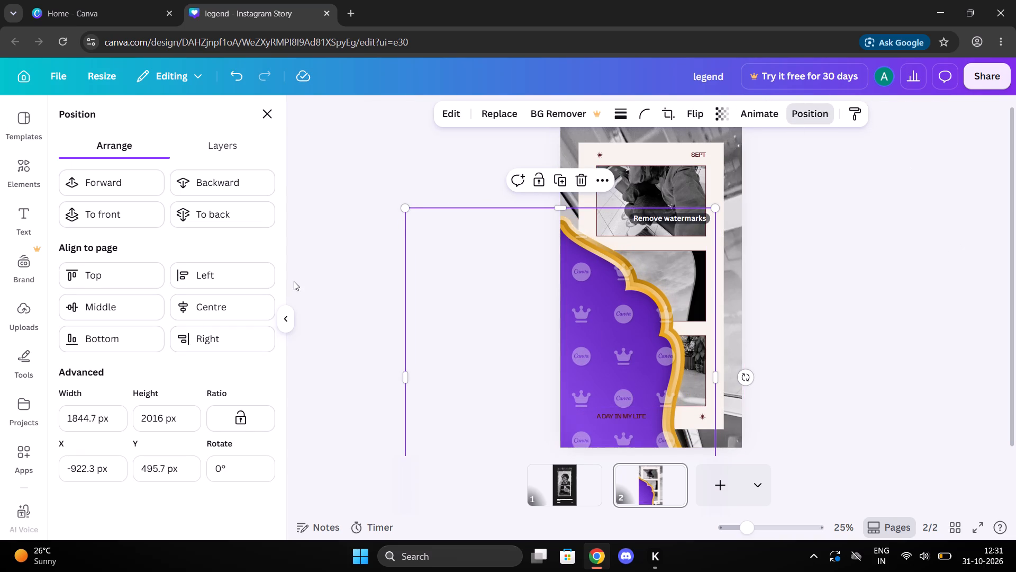
left_click(201, 219)
left_click(201, 219)
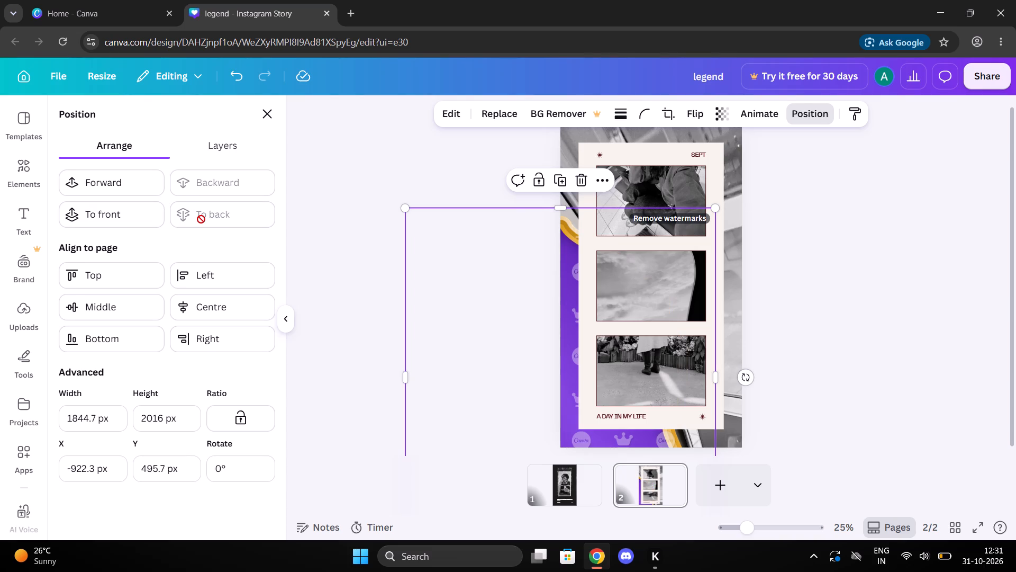
left_click(201, 219)
left_click(120, 176)
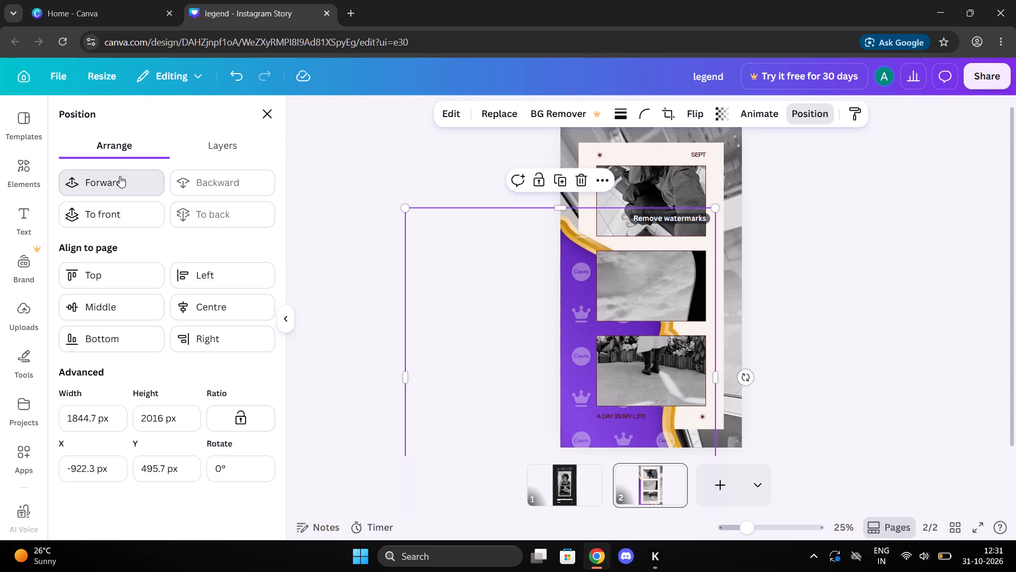
double_click(359, 312)
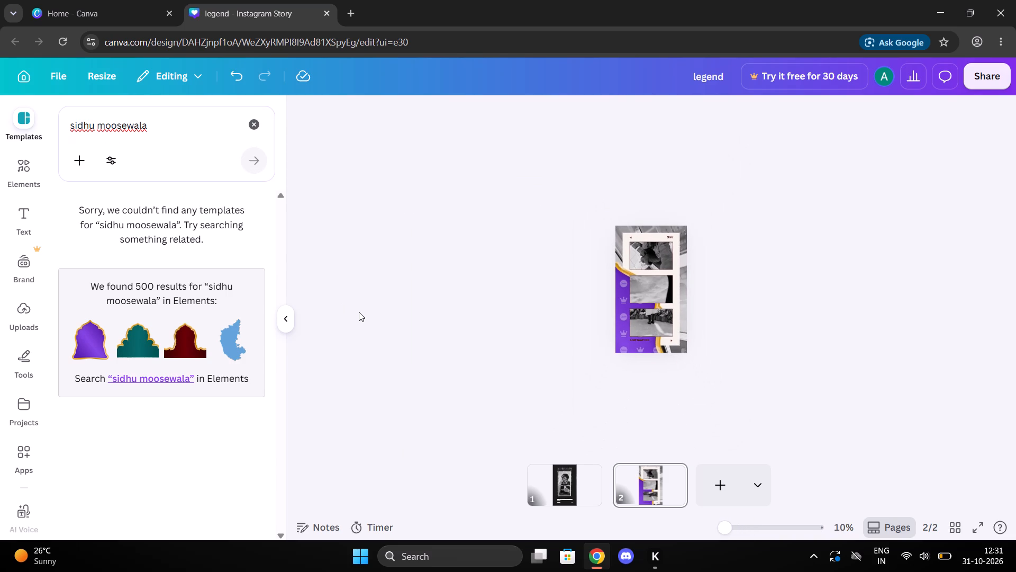
Open the elements library and start a new element search.
left_click(20, 174)
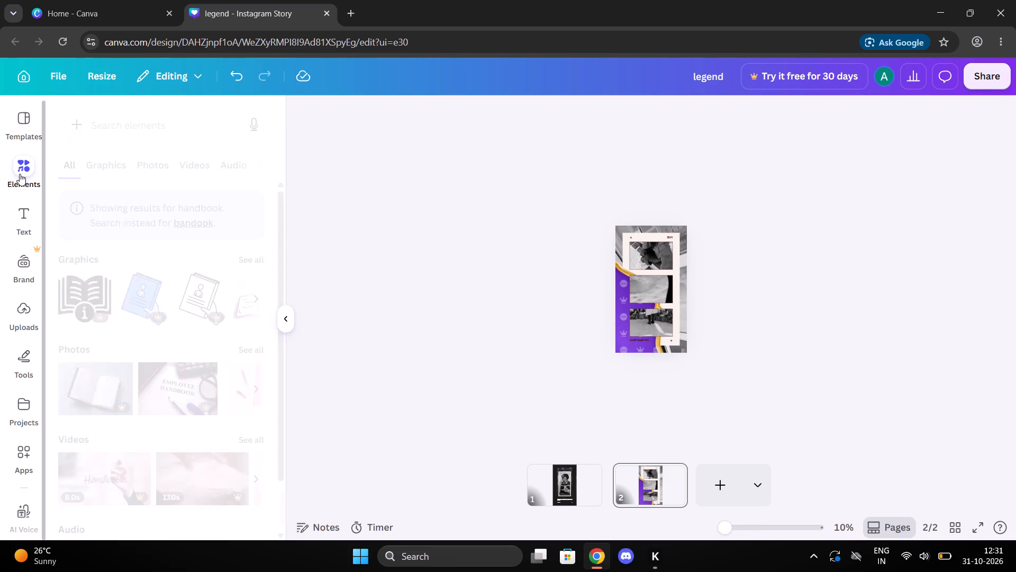
left_click(174, 121)
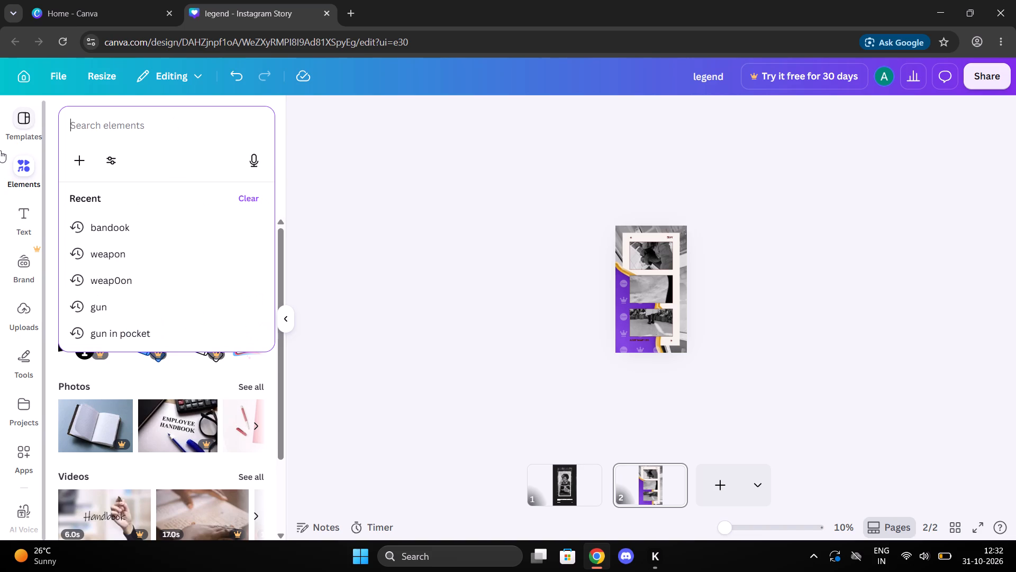
Search the templates for "punjab" and browse the results.
left_click(25, 122)
type("ounja")
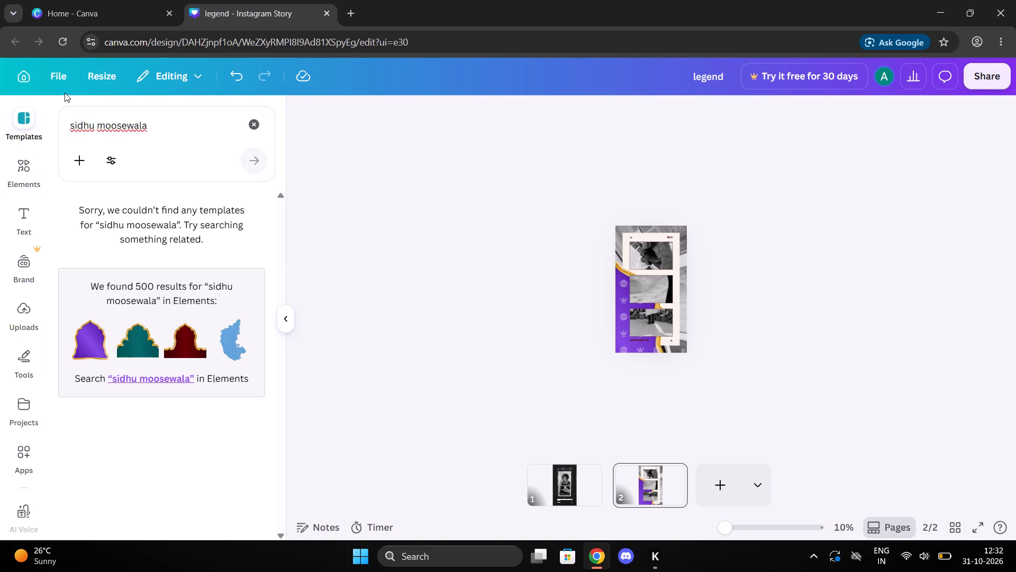
triple_click(114, 128)
type("punj")
type("ab")
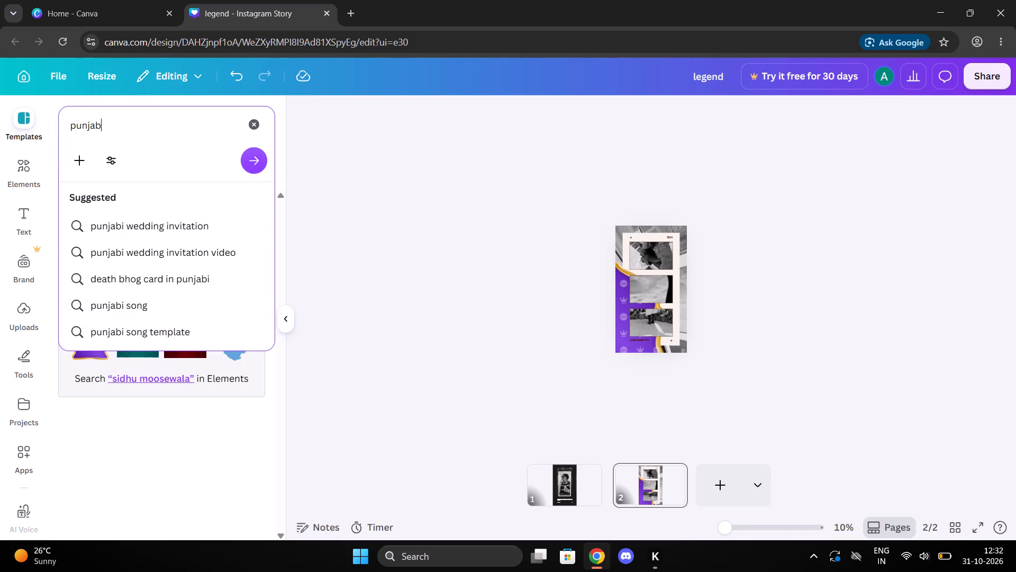
key("Return")
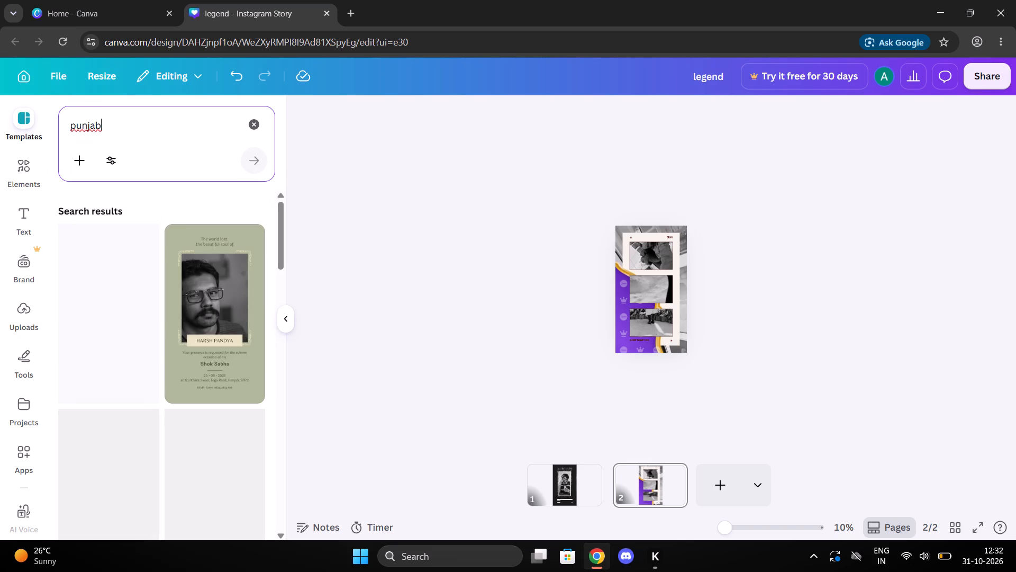
scroll(113, 427, "down", 1)
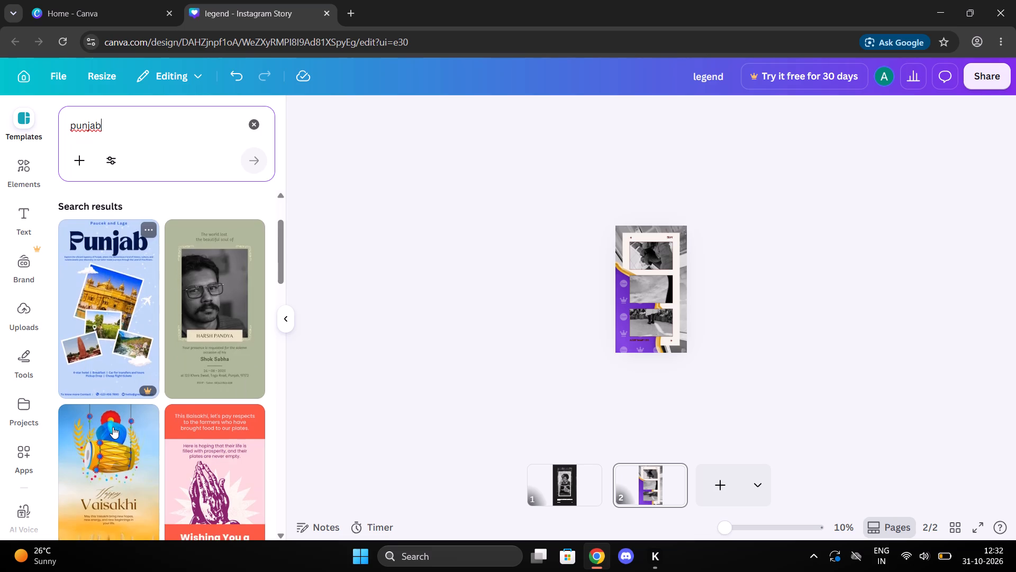
scroll(113, 427, "down", 1)
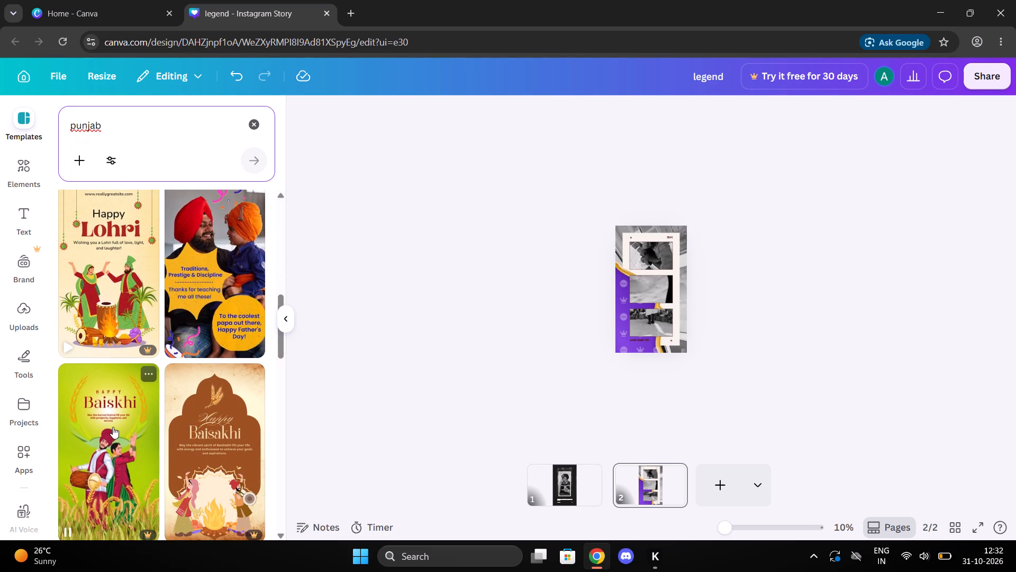
Look through the "punjab" template results for a suitable design, ending back at the suggested graphics.
scroll(113, 427, "down", 5)
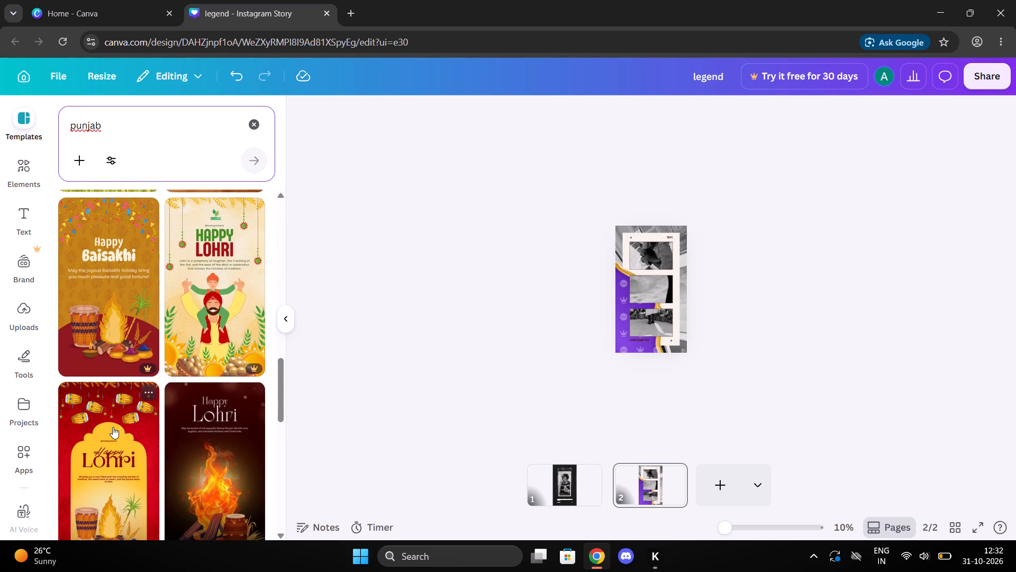
scroll(113, 427, "down", 5)
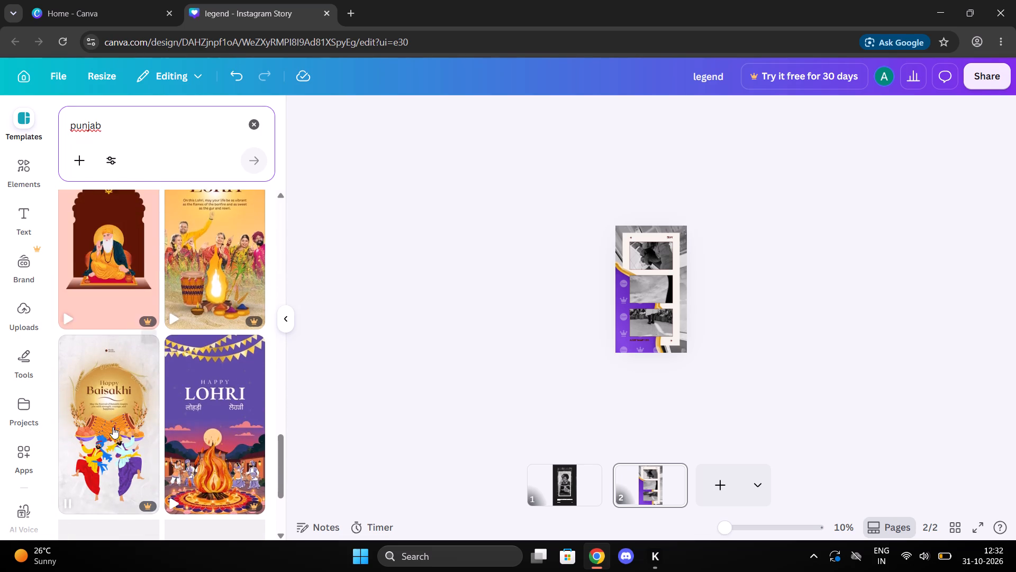
scroll(113, 427, "down", 3)
scroll(113, 427, "up", 1)
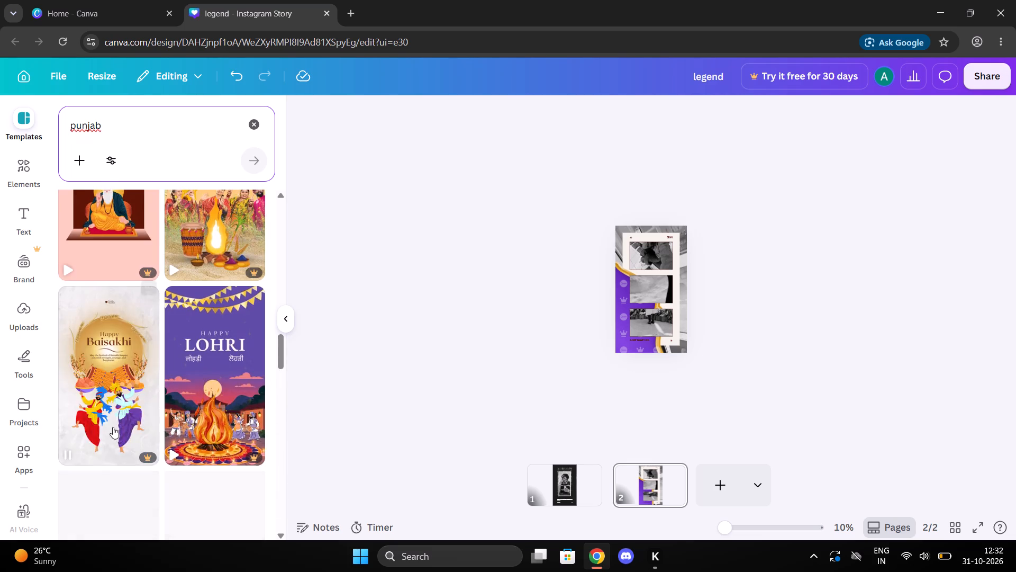
scroll(113, 427, "up", 11)
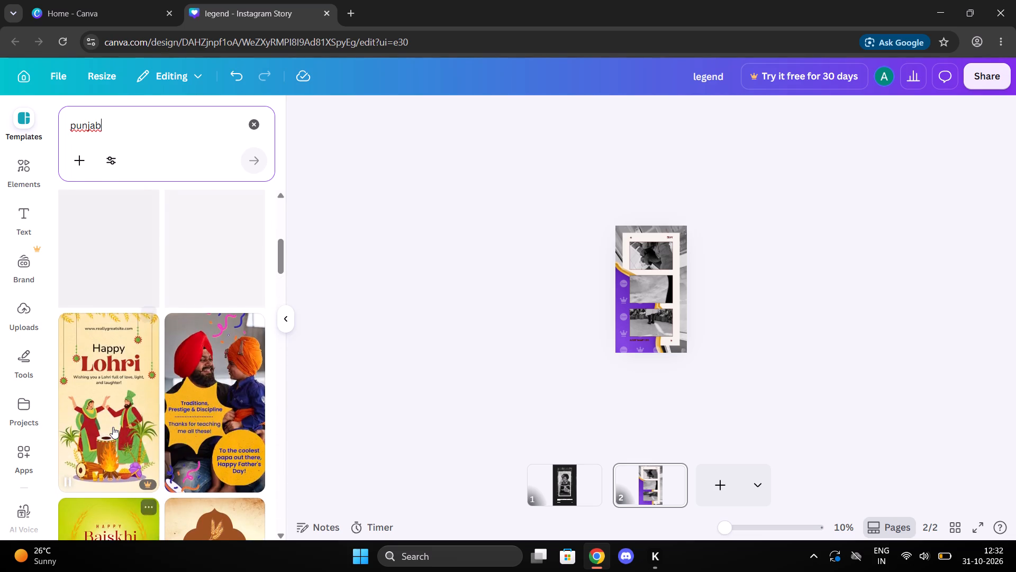
scroll(113, 427, "up", 4)
scroll(113, 427, "down", 3)
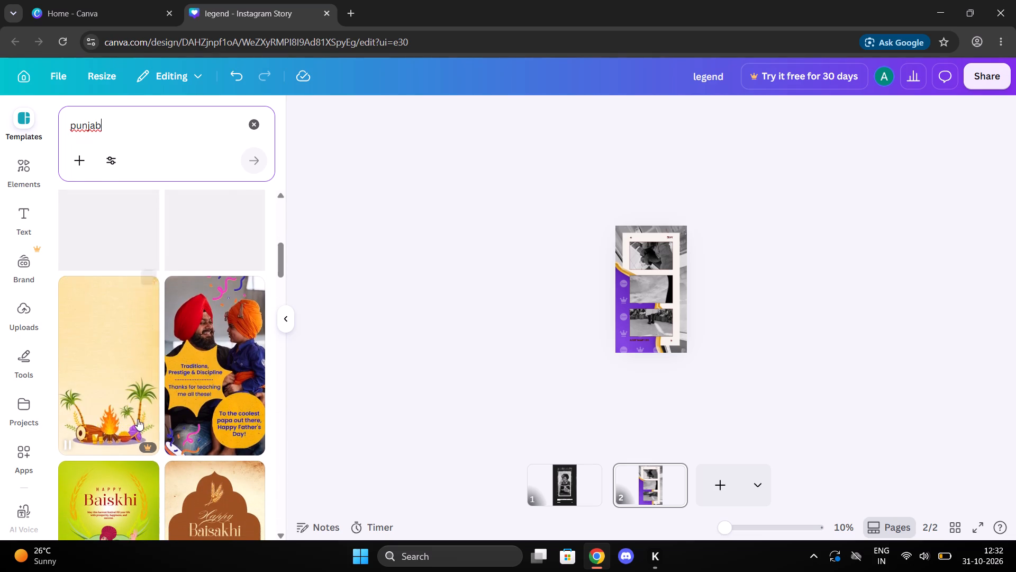
scroll(164, 395, "up", 5)
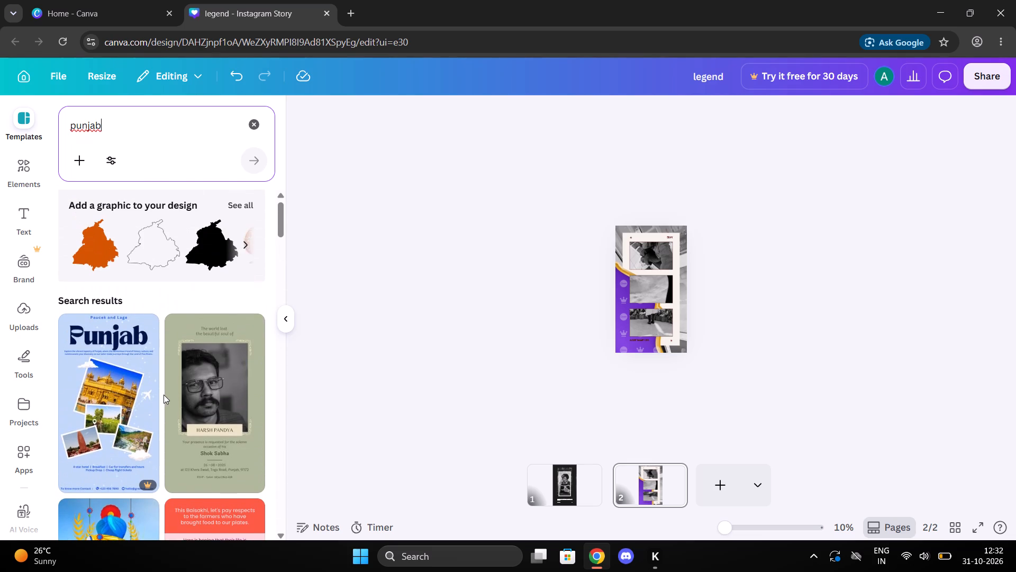
scroll(164, 395, "up", 1)
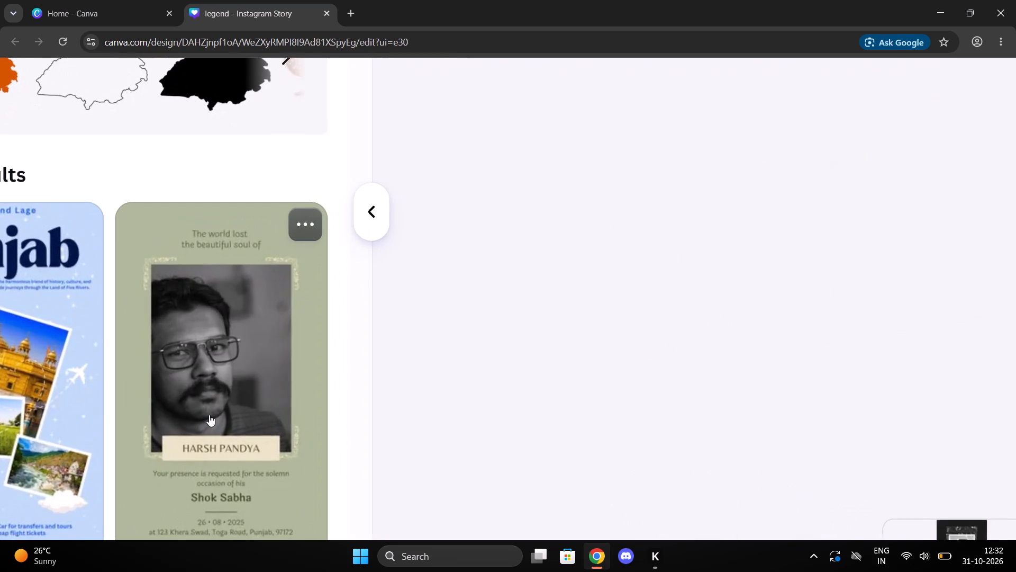
scroll(209, 415, "up", 1)
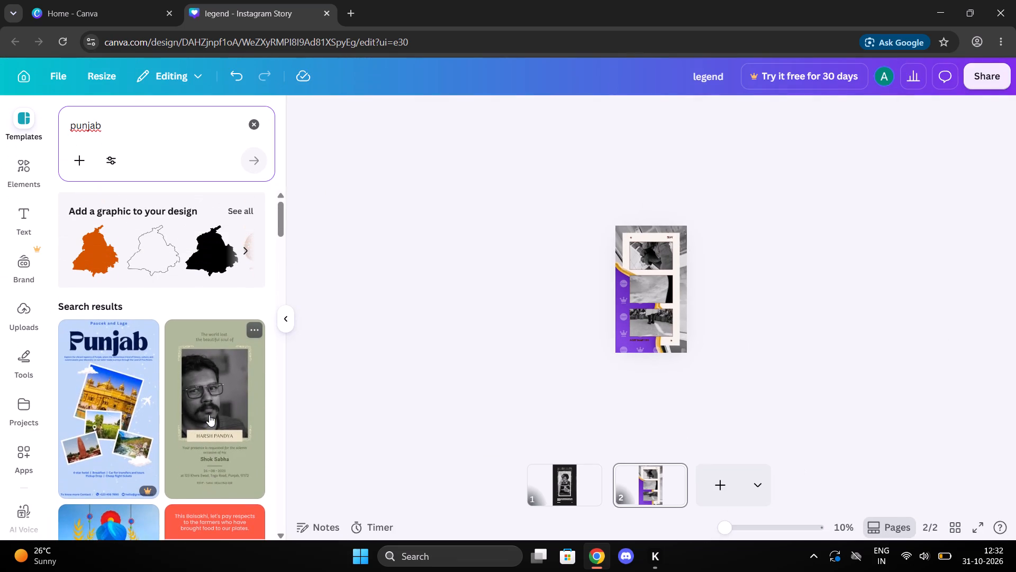
scroll(209, 415, "up", 1)
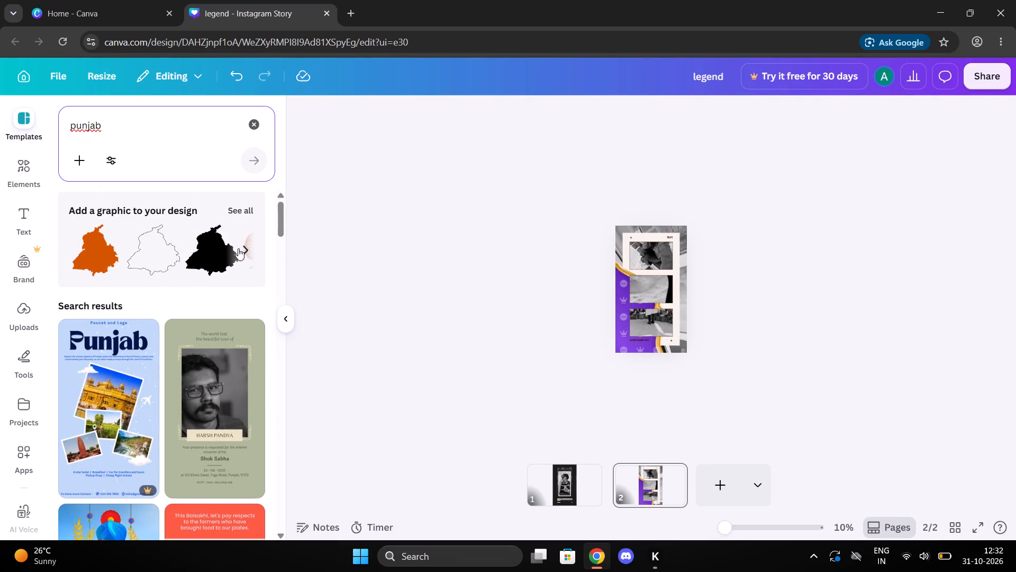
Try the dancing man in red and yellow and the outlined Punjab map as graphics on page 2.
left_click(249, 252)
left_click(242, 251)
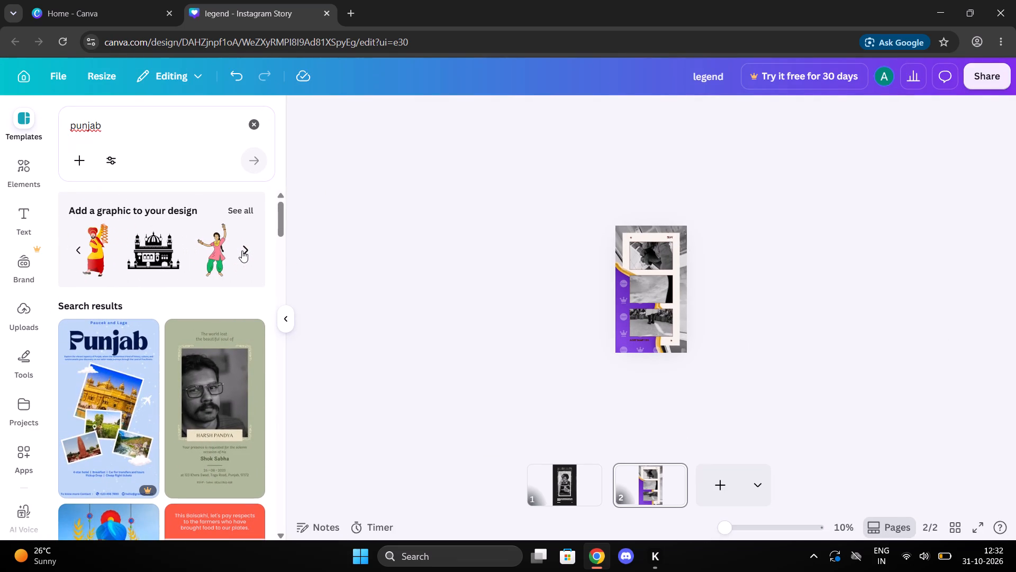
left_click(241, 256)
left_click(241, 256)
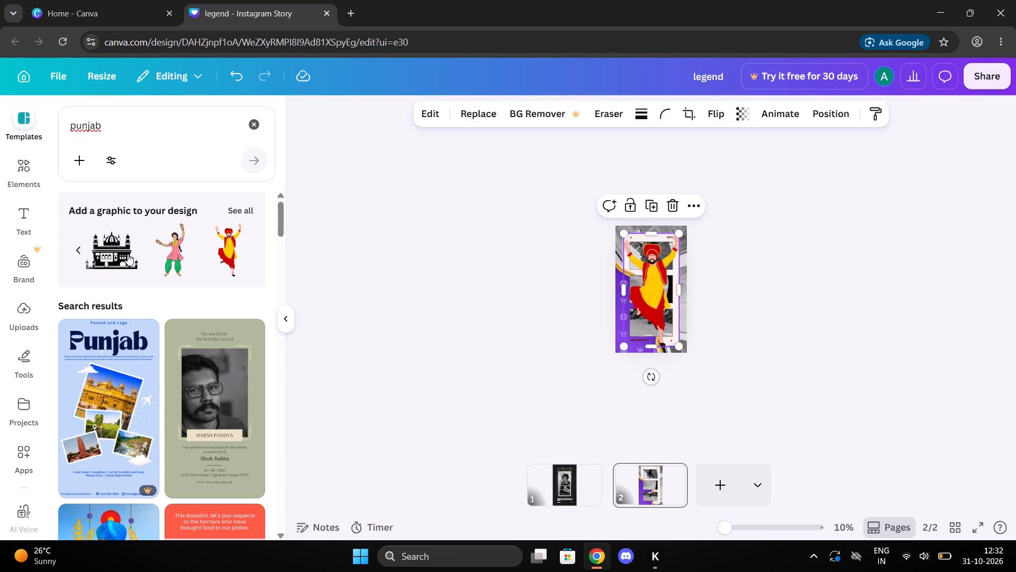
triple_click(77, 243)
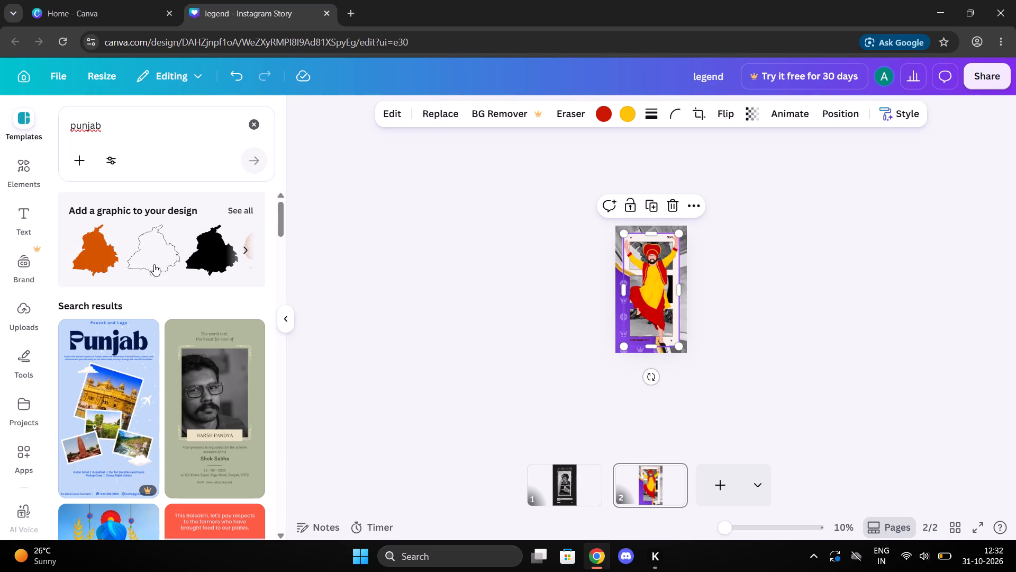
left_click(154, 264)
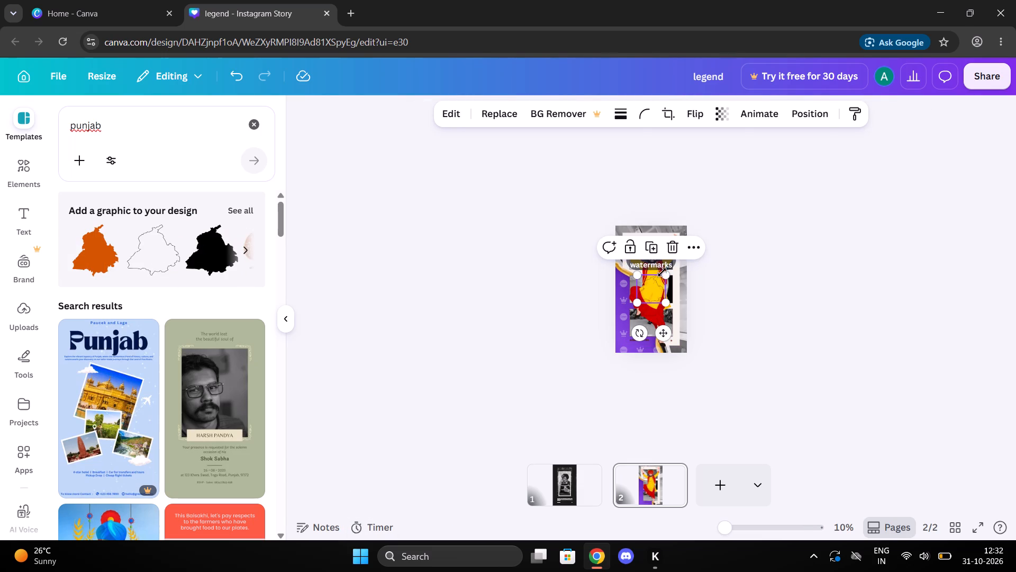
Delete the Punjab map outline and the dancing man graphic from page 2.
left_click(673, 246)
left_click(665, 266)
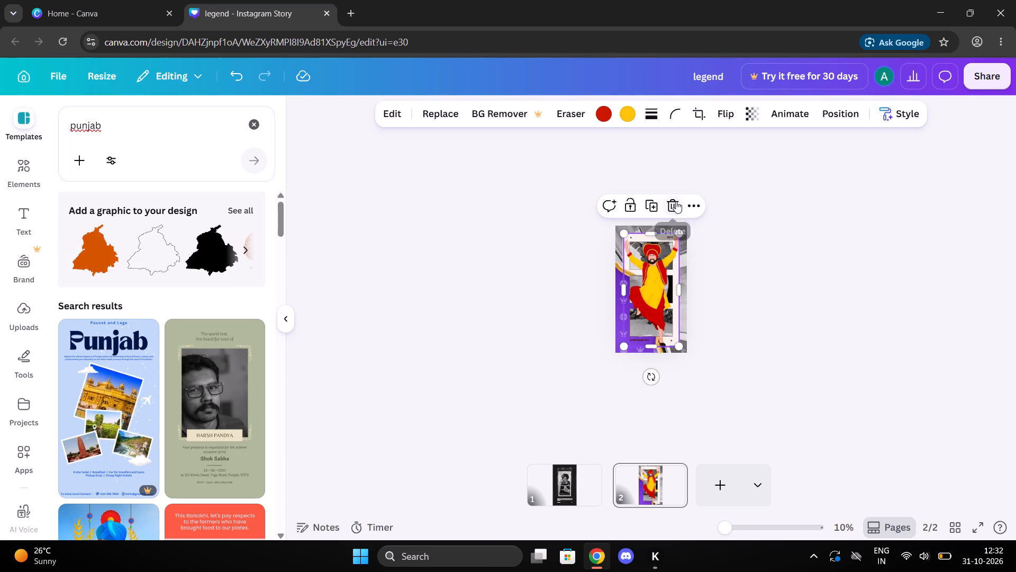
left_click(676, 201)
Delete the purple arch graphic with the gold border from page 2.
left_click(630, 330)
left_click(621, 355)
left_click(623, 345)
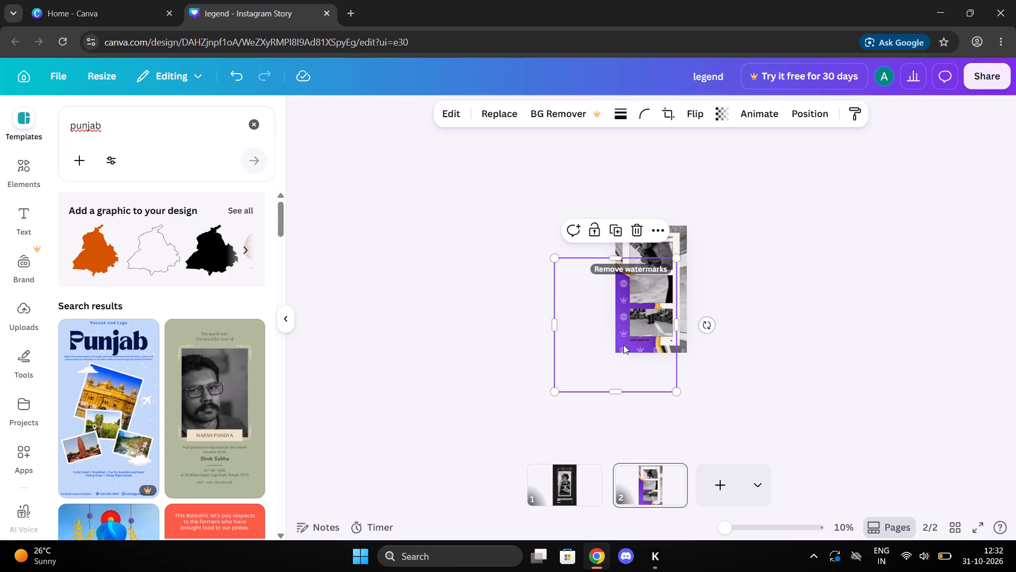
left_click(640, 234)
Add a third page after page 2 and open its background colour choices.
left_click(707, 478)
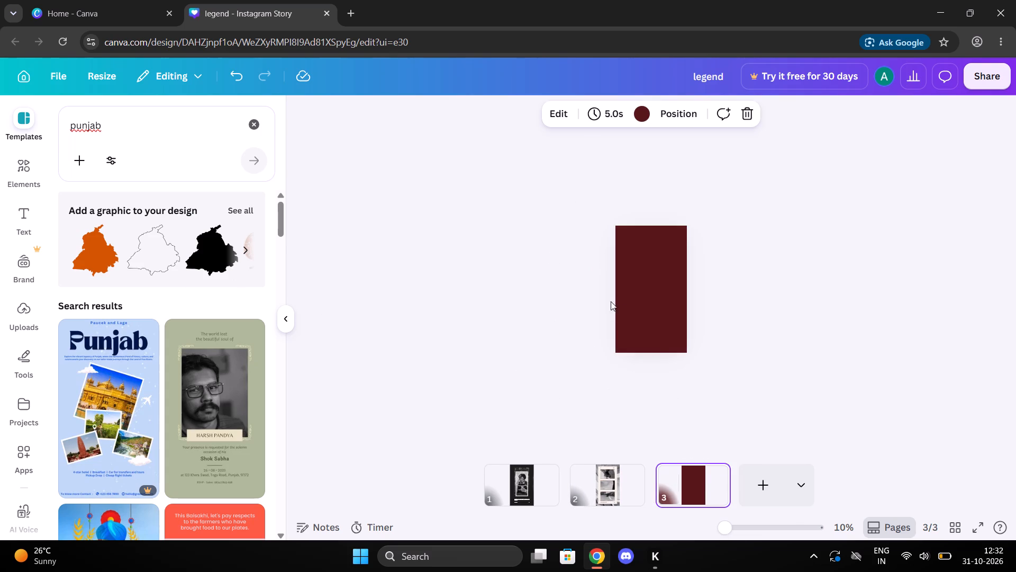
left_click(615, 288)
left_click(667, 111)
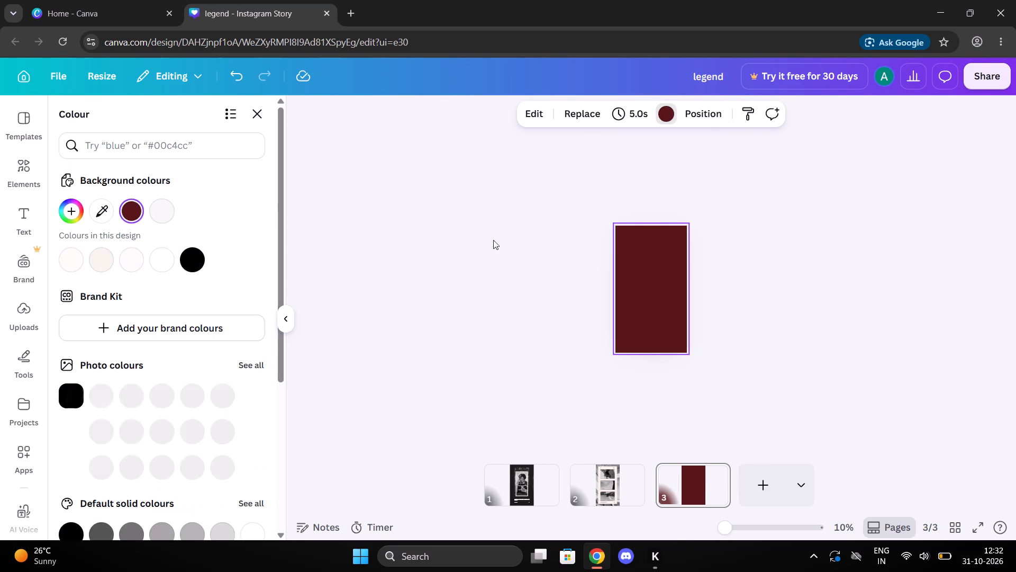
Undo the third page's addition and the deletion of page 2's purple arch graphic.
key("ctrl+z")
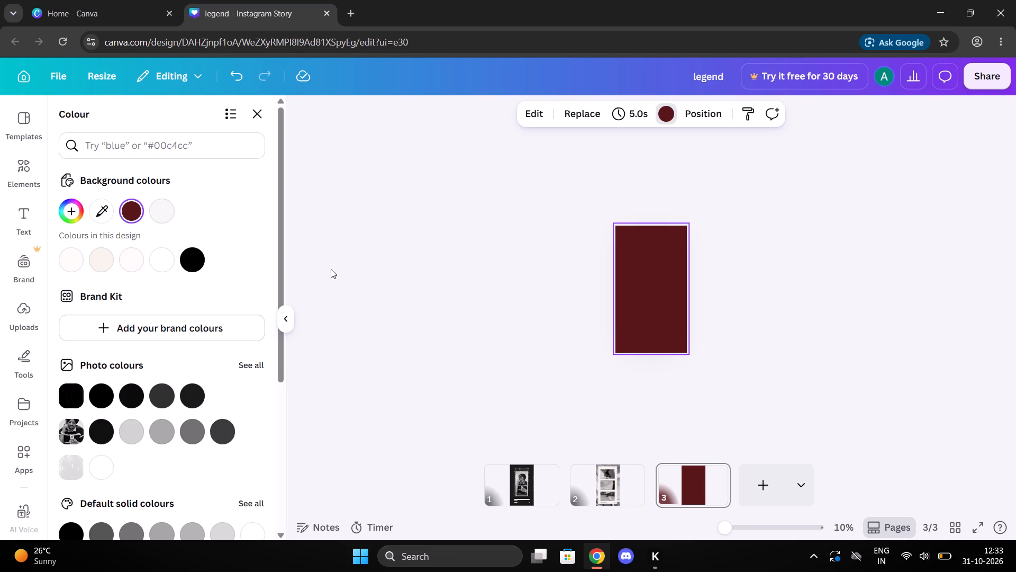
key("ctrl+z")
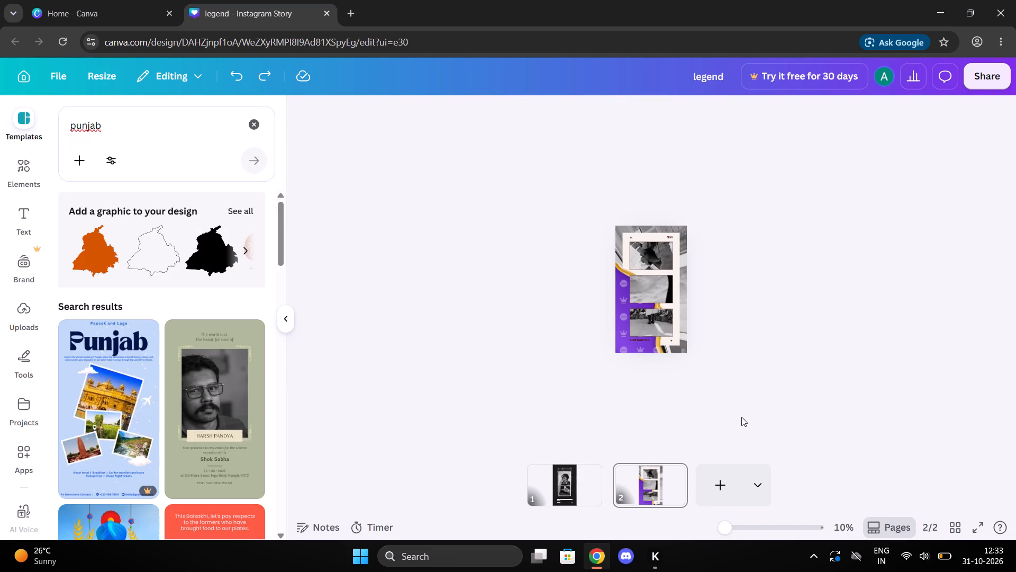
Add a third page after page 2 and open its background colour choices.
left_click(742, 415)
left_click(723, 477)
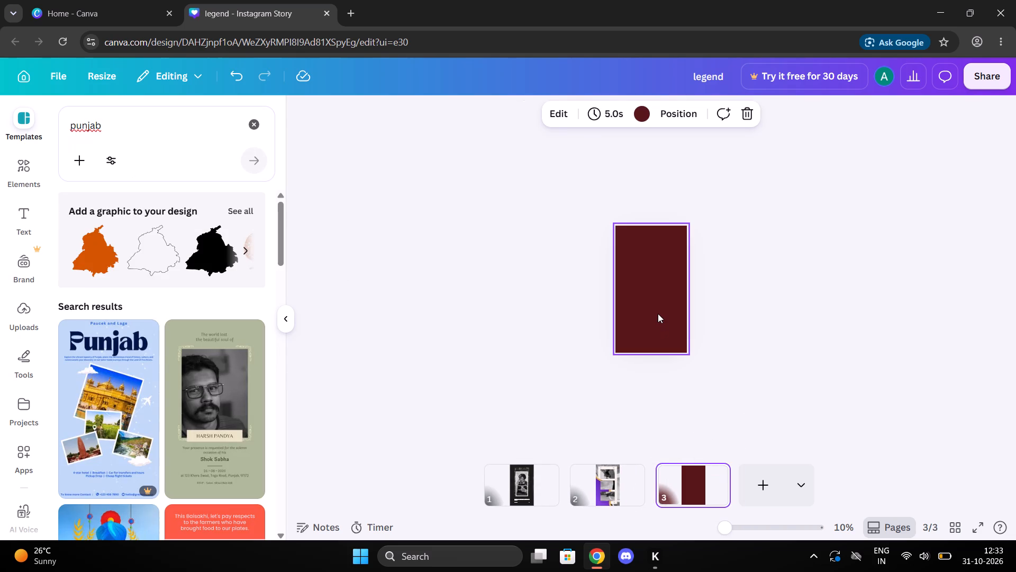
left_click(657, 310)
left_click(666, 116)
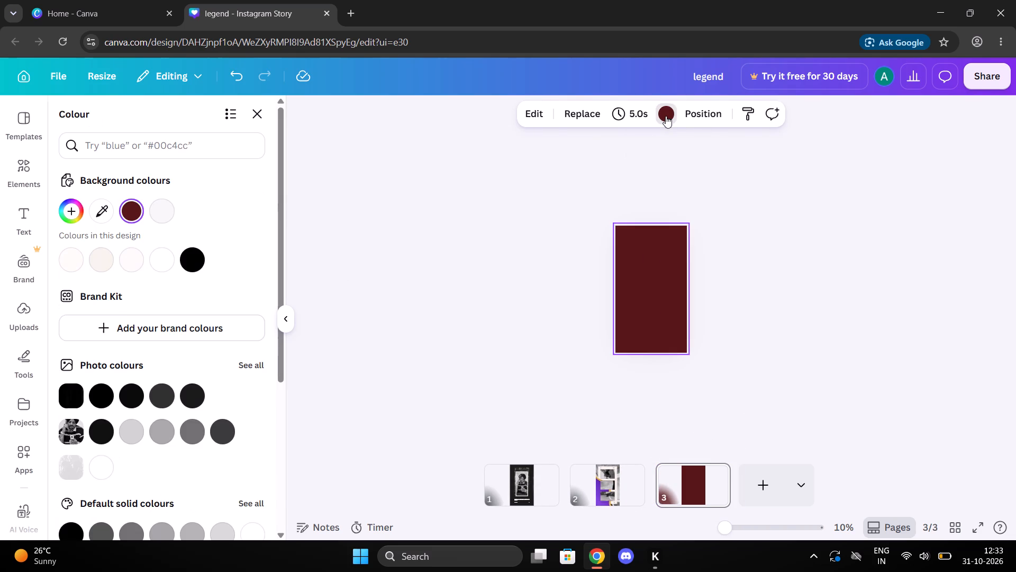
Change page 3's background from dark maroon to the very light grey background colour.
left_click(157, 205)
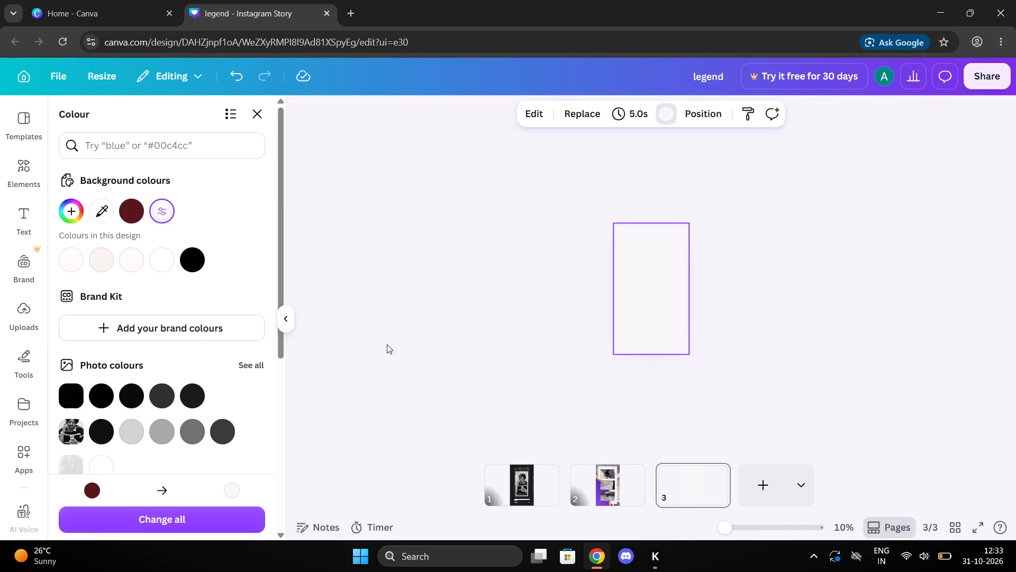
left_click(403, 354)
left_click(403, 354)
Add the black outline map of Punjab to page 3 and enlarge it to span most of the page width.
left_click(157, 262)
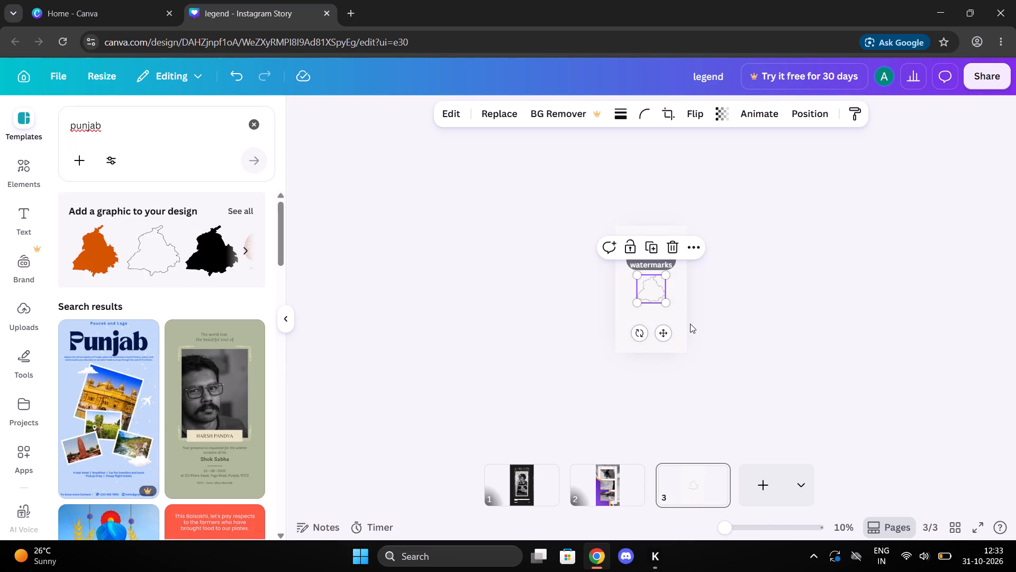
left_click(665, 231)
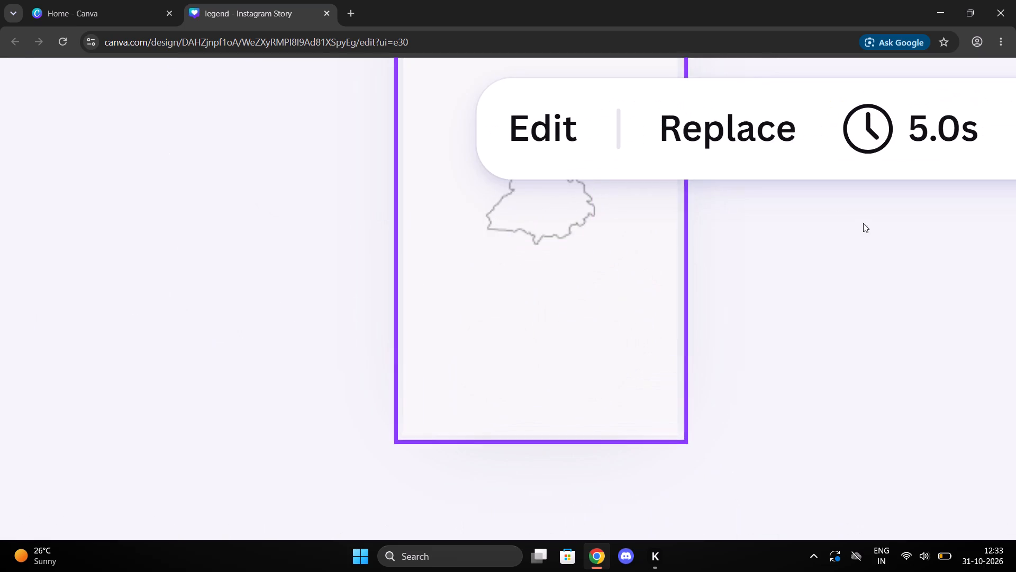
left_click(868, 226)
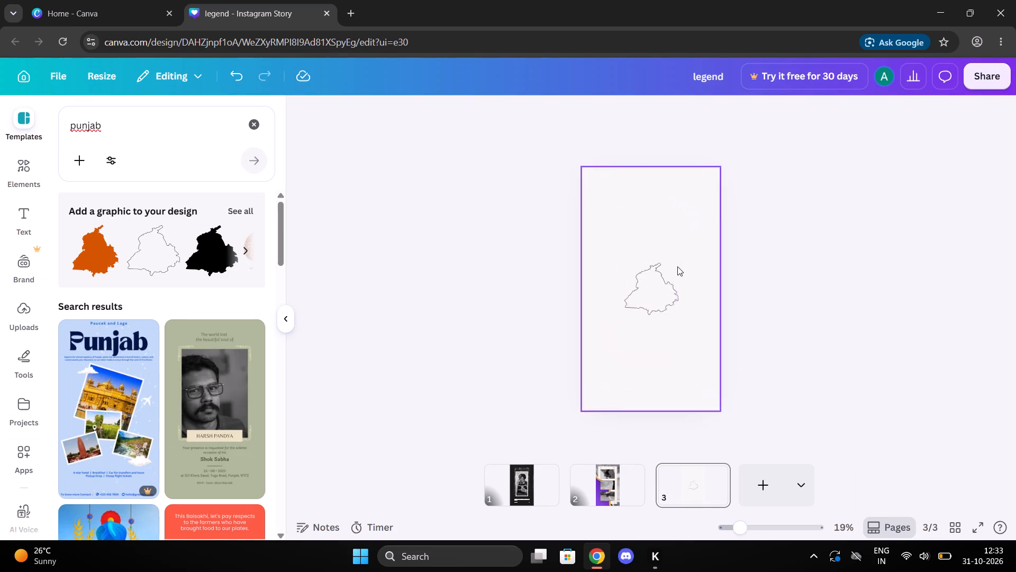
left_click(666, 299)
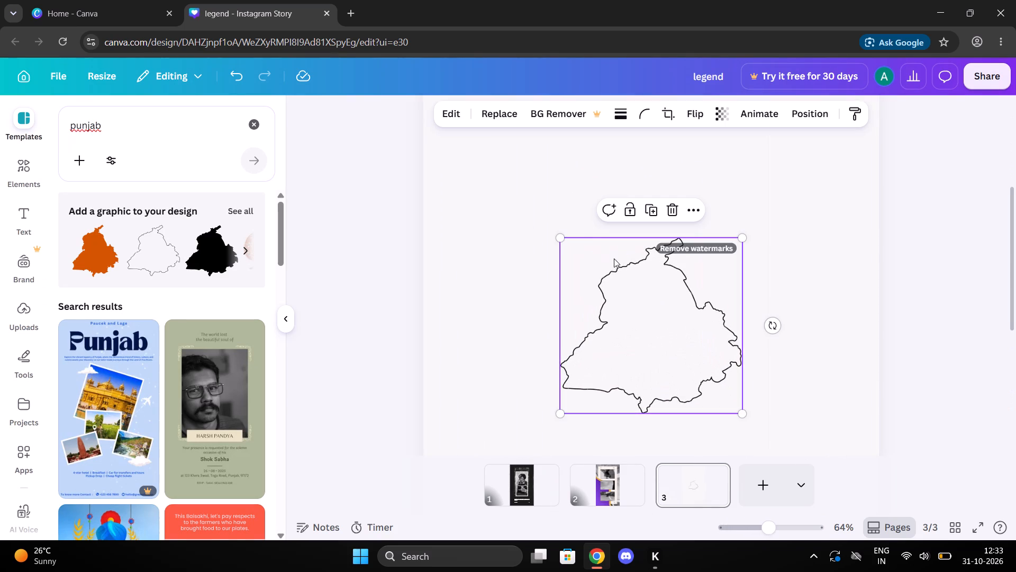
left_click_drag(558, 237, 495, 145)
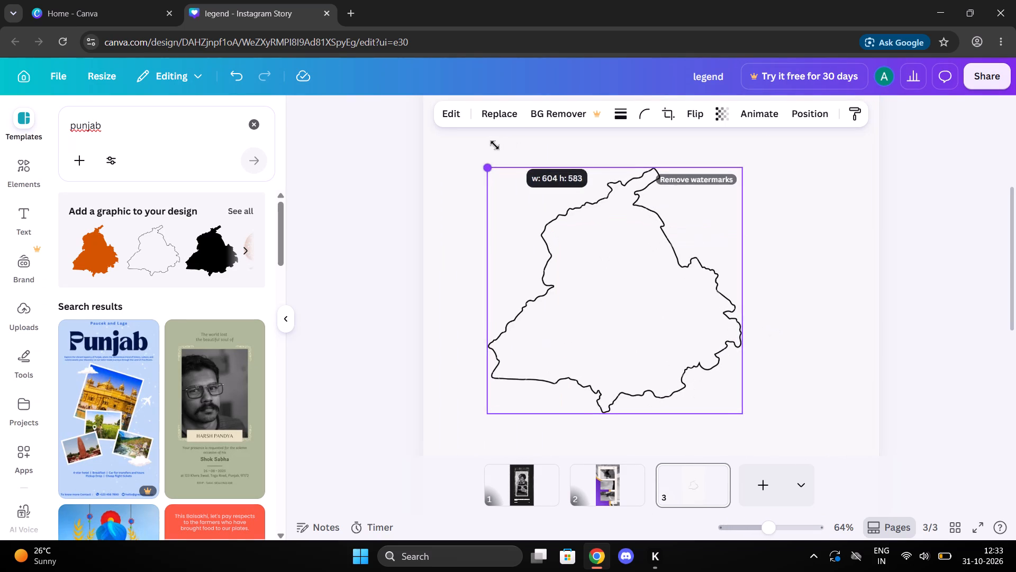
left_click_drag(495, 145, 466, 143)
double_click(466, 143)
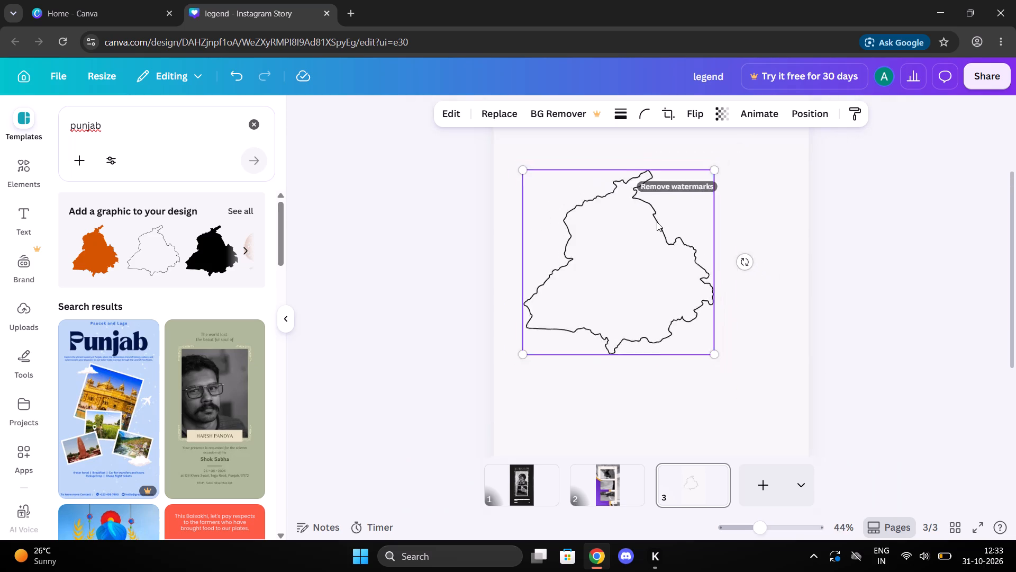
left_click_drag(690, 318, 742, 379)
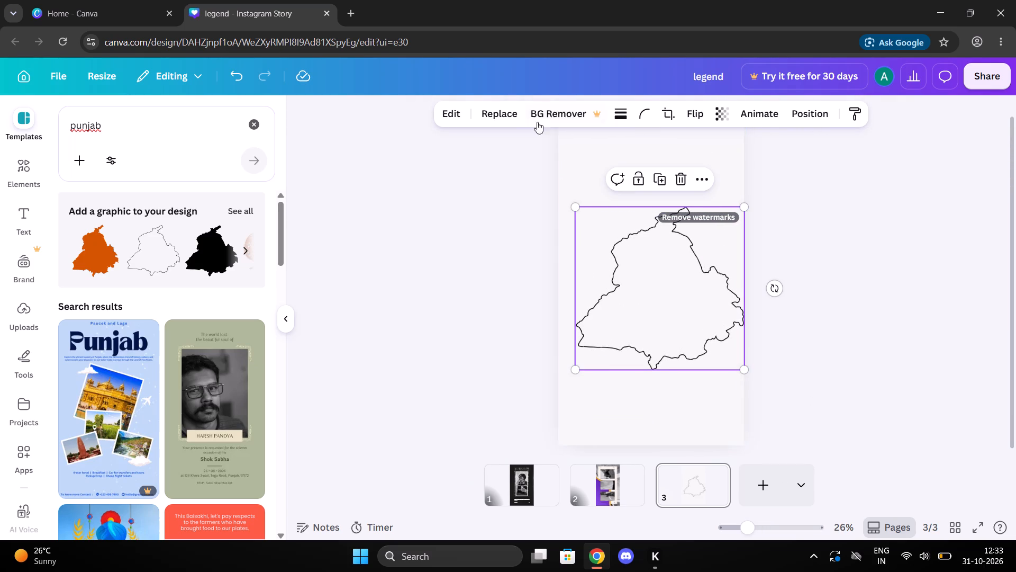
left_click(572, 201)
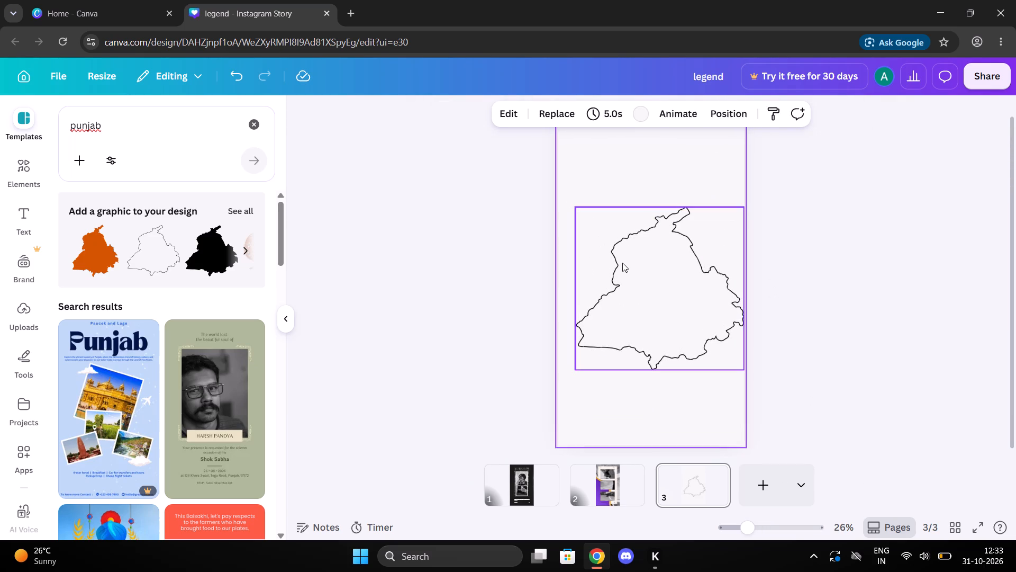
Enlarge the black Punjab outline map on page 3 until it spans the full page width.
left_click(624, 265)
left_click_drag(576, 207, 559, 185)
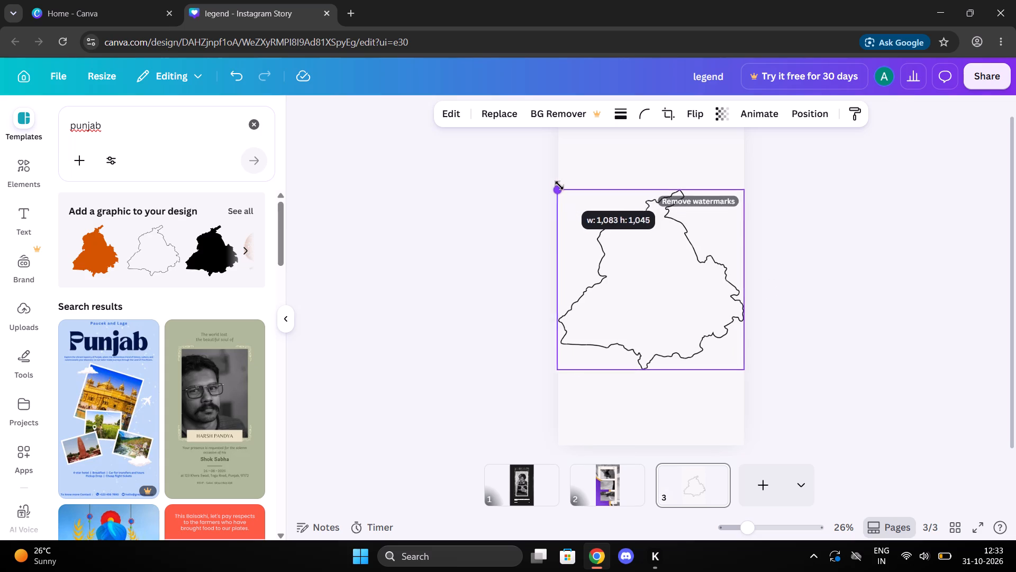
left_click_drag(559, 185, 559, 184)
left_click(507, 204)
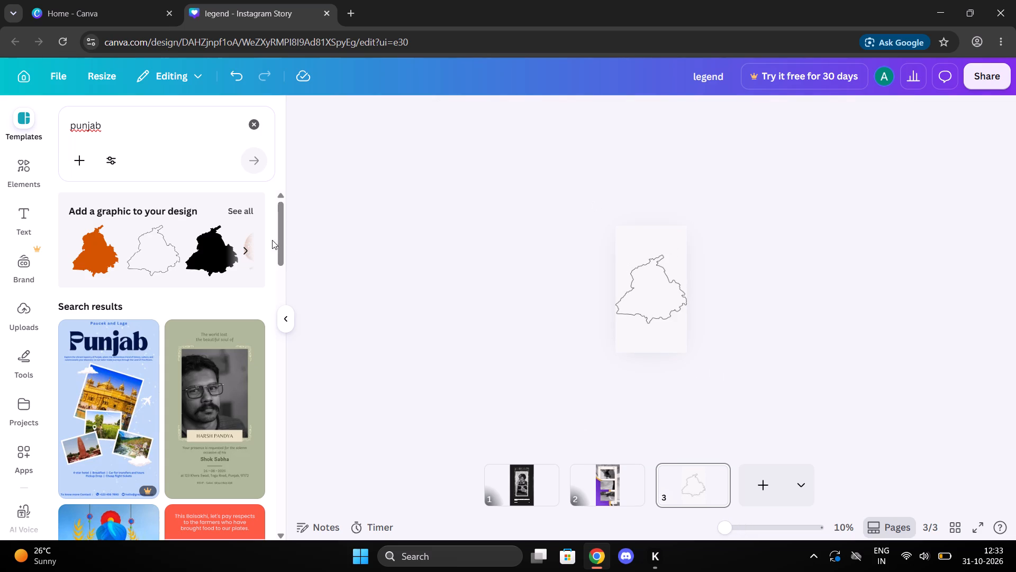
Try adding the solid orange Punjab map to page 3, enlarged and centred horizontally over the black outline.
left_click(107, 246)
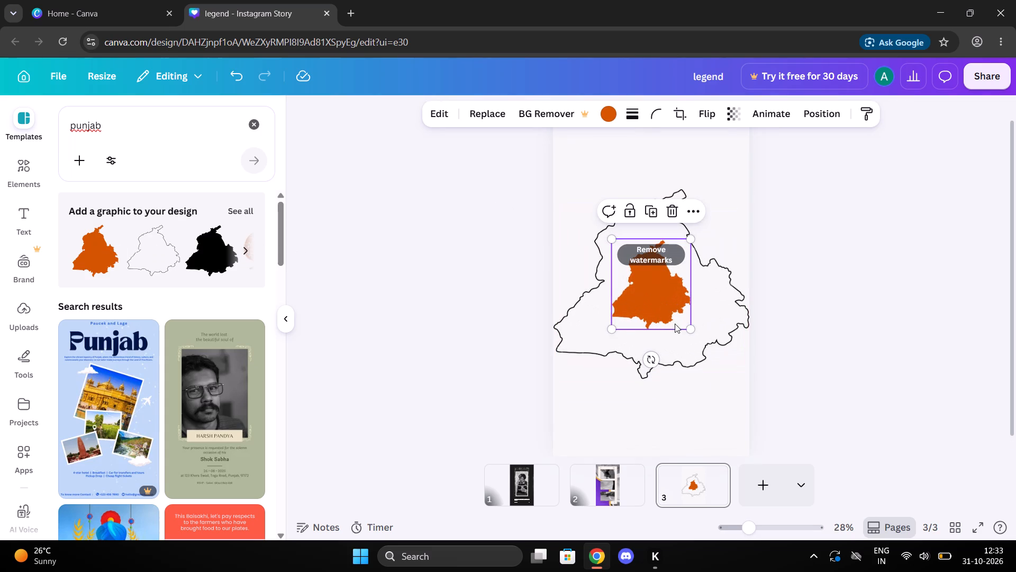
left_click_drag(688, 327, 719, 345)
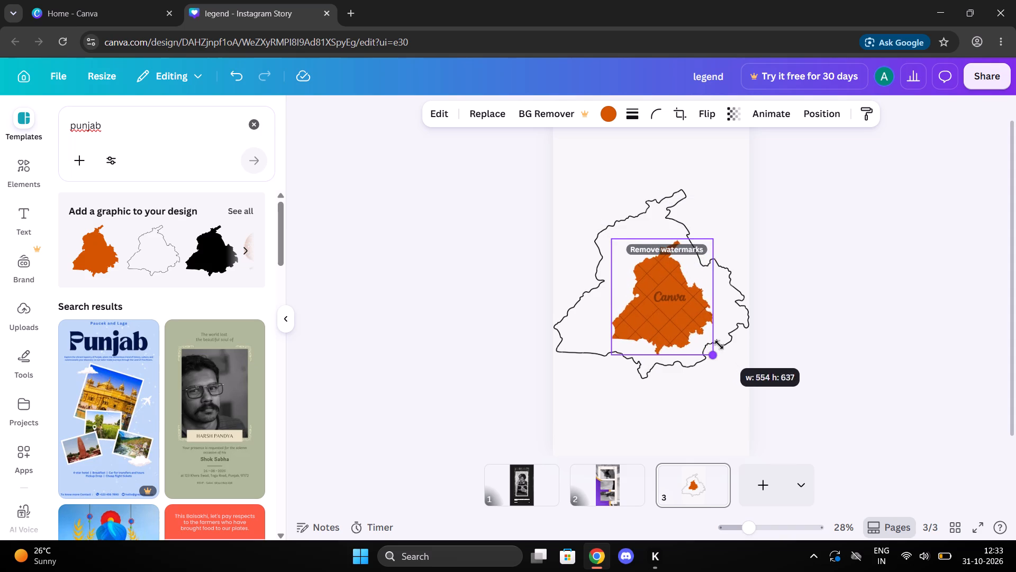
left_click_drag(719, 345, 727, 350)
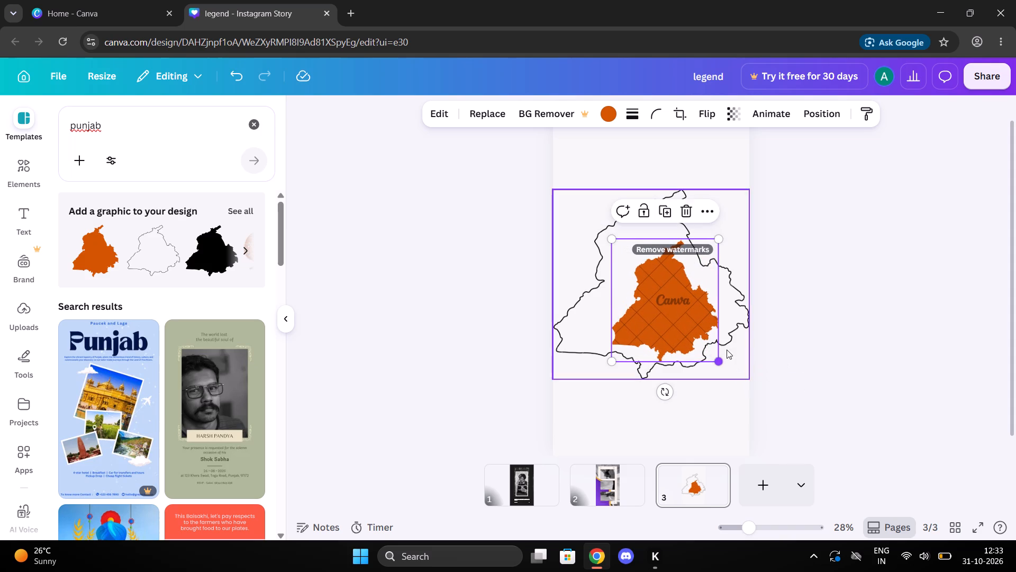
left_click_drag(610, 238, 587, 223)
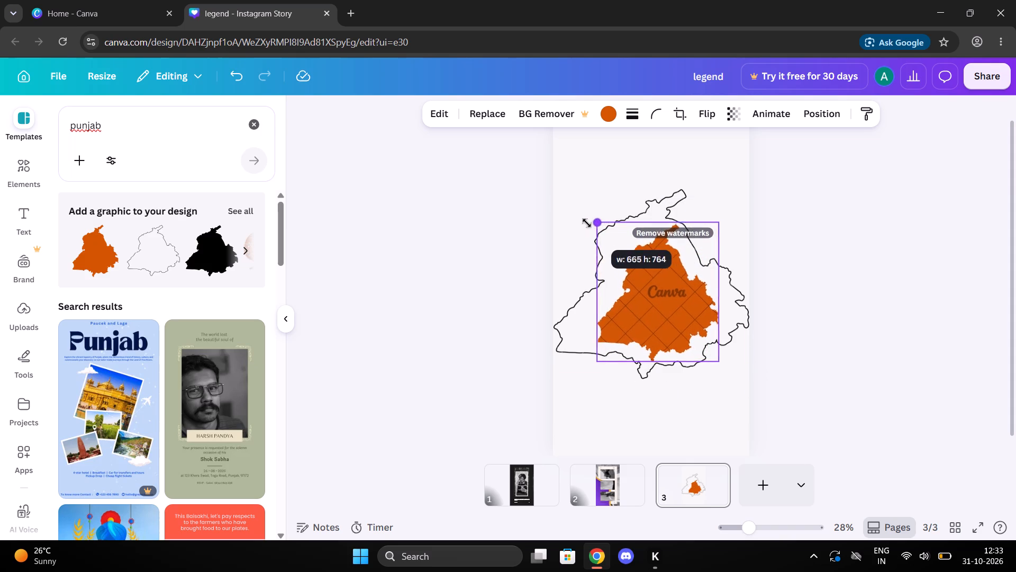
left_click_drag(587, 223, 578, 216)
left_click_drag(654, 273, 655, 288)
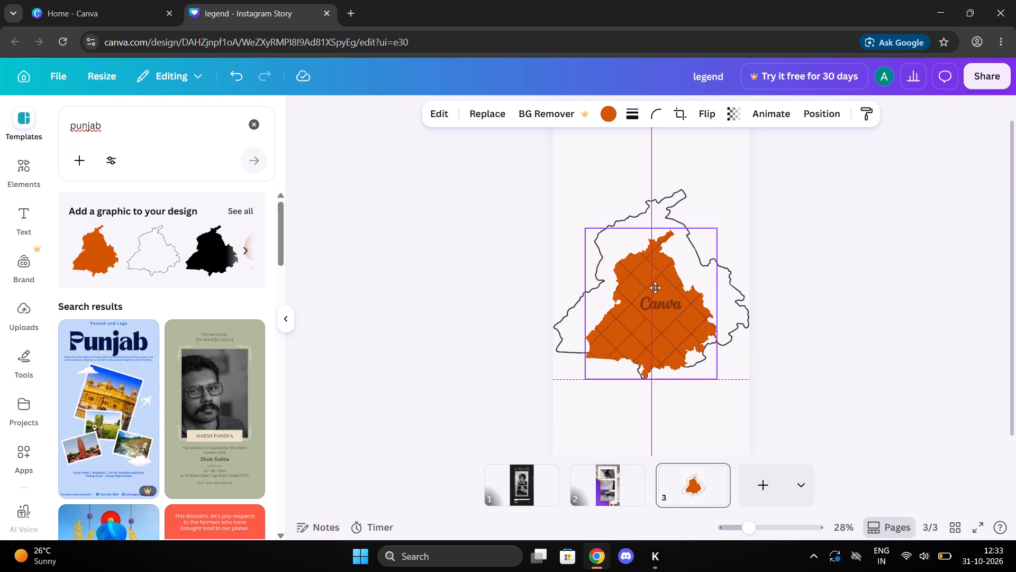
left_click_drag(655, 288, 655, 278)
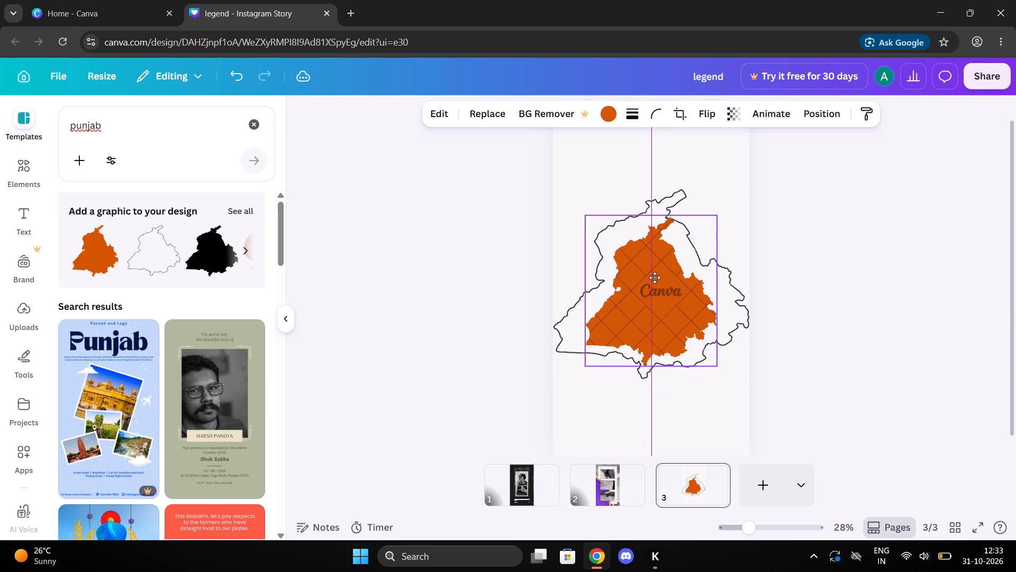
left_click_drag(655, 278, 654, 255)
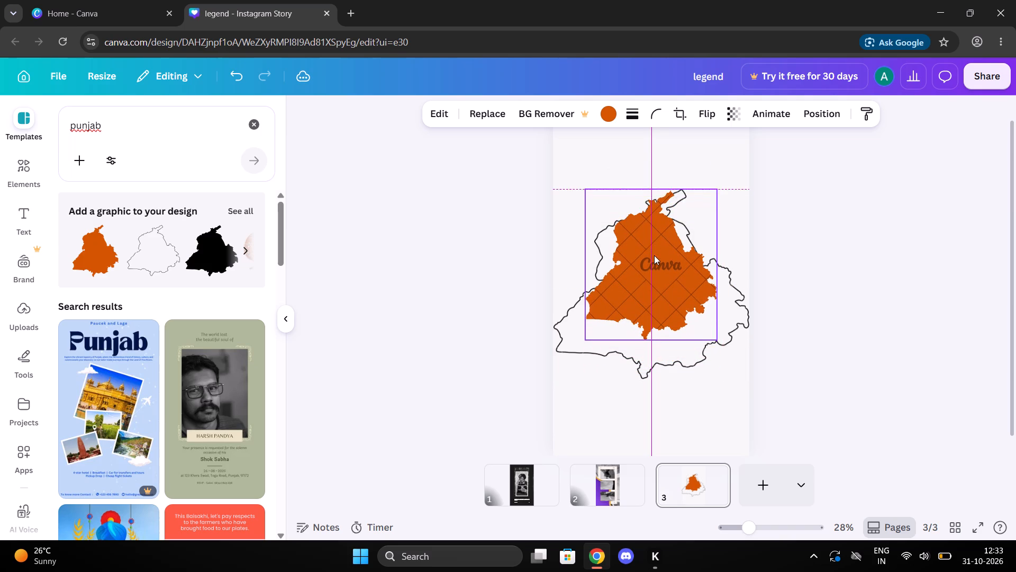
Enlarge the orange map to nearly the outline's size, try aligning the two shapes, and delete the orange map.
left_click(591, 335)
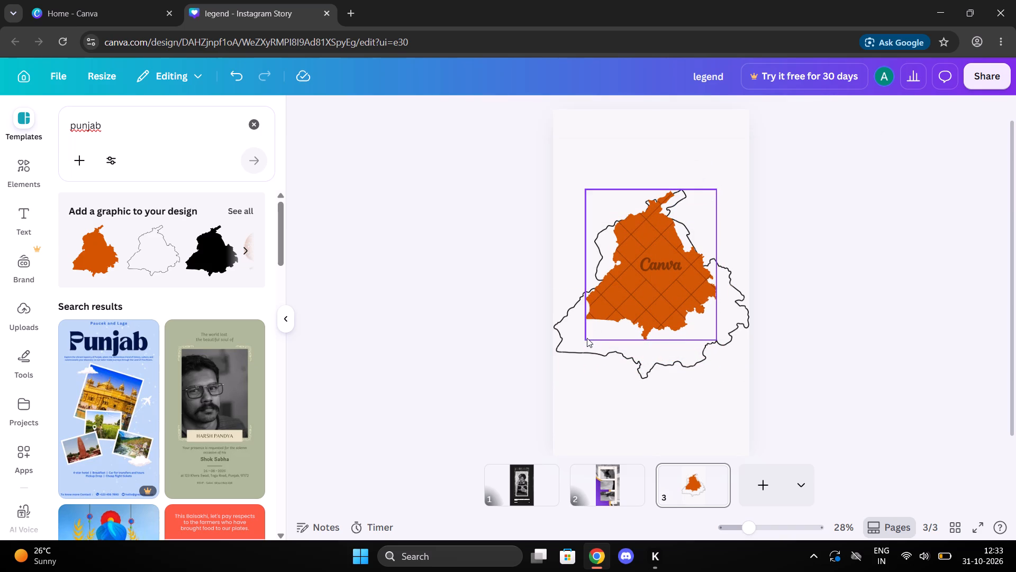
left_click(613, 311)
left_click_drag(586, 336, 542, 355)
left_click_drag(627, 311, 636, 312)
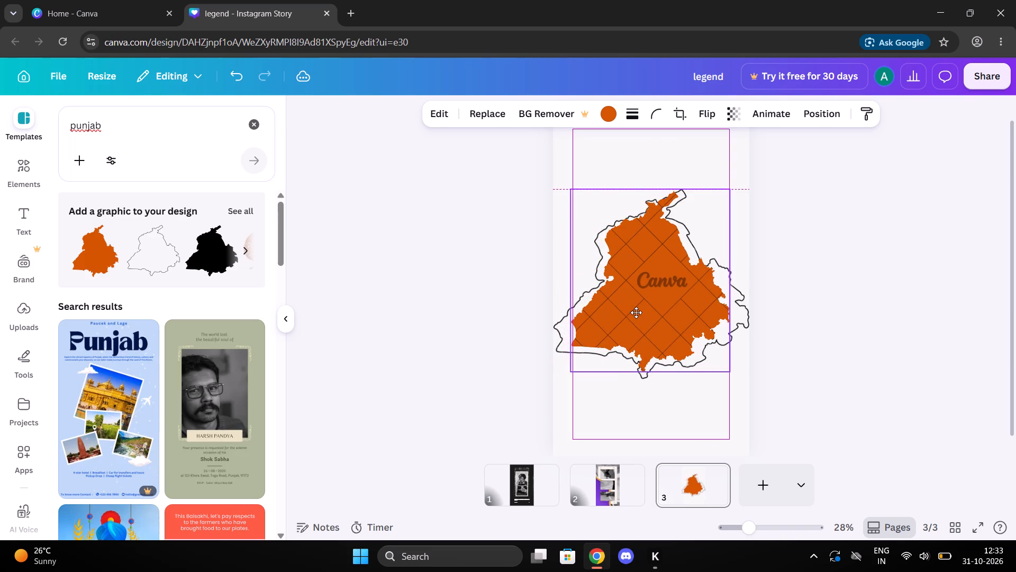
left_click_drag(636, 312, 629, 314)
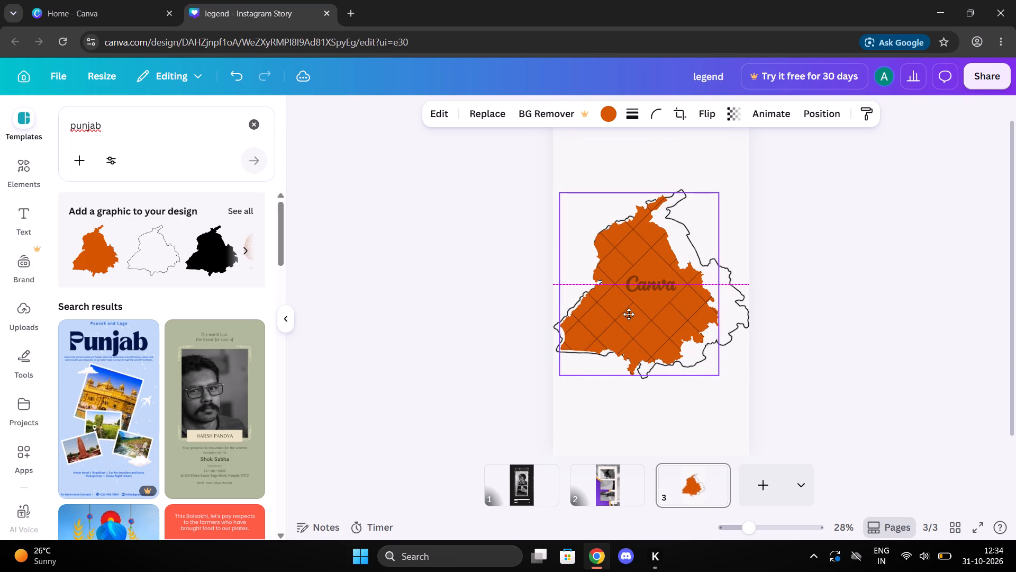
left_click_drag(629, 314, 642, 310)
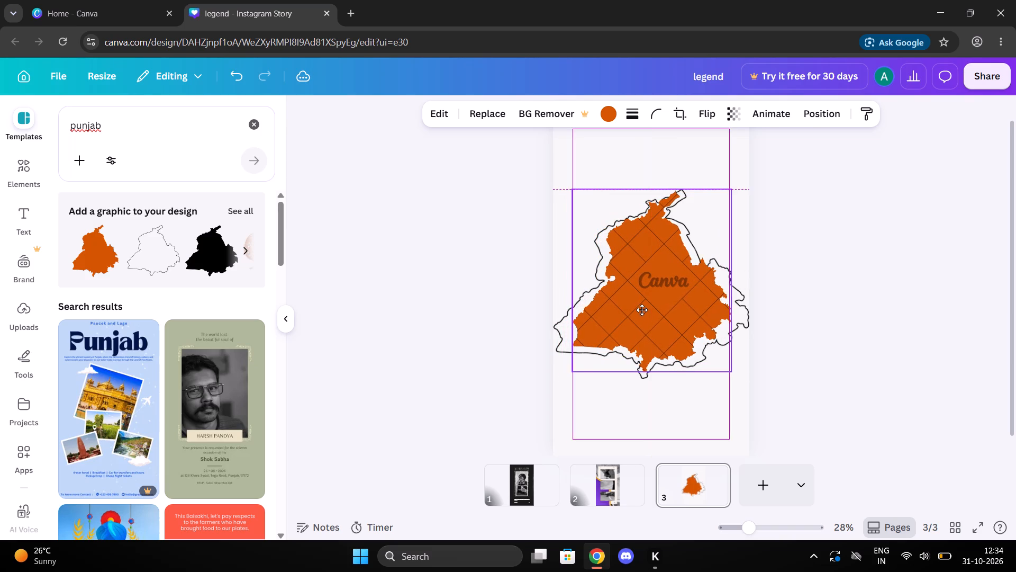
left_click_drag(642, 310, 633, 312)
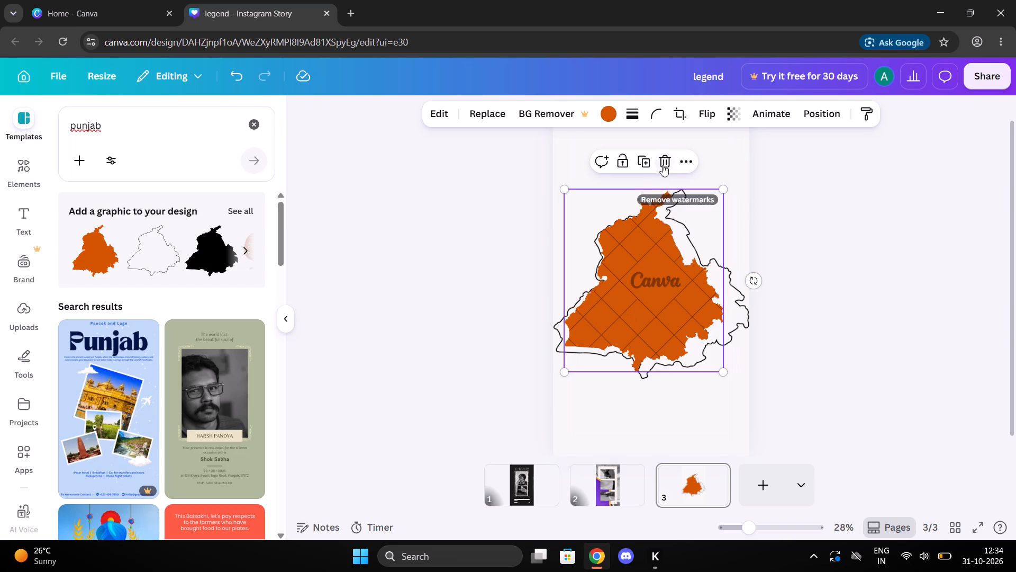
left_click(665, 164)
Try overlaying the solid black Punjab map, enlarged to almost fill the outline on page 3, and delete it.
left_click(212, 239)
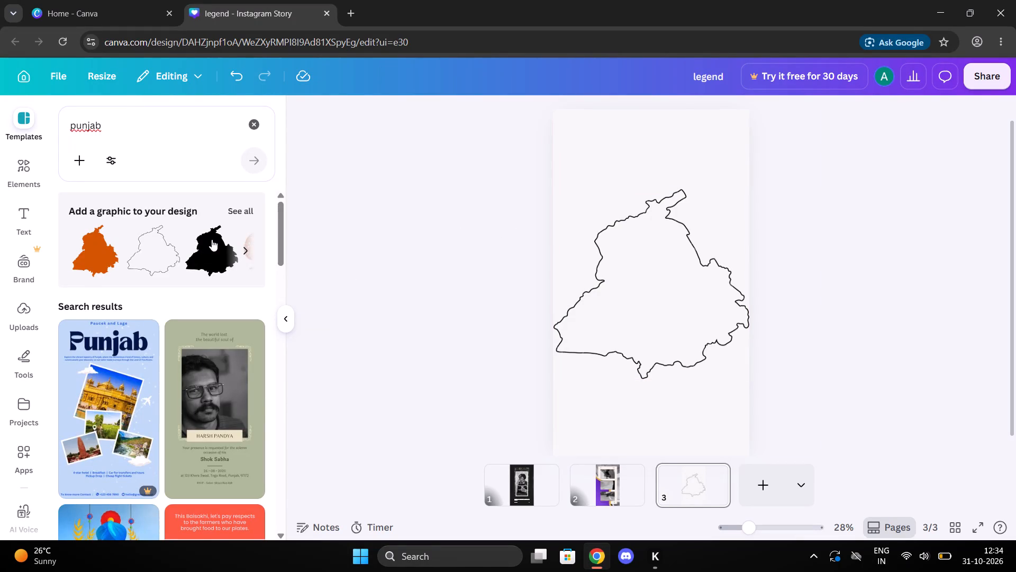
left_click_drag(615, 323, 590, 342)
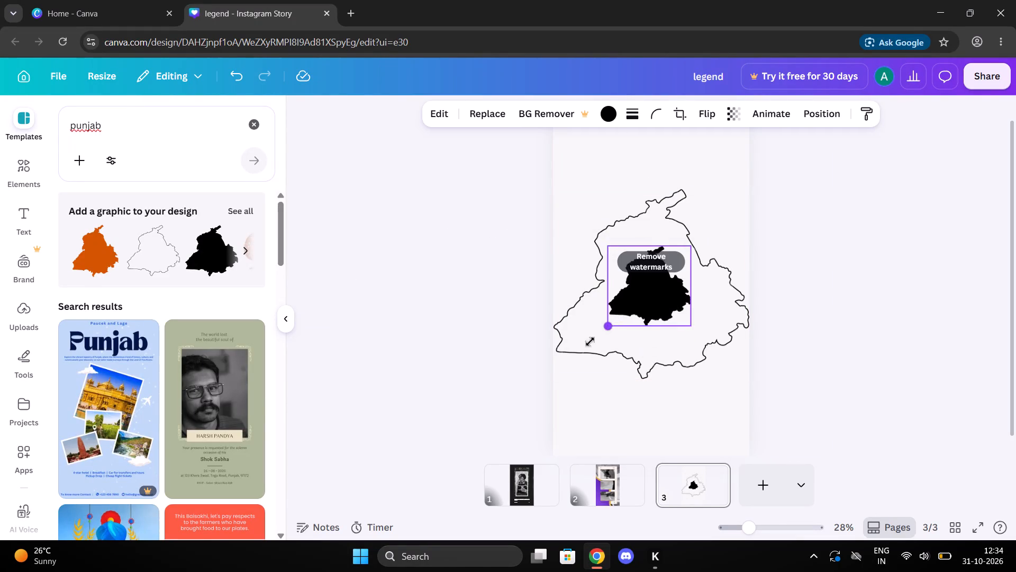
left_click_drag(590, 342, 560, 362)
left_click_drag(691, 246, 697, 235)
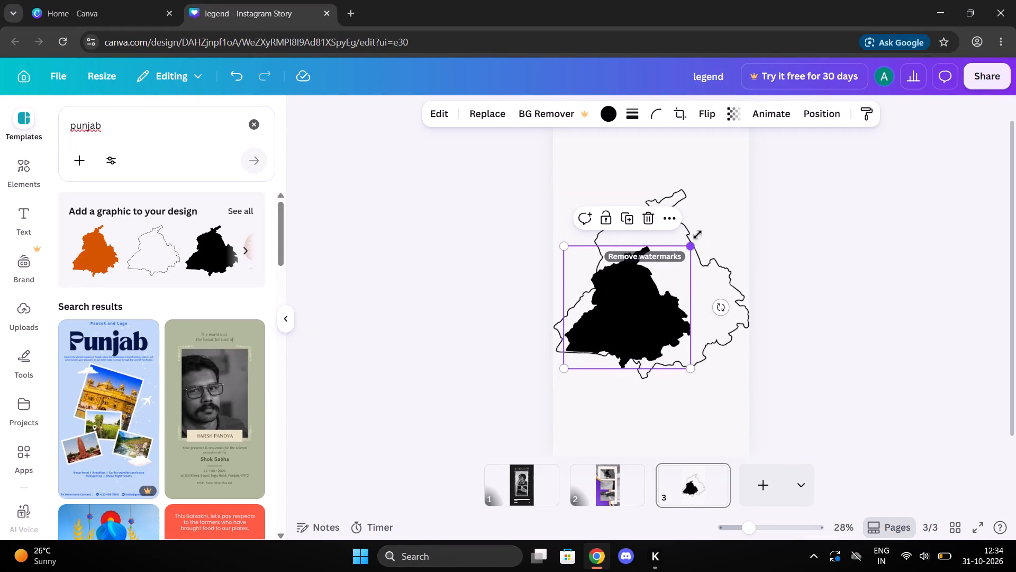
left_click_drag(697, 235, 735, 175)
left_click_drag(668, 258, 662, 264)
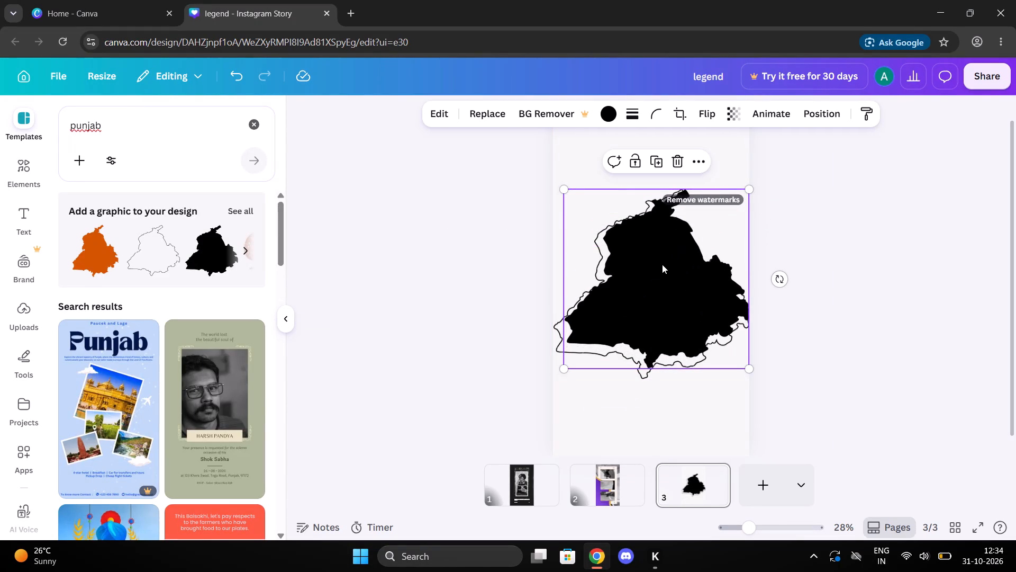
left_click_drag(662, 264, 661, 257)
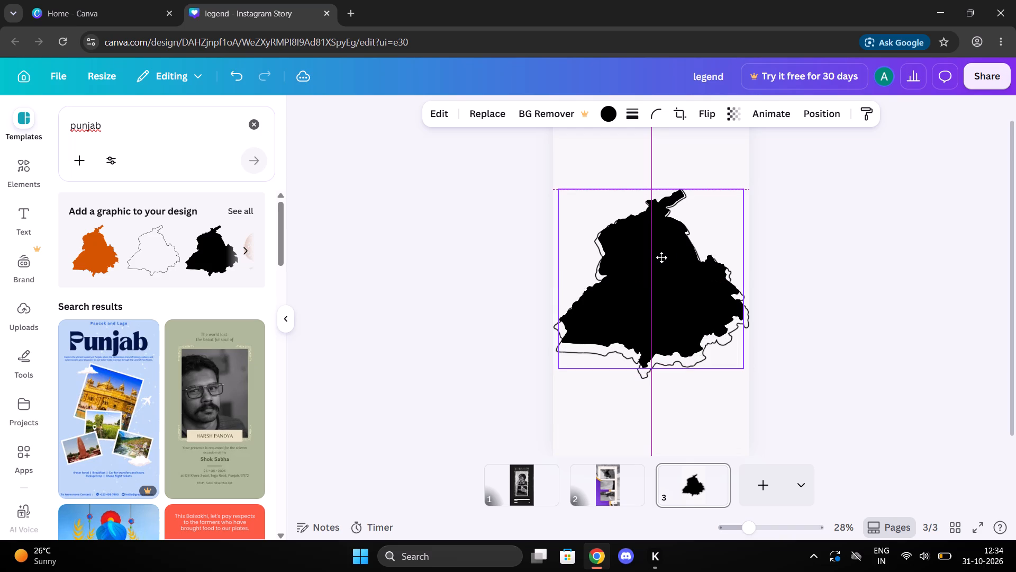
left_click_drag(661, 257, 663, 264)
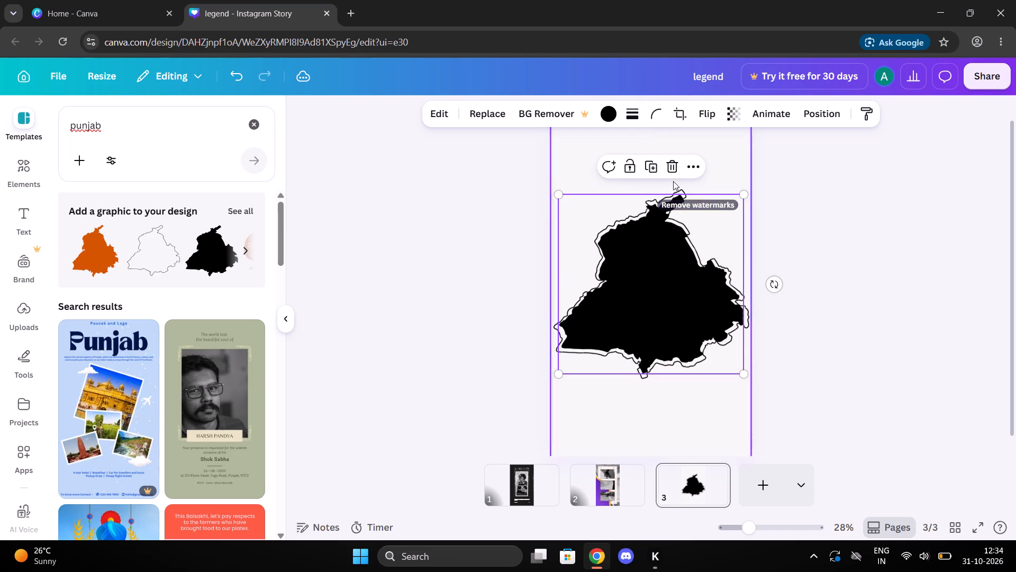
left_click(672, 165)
Duplicate the Punjab outline map, shrink the copy to about 890 wide, and place it inside the original outline.
left_click(639, 313)
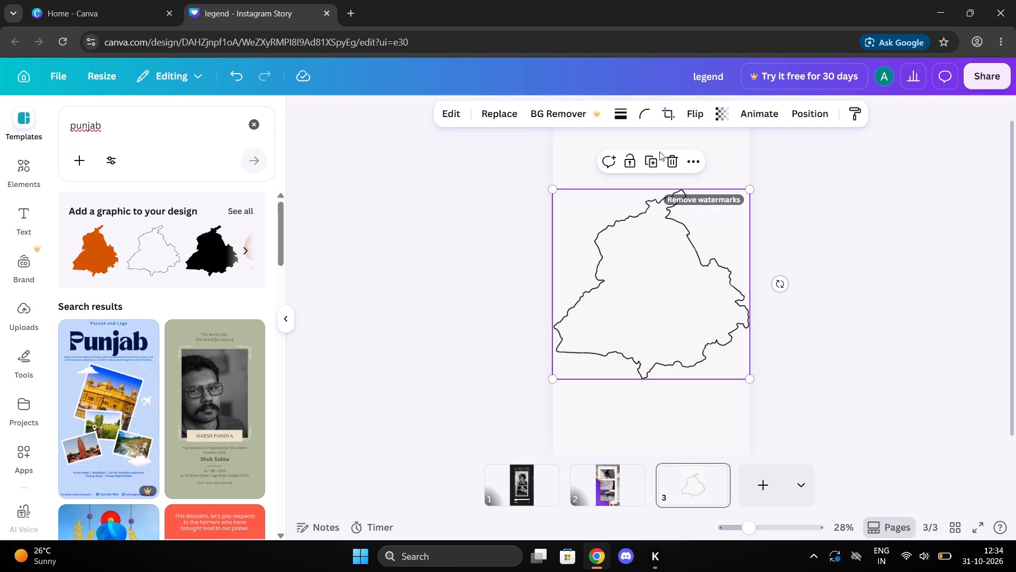
left_click(656, 166)
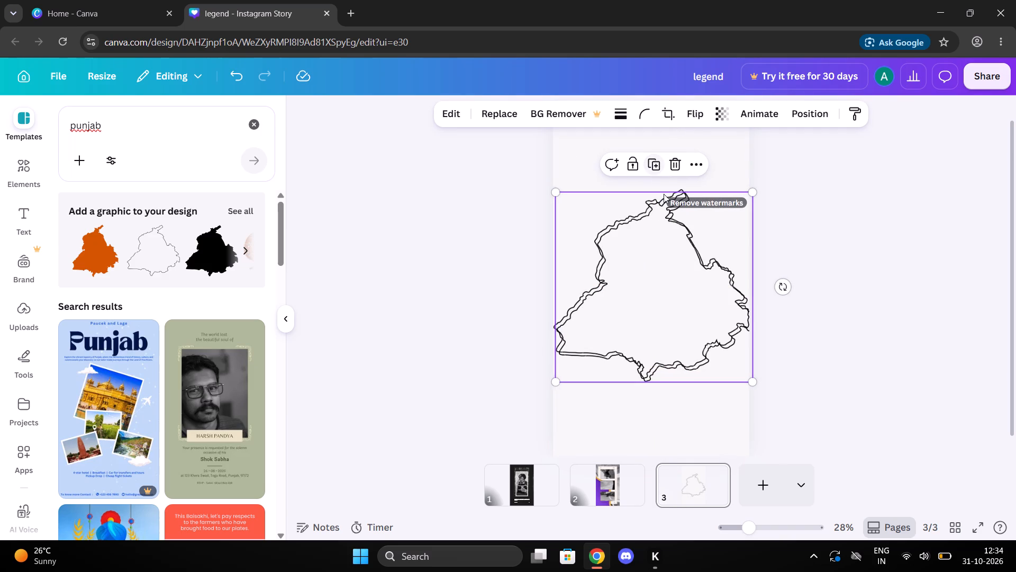
left_click_drag(673, 276, 666, 271)
left_click_drag(554, 383, 575, 363)
left_click_drag(659, 276, 649, 286)
left_click_drag(561, 367, 574, 350)
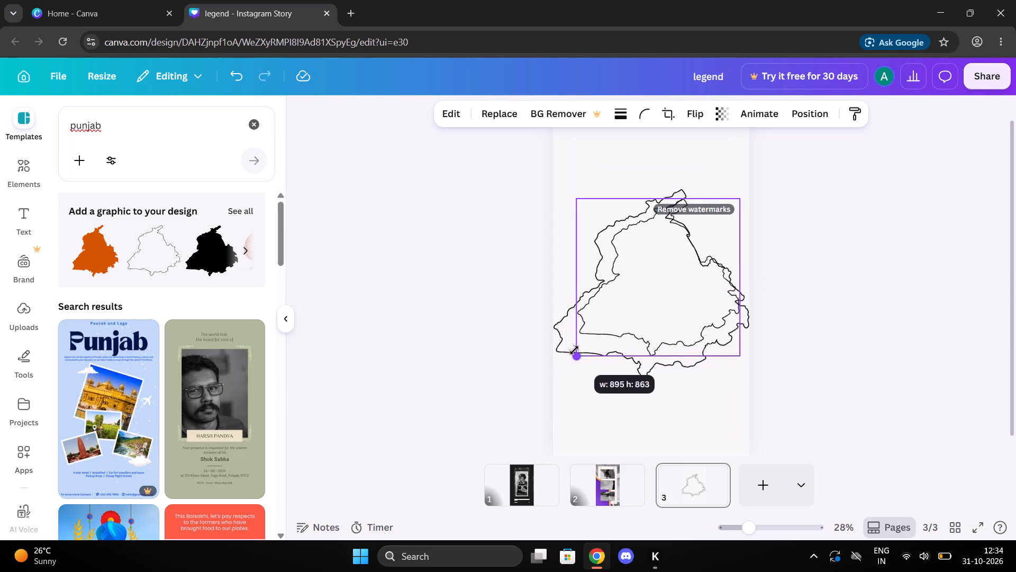
left_click_drag(574, 350, 574, 350)
left_click_drag(646, 279, 638, 283)
left_click(840, 200)
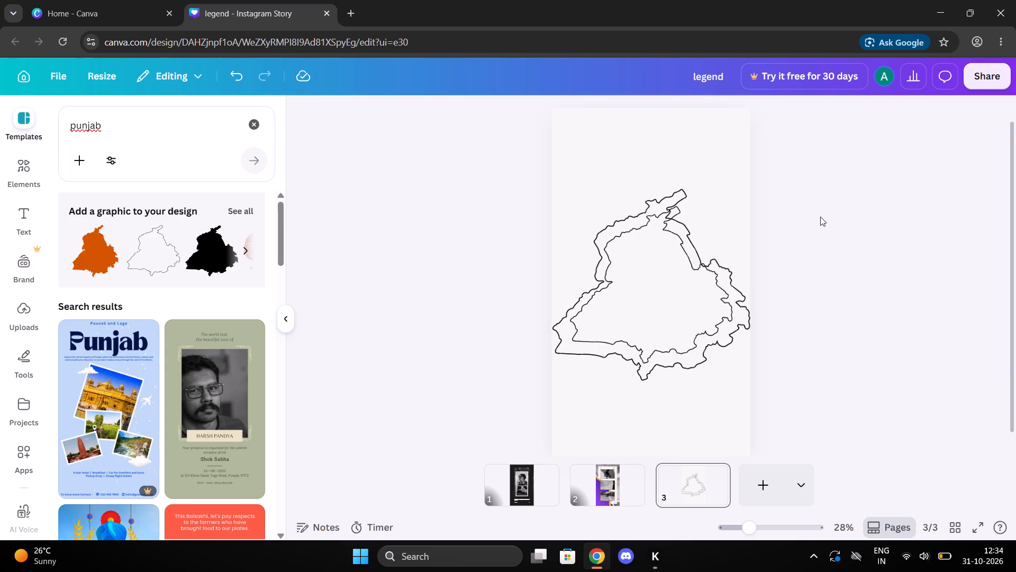
Shrink the inner Punjab outline further and centre it horizontally and vertically on the larger outline.
left_click(664, 290)
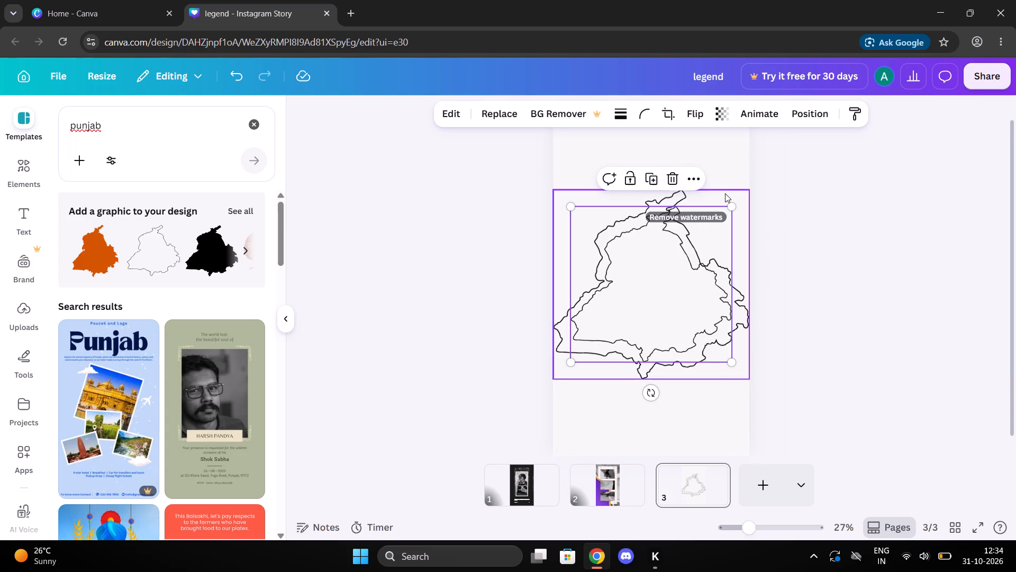
left_click_drag(733, 207, 719, 221)
left_click_drag(637, 303, 643, 291)
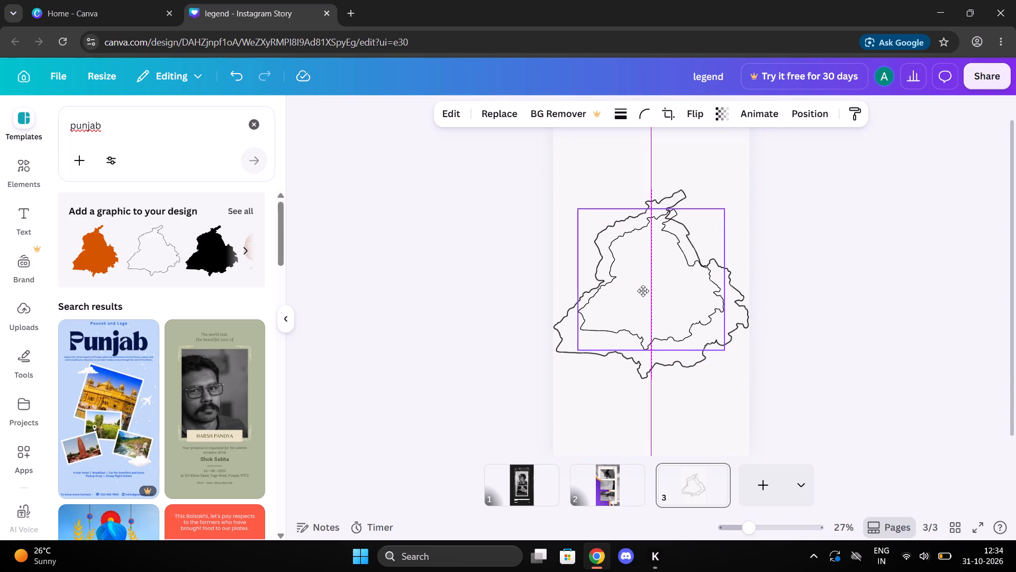
left_click_drag(643, 291, 643, 294)
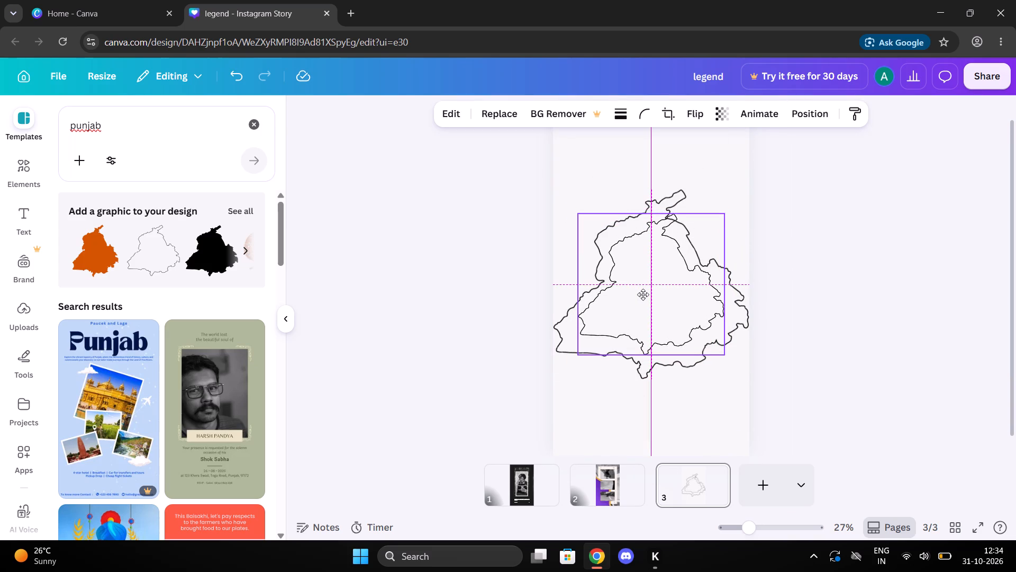
left_click_drag(643, 294, 643, 294)
left_click_drag(643, 294, 644, 294)
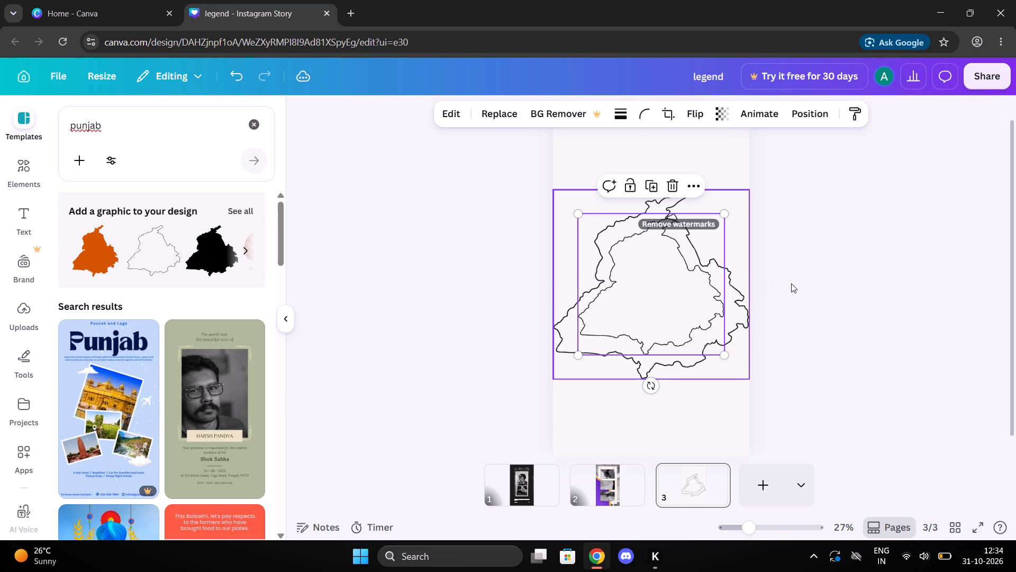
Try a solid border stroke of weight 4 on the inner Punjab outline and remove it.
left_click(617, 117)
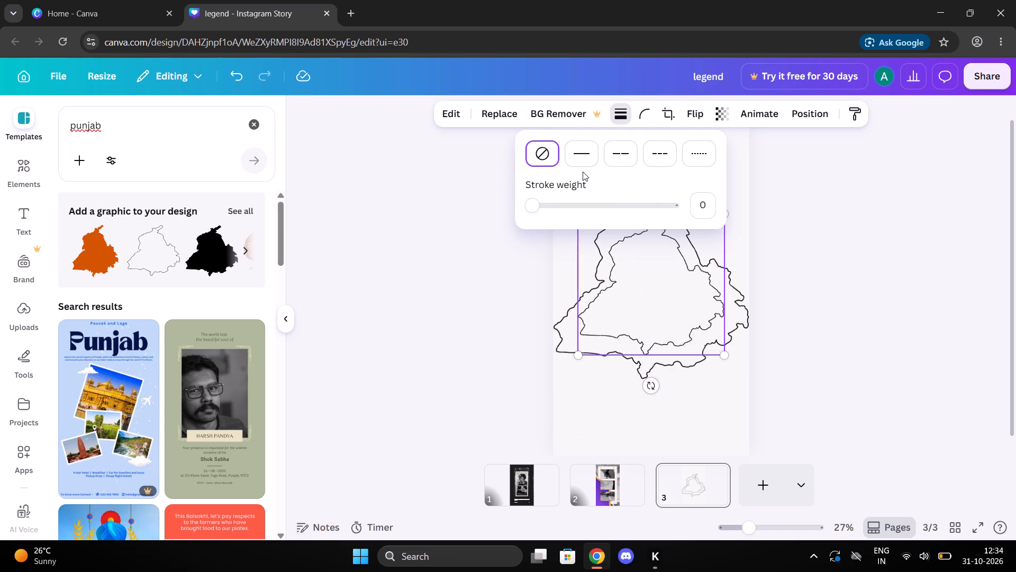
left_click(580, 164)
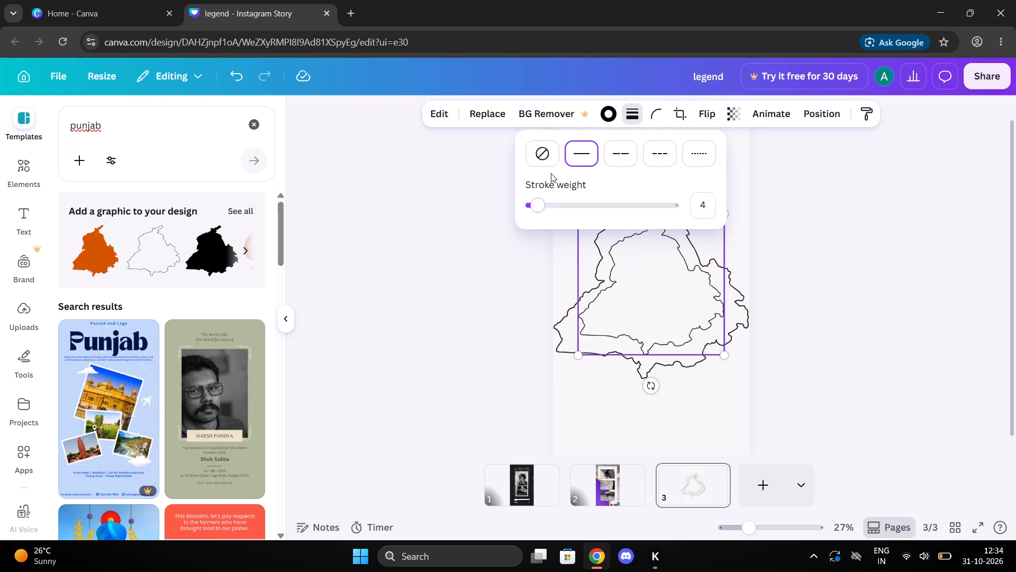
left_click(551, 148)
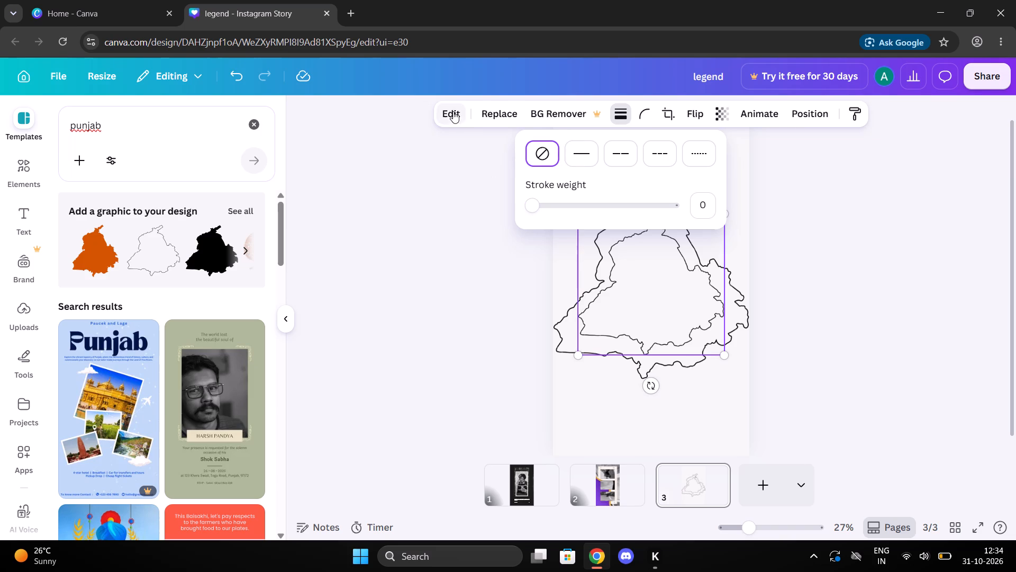
Check the image editing options for the inner Punjab outline, leave them, and deselect the map.
left_click(453, 111)
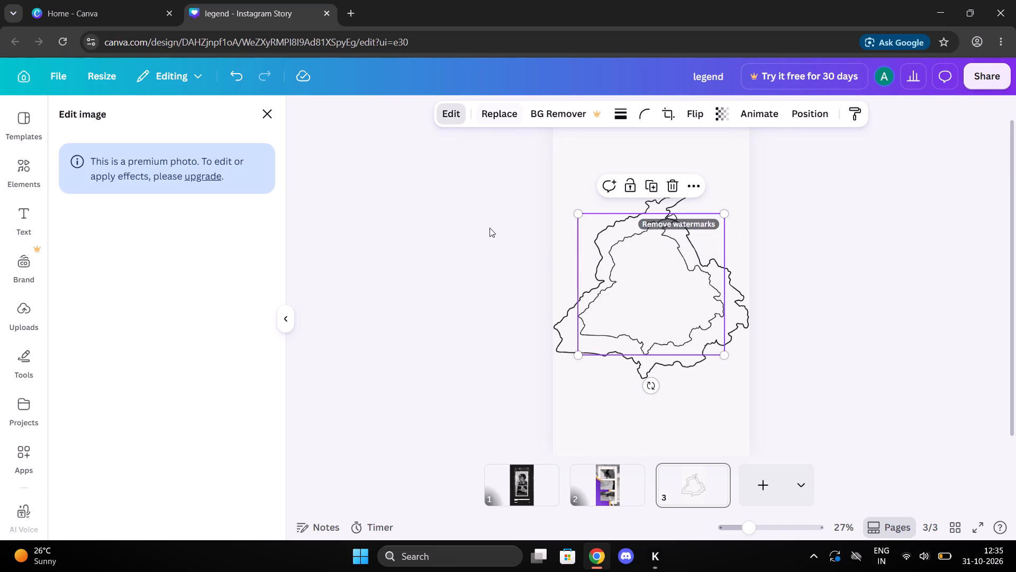
left_click(483, 252)
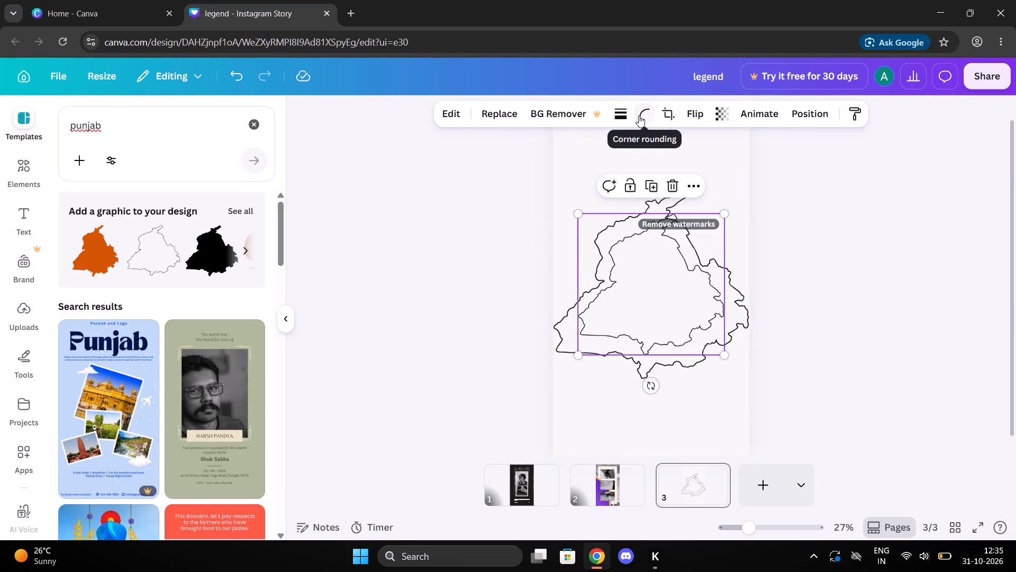
left_click(411, 238)
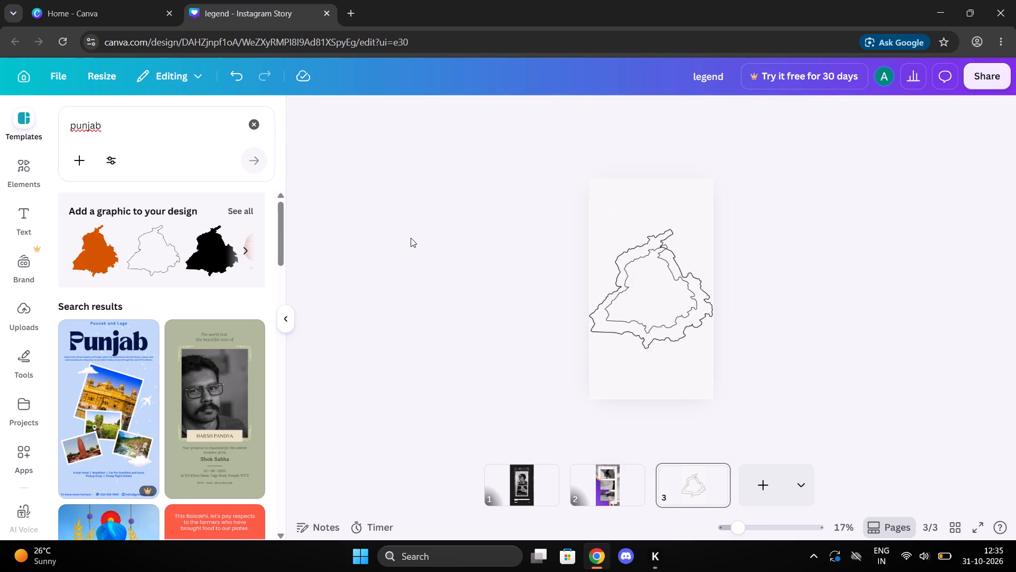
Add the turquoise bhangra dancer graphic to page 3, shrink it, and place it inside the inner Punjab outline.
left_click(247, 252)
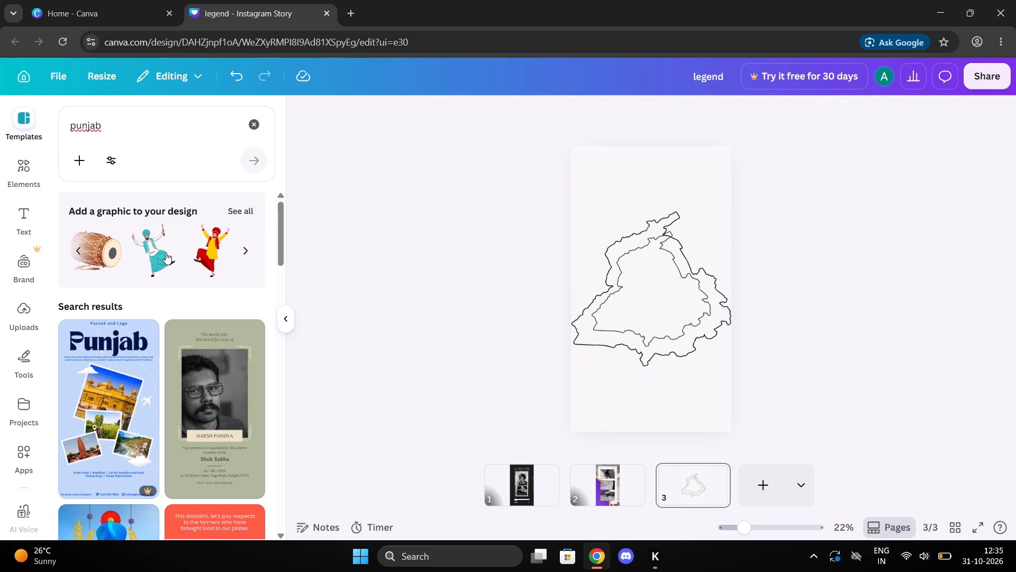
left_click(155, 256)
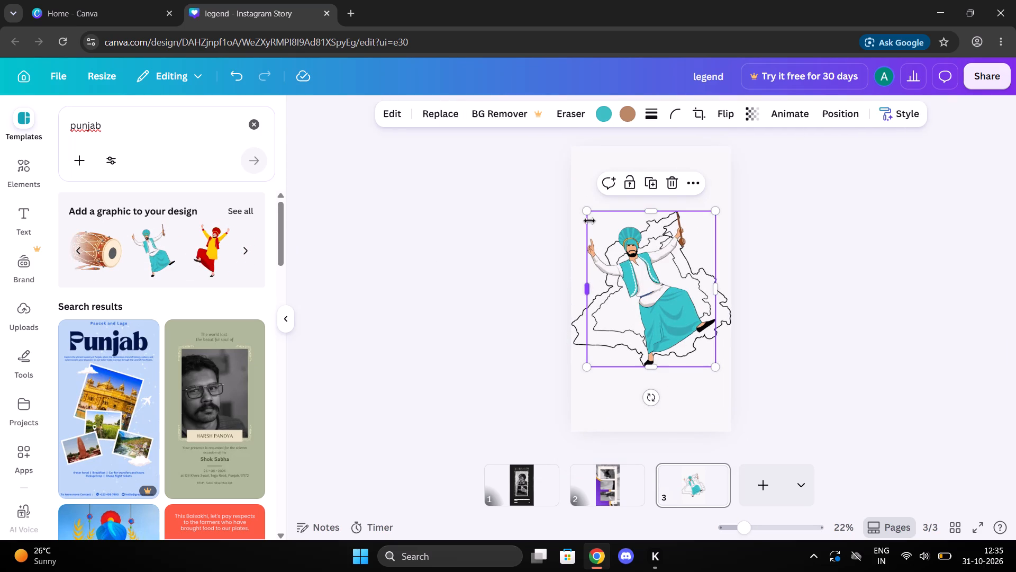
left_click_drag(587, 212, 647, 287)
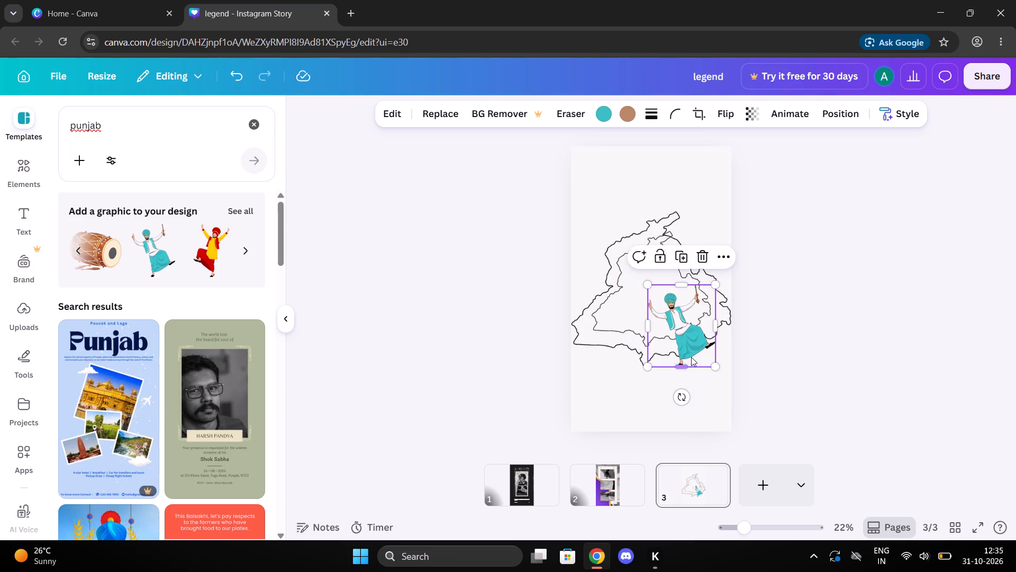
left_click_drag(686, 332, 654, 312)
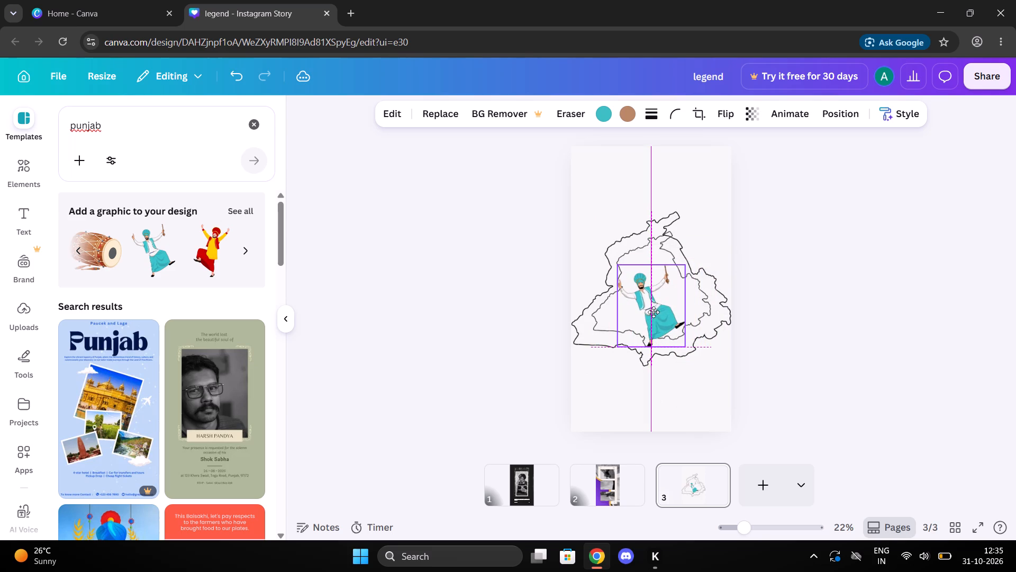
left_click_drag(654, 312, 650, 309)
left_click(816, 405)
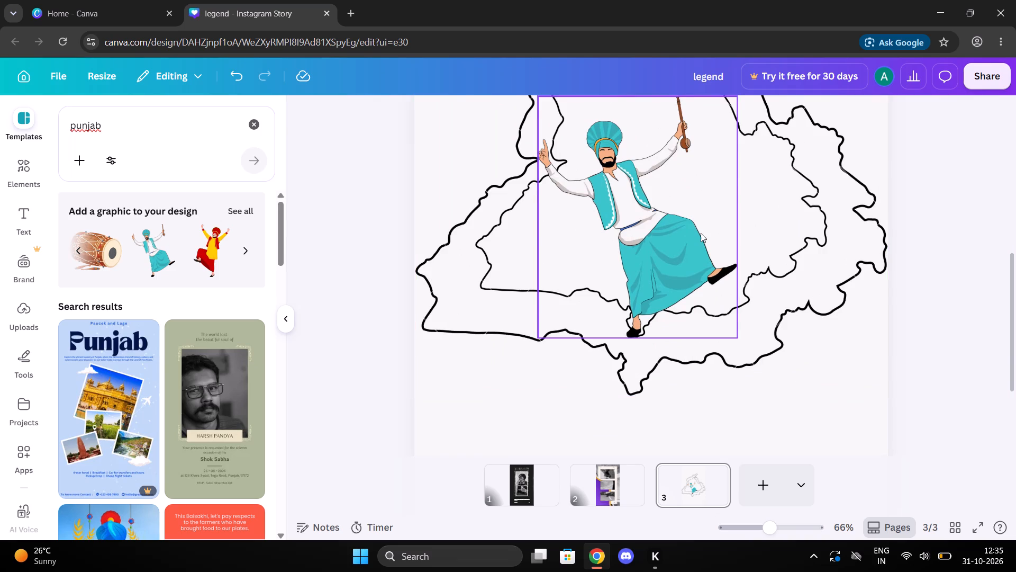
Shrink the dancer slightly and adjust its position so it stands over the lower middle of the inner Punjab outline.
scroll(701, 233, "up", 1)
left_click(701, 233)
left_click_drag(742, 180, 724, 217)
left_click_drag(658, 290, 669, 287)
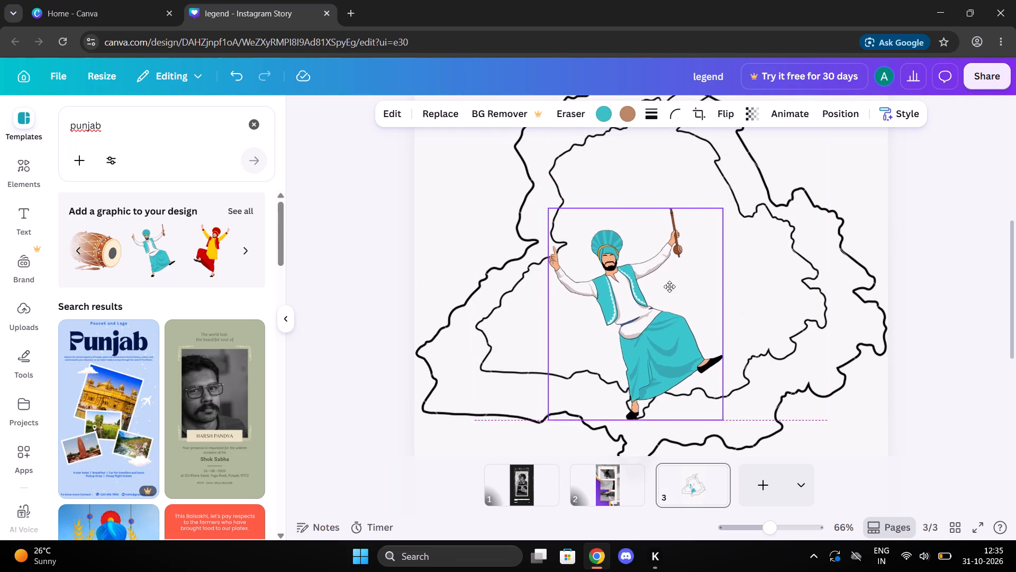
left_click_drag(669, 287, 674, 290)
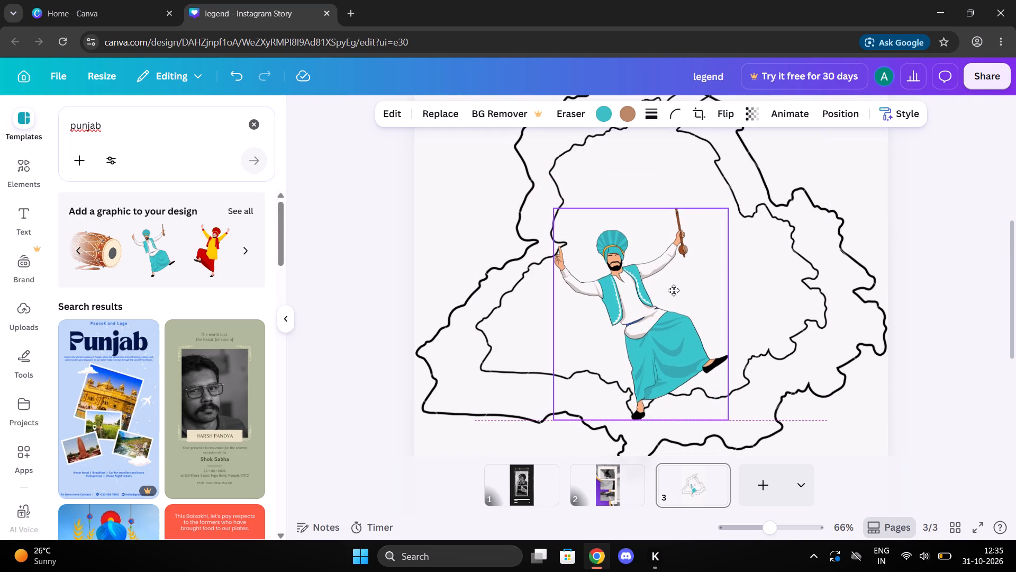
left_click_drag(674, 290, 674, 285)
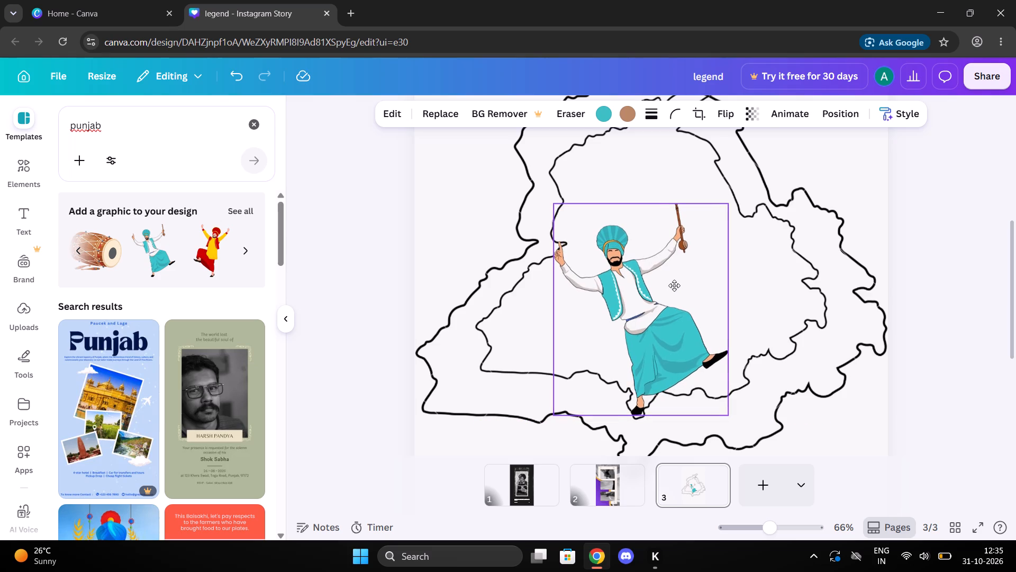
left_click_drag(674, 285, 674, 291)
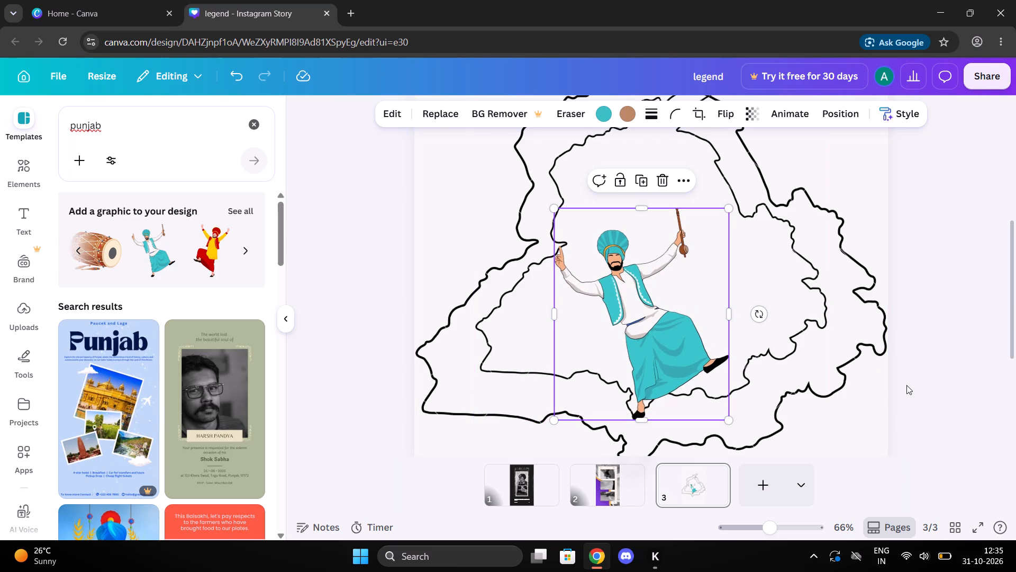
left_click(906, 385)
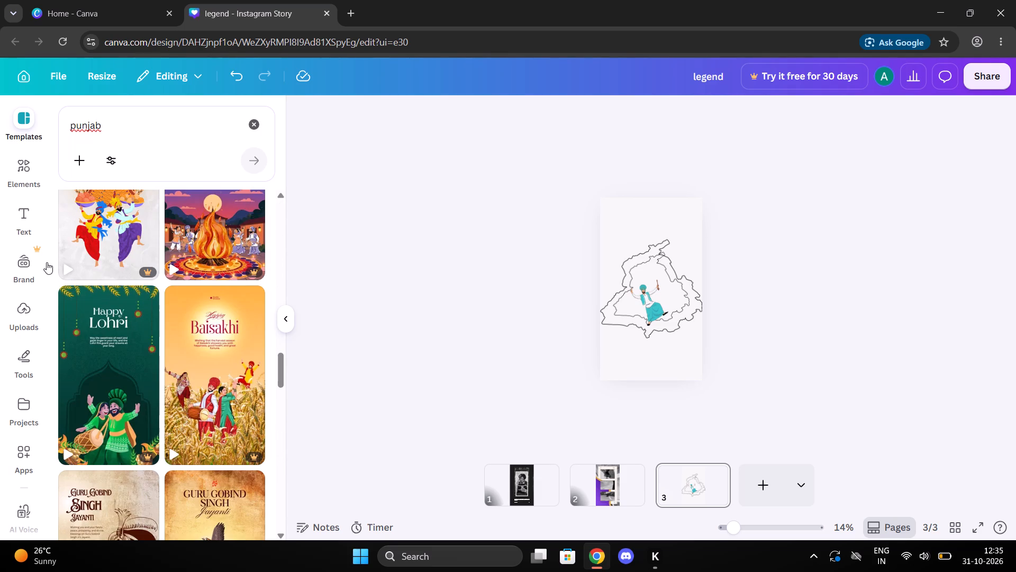
Browse the "punjab" template results for further design ideas for page 3.
scroll(47, 262, "down", 5)
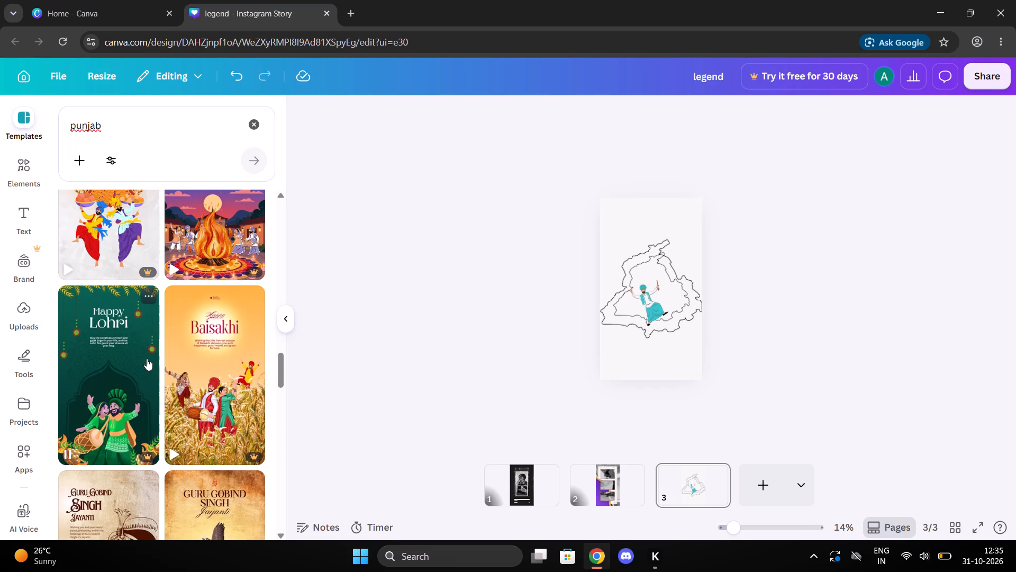
scroll(178, 433, "down", 4)
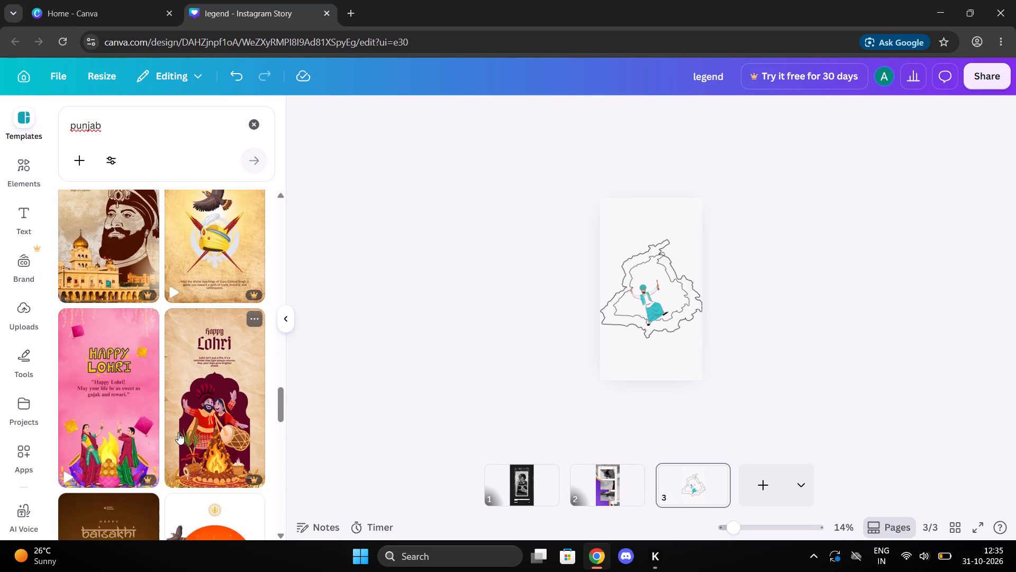
scroll(236, 310, "down", 1)
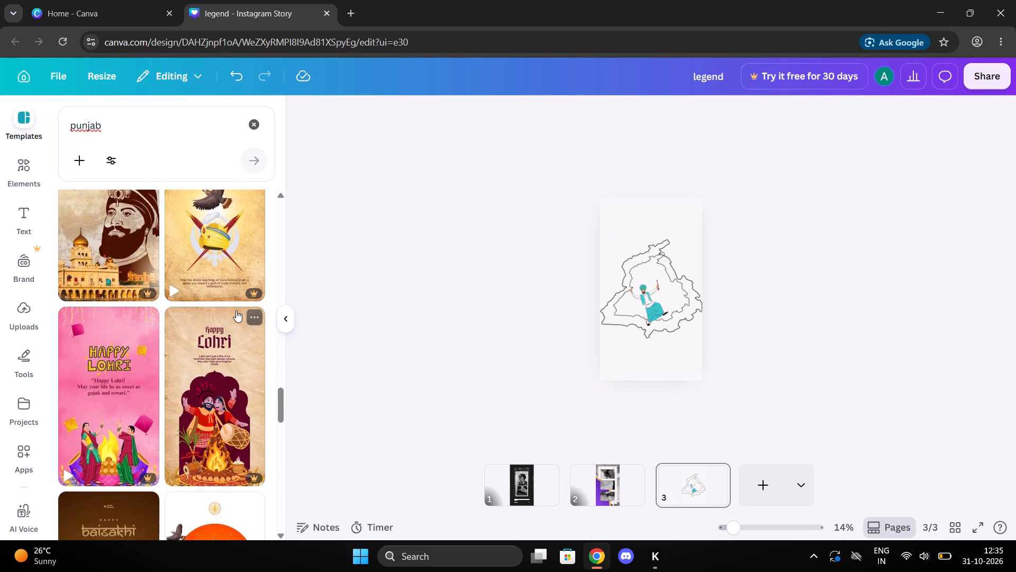
scroll(236, 310, "down", 1)
scroll(214, 400, "down", 3)
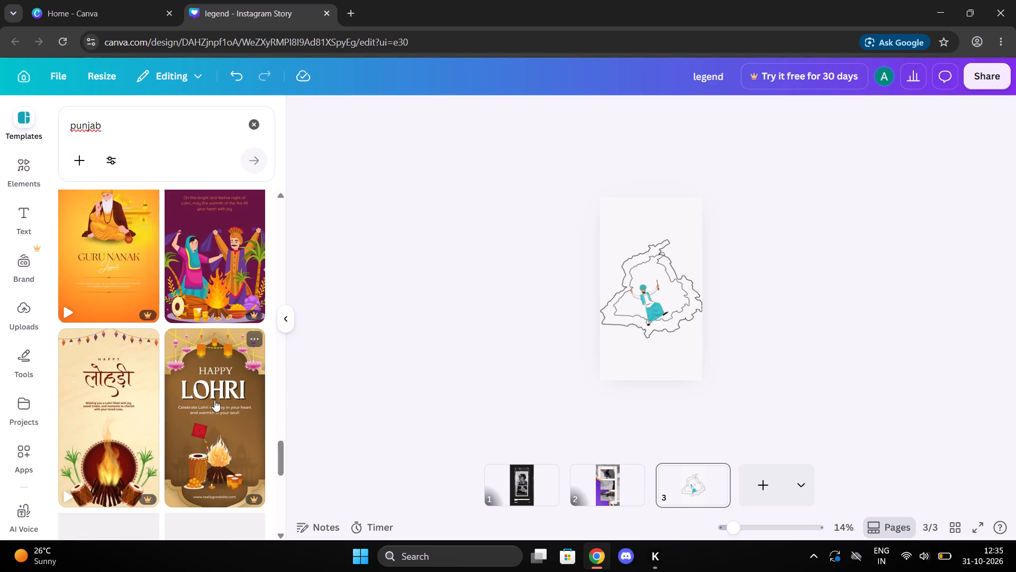
scroll(214, 400, "up", 9)
Find the green MANUAL book among the element graphics and add it to page 3 over the Punjab outlines.
left_click(22, 166)
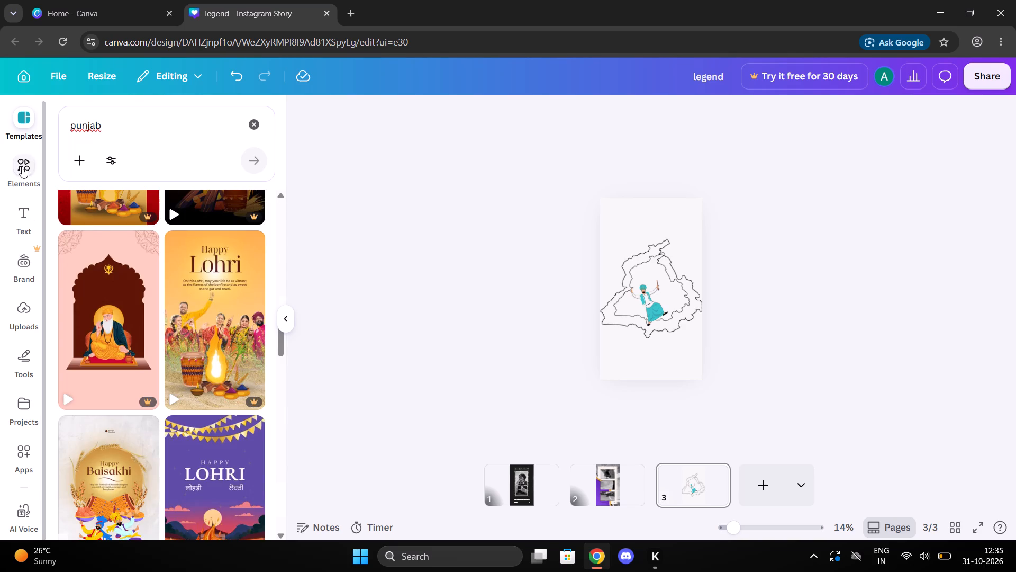
scroll(131, 303, "down", 2)
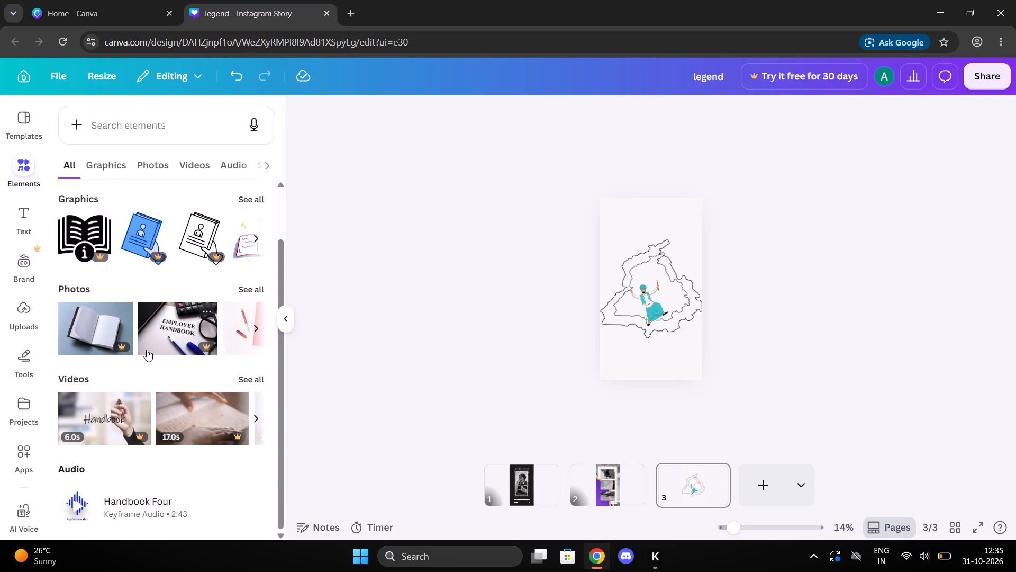
scroll(147, 350, "left", 3)
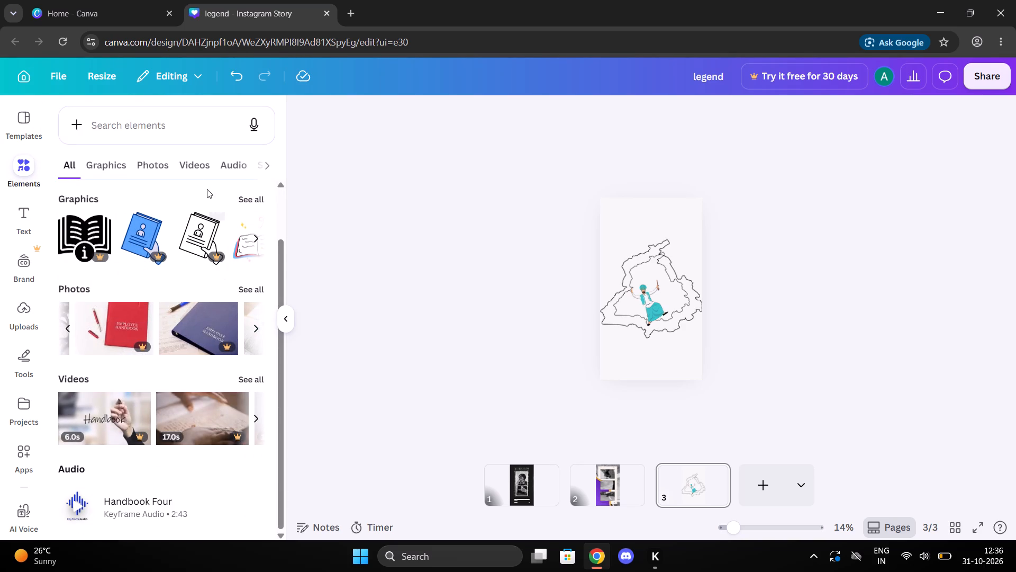
left_click(119, 170)
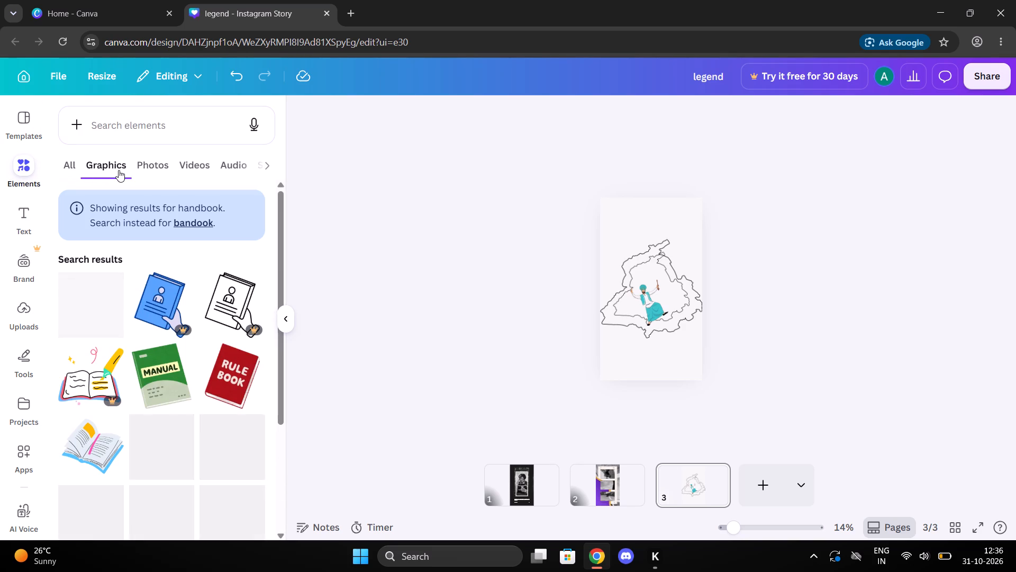
scroll(123, 343, "down", 1)
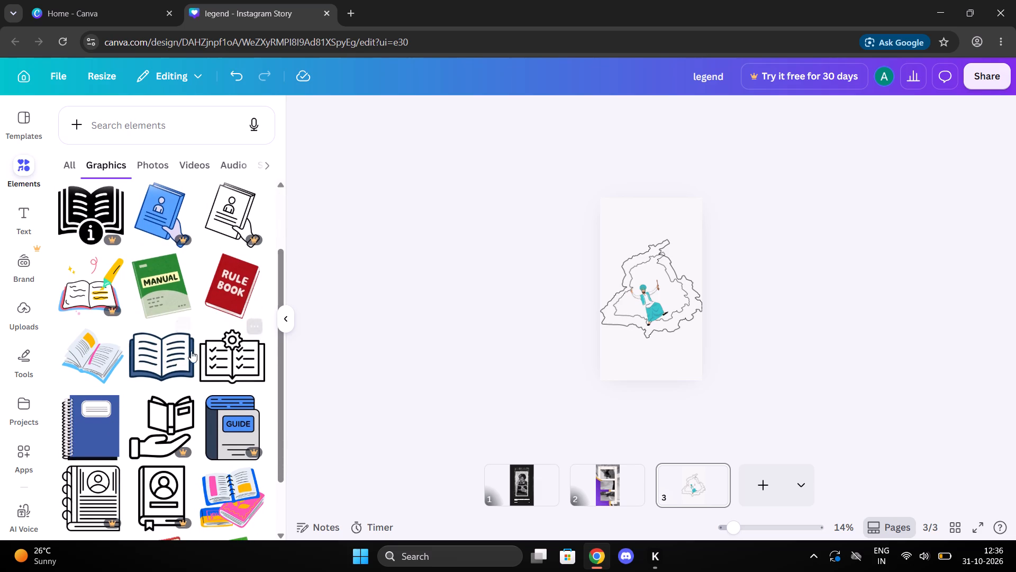
left_click(174, 292)
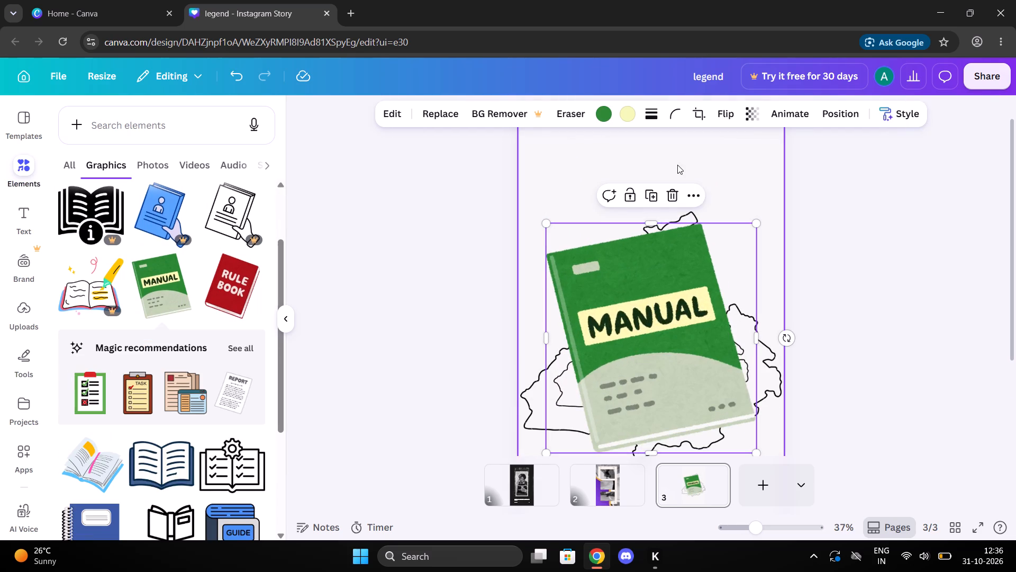
Clear page 3 by deleting the green manual graphic, both Punjab outlines and the dancer.
left_click(671, 194)
left_click(675, 305)
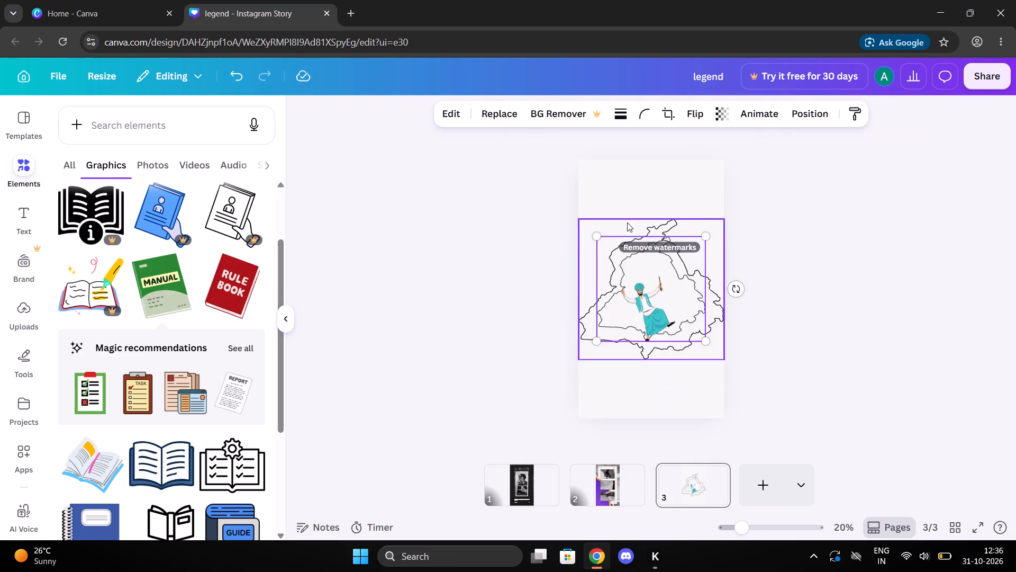
left_click(543, 193)
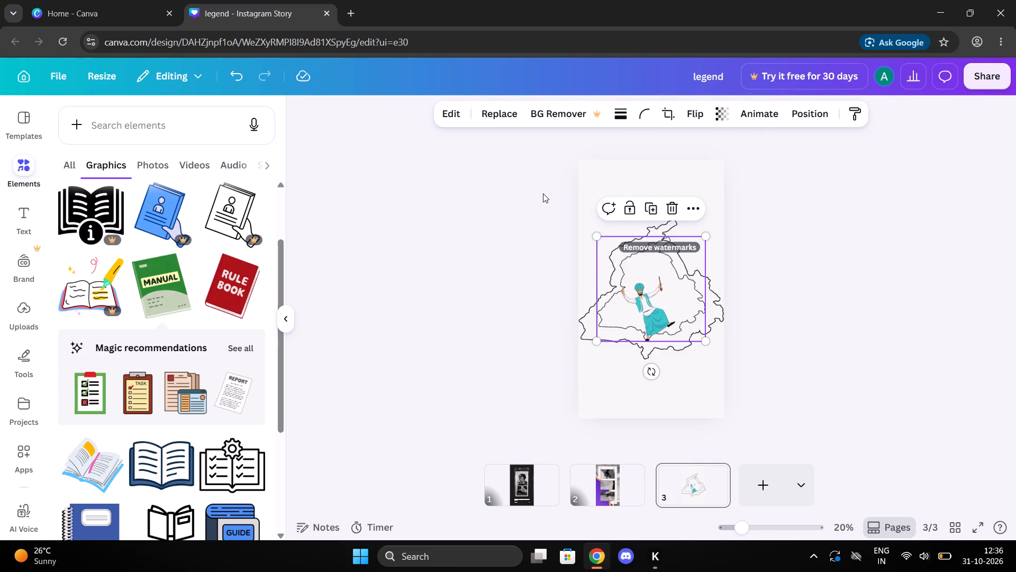
left_click_drag(543, 193, 770, 398)
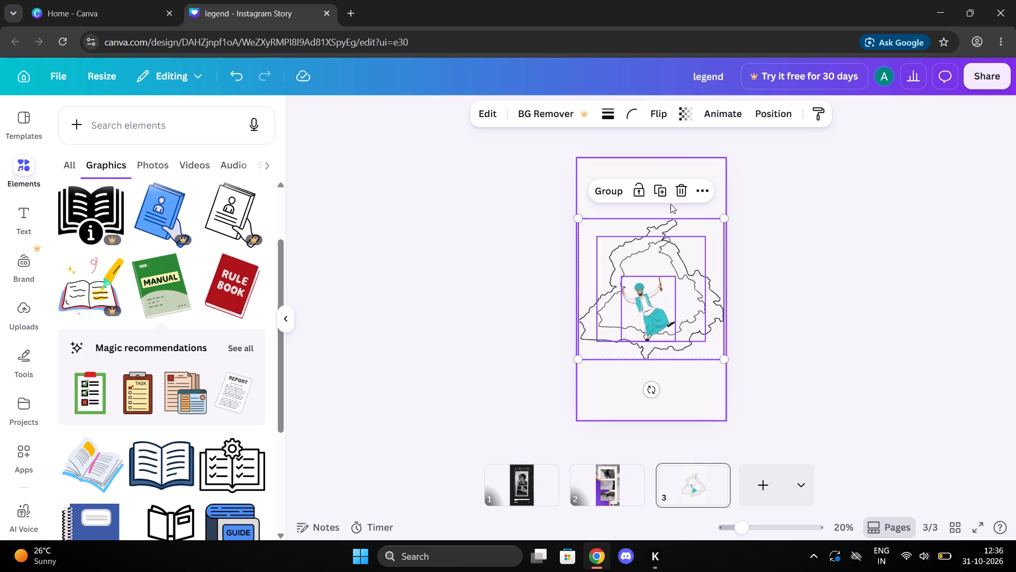
left_click(674, 195)
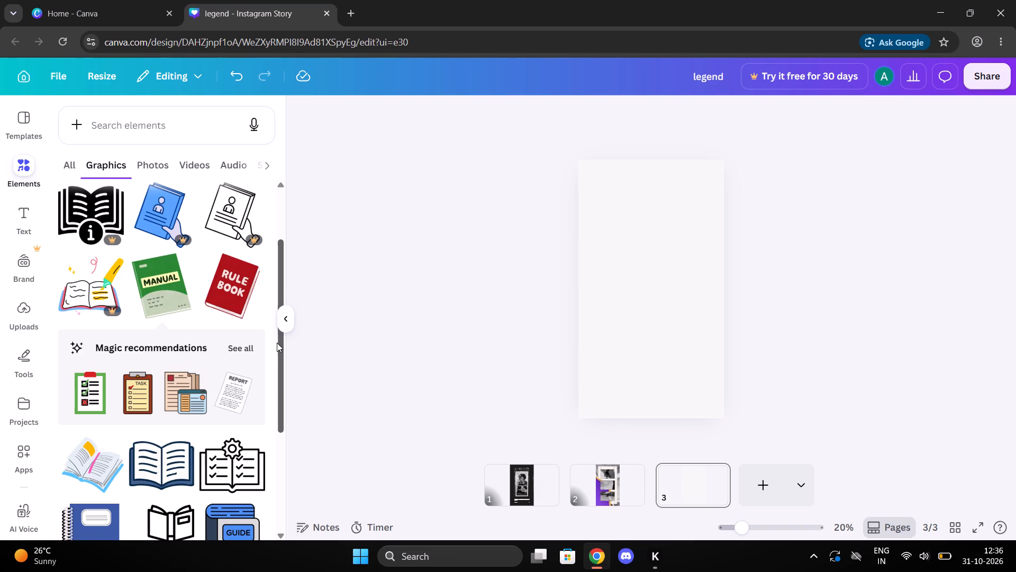
Add the red pixel-style book with a blank cream cover to page 3 and enlarge it to span the page width.
scroll(136, 431, "down", 4)
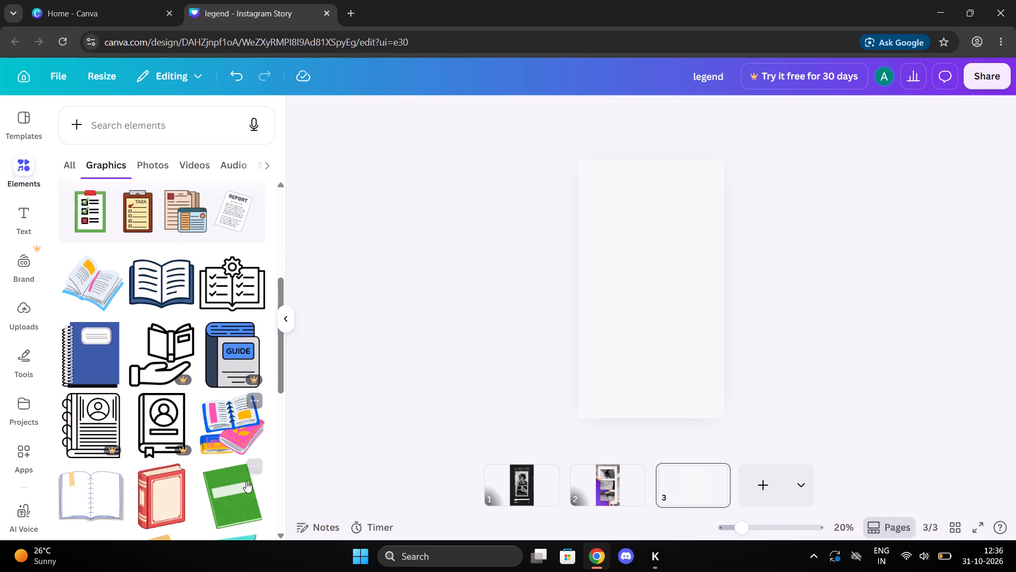
left_click(166, 498)
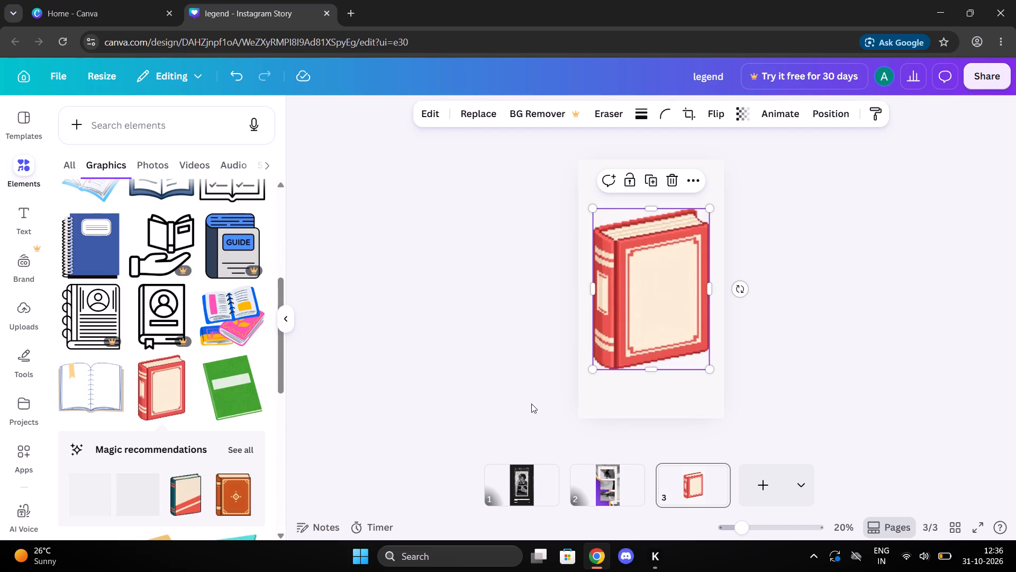
left_click_drag(593, 370, 588, 390)
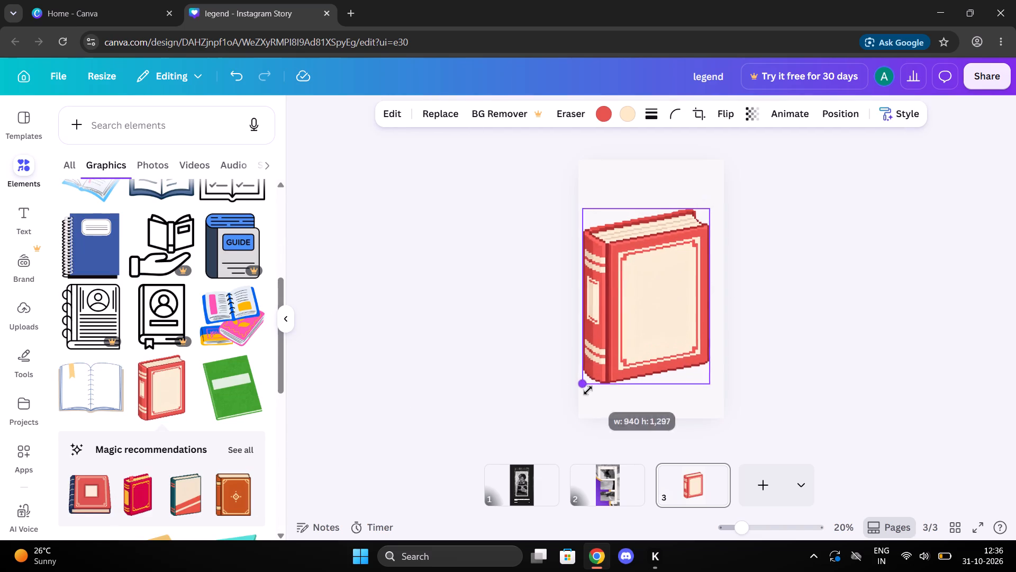
left_click_drag(588, 390, 587, 395)
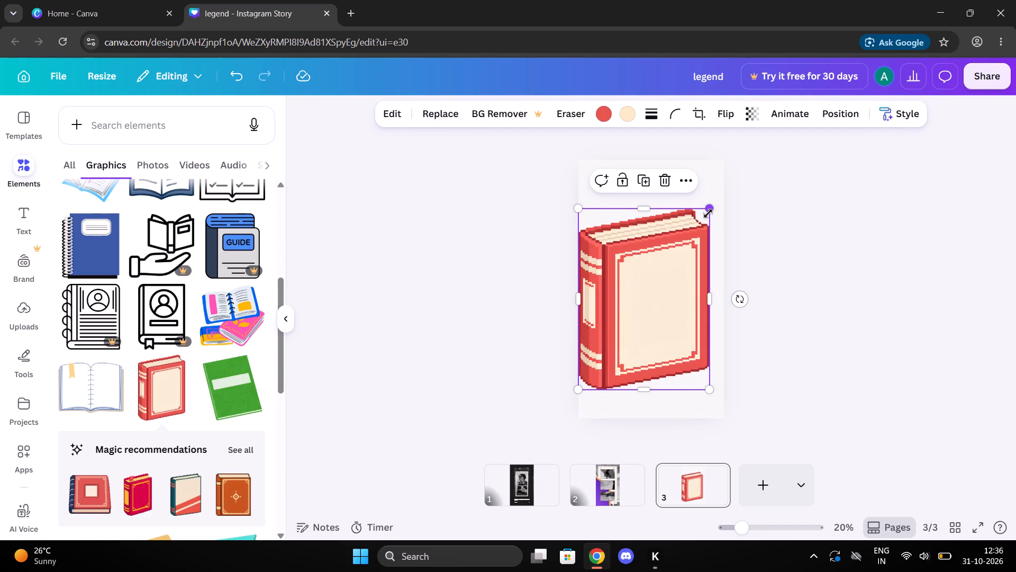
left_click_drag(709, 213, 714, 198)
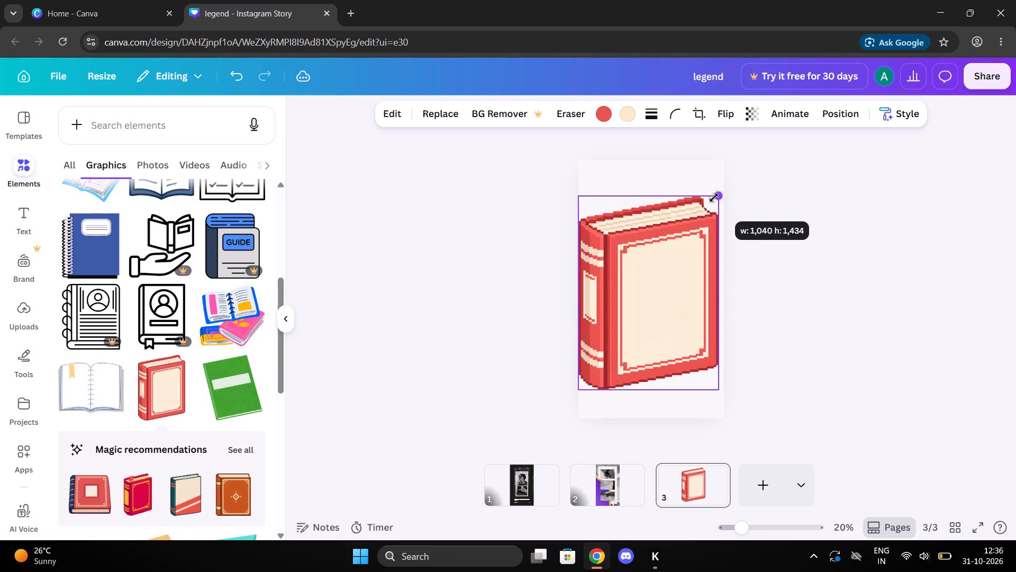
left_click_drag(714, 198, 727, 193)
left_click(757, 222)
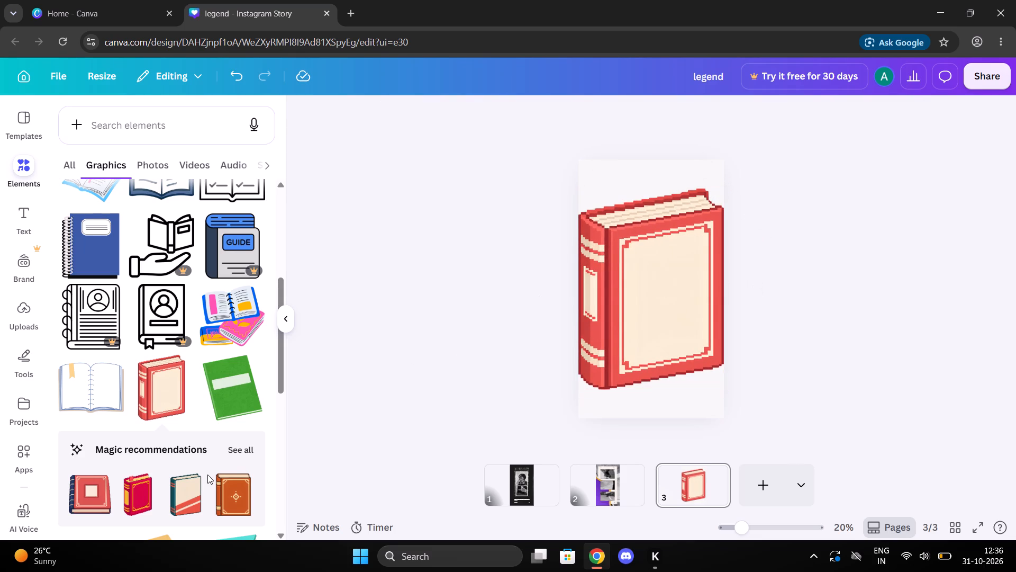
Browse the text options and look through the available caption styles.
scroll(207, 475, "up", 2)
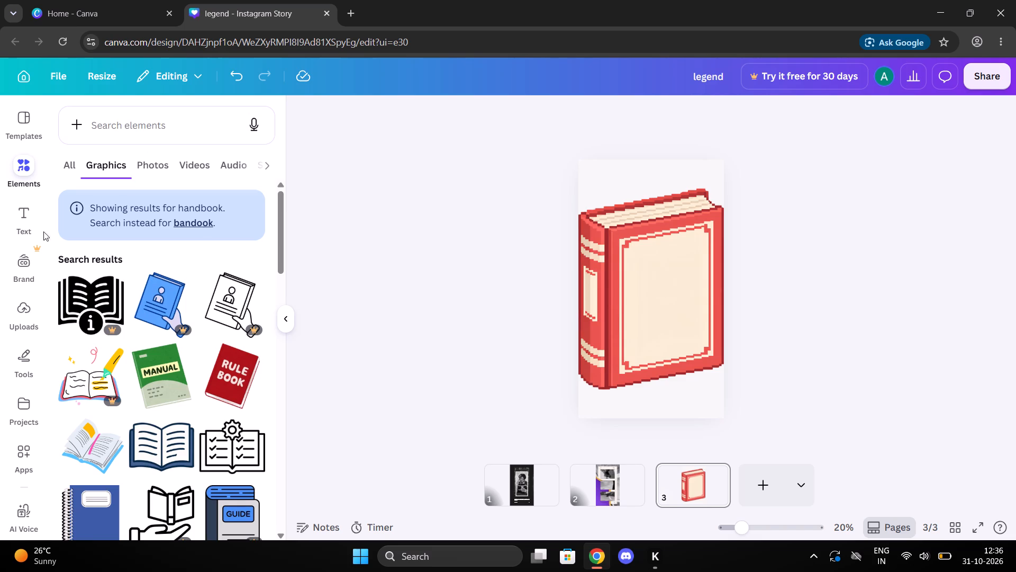
left_click(17, 226)
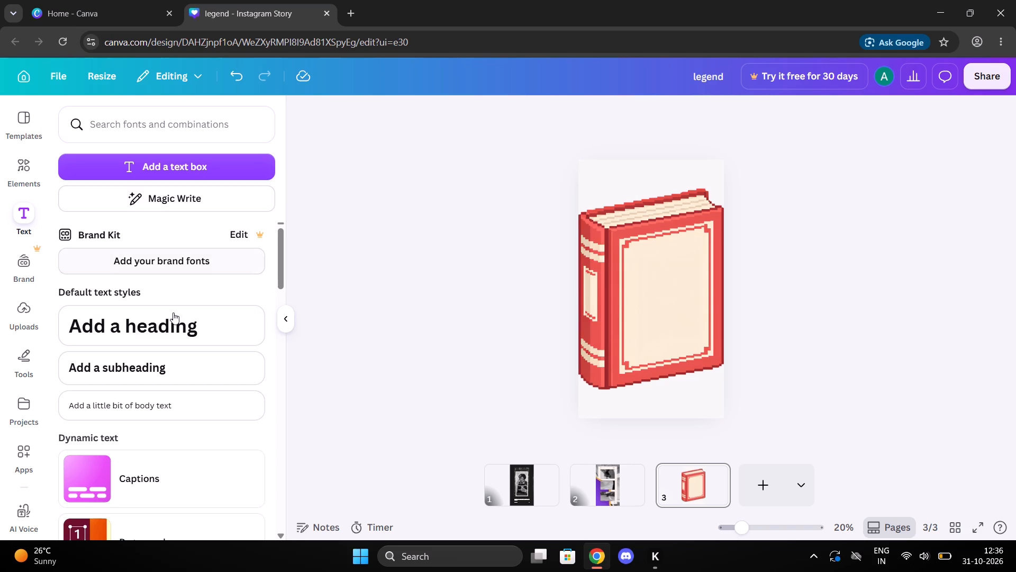
scroll(170, 355, "down", 1)
left_click(159, 388)
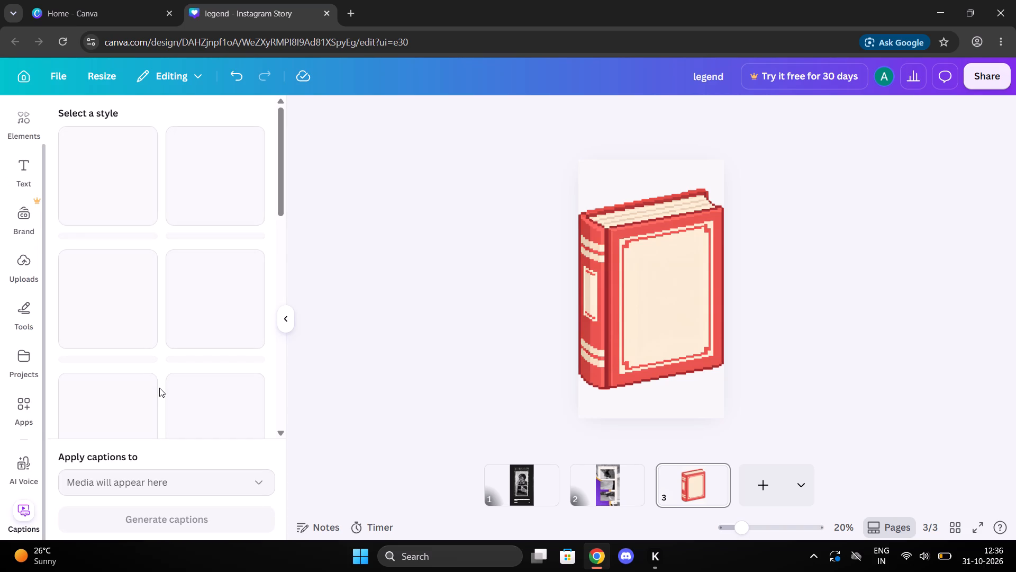
scroll(175, 339, "down", 1)
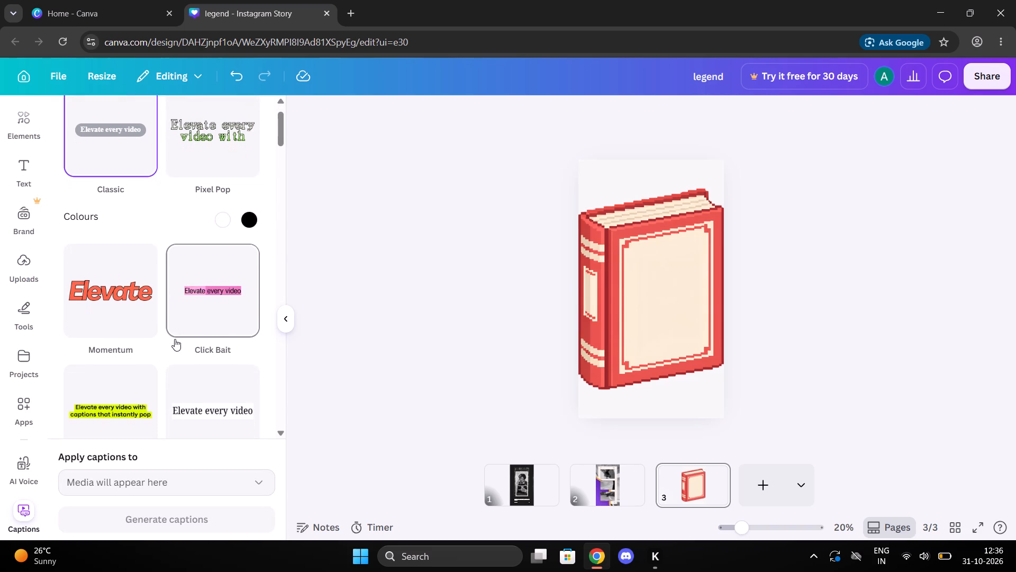
scroll(175, 339, "down", 2)
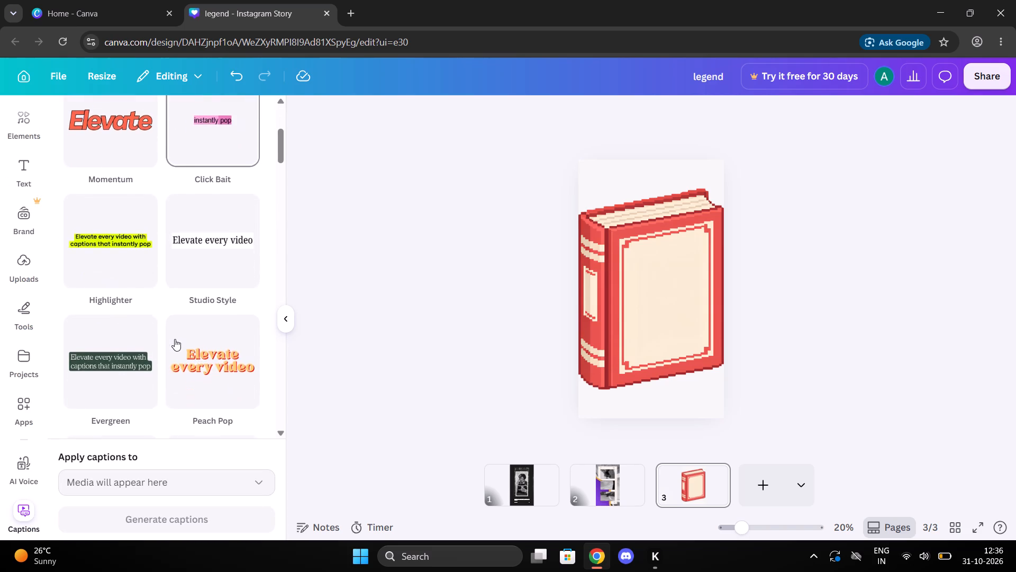
scroll(175, 339, "down", 3)
left_click(186, 475)
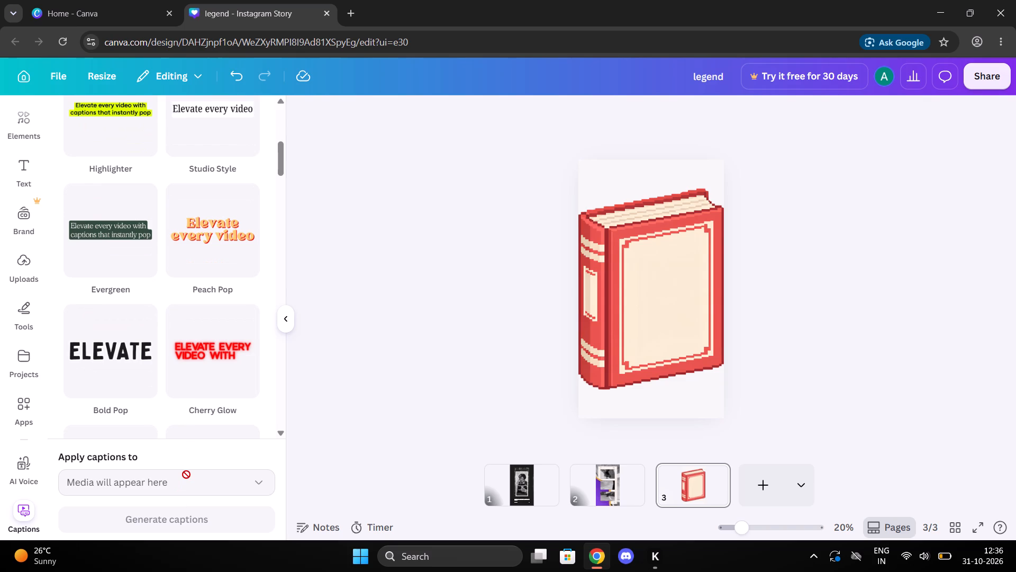
scroll(188, 391, "up", 5)
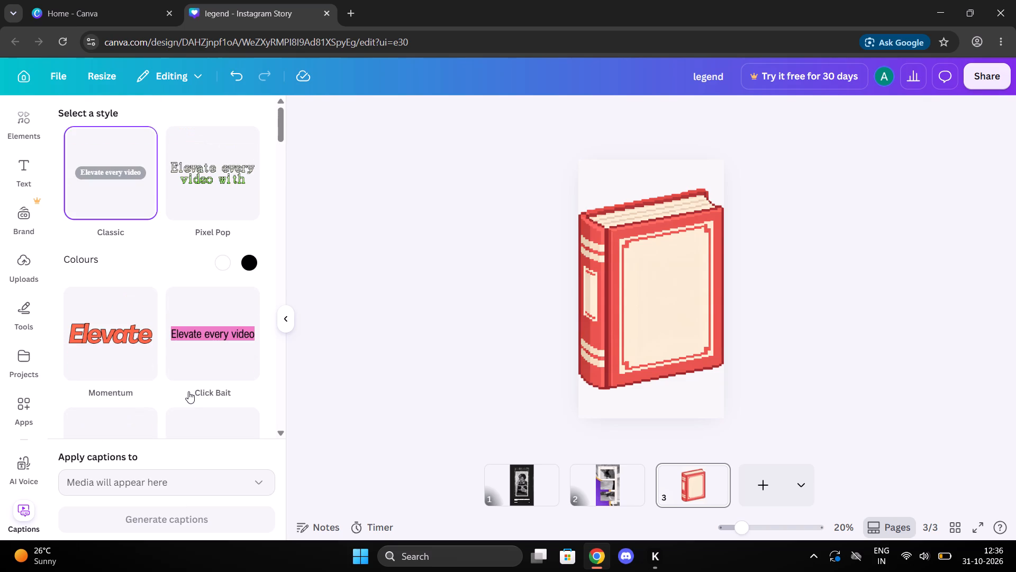
Look through the Brand Kit categories, including logos, colours, fonts, brand voice, photos and graphics, and check the uploaded images.
left_click(22, 232)
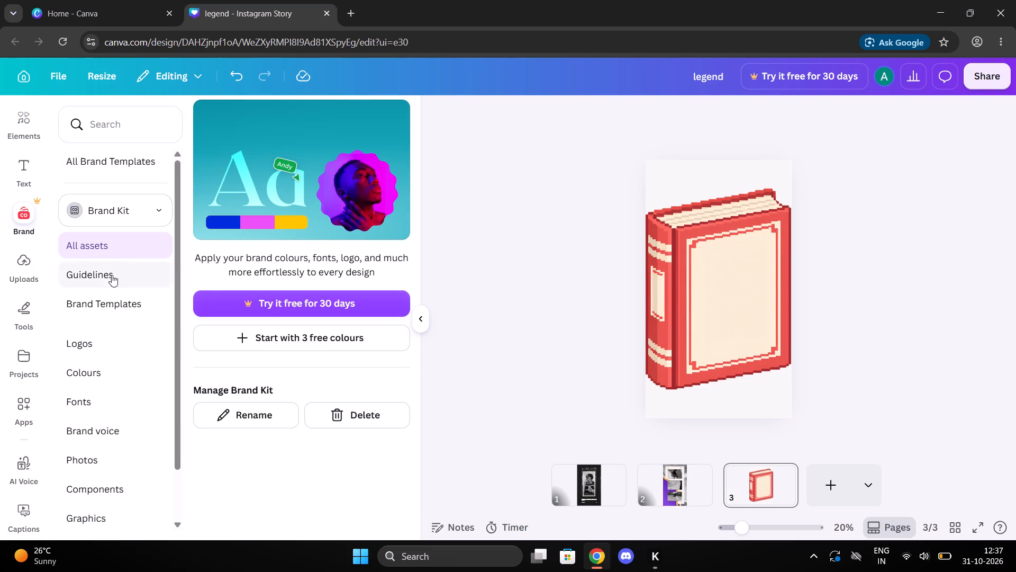
left_click(104, 290)
left_click(101, 343)
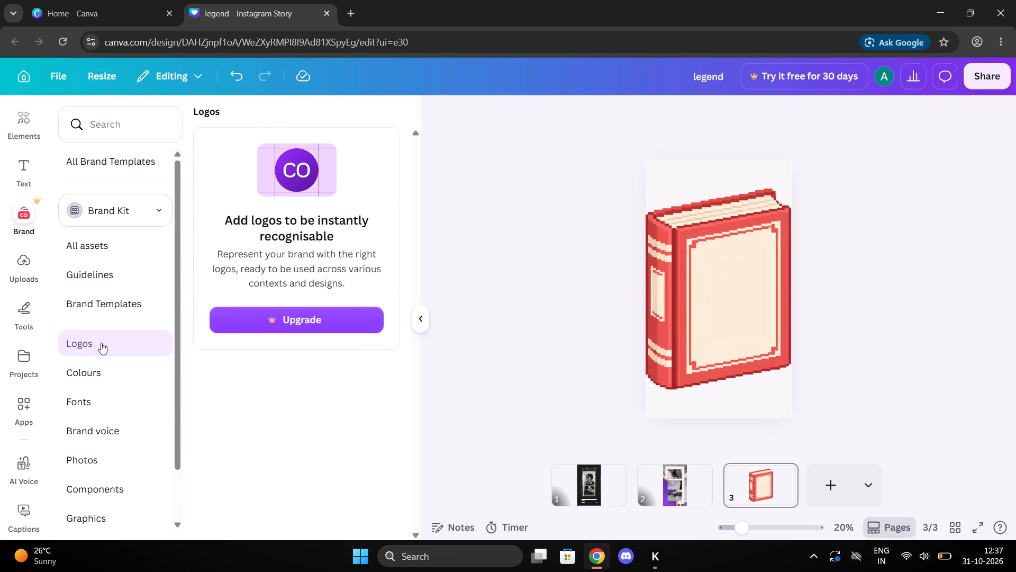
left_click(95, 370)
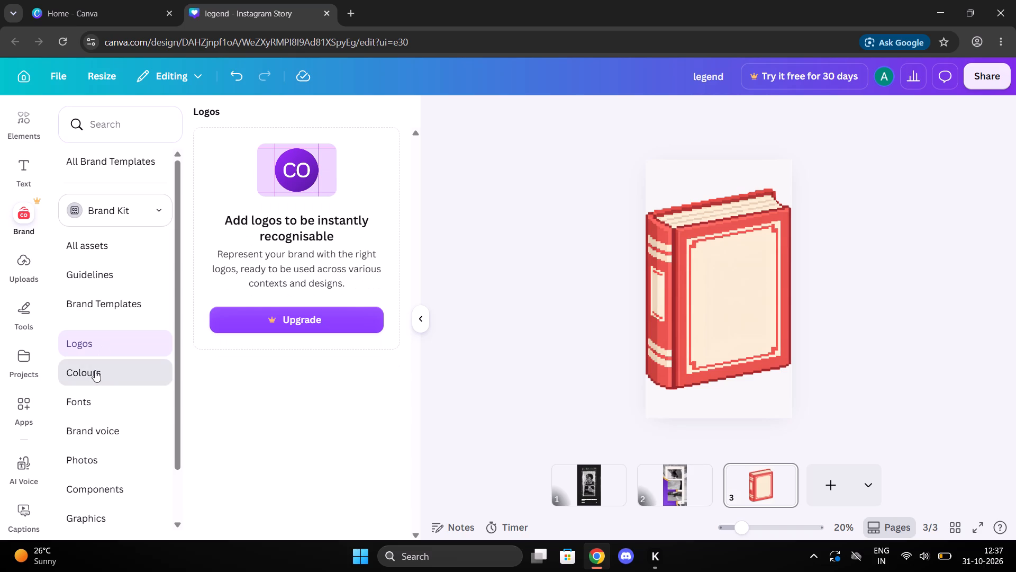
scroll(95, 370, "down", 1)
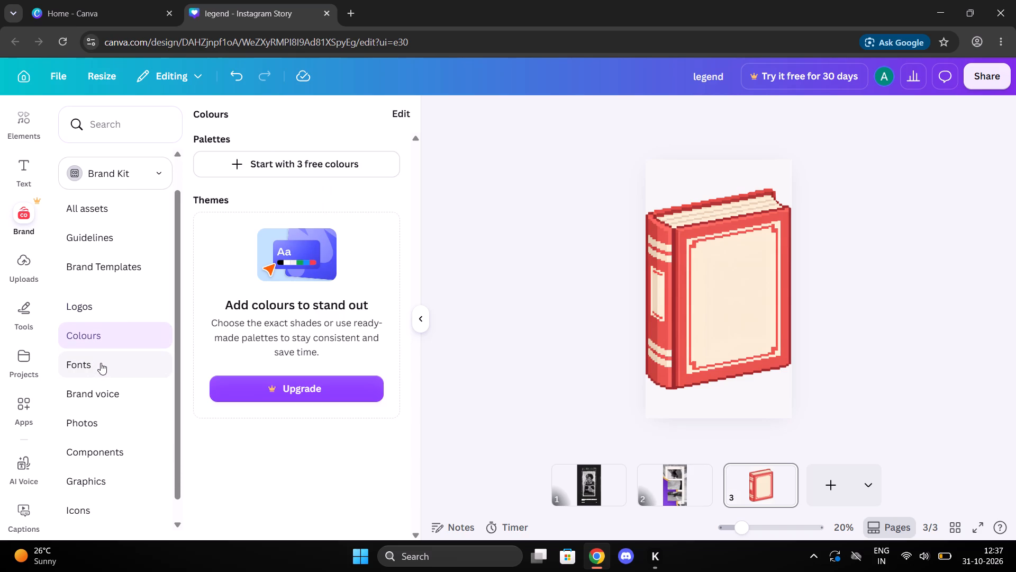
scroll(101, 363, "down", 1)
left_click(109, 350)
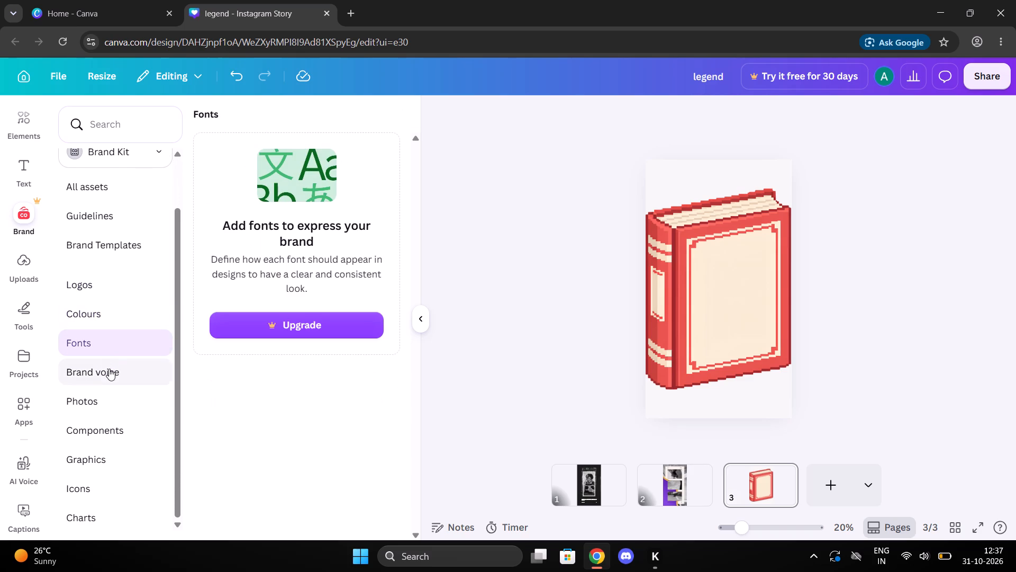
left_click(109, 369)
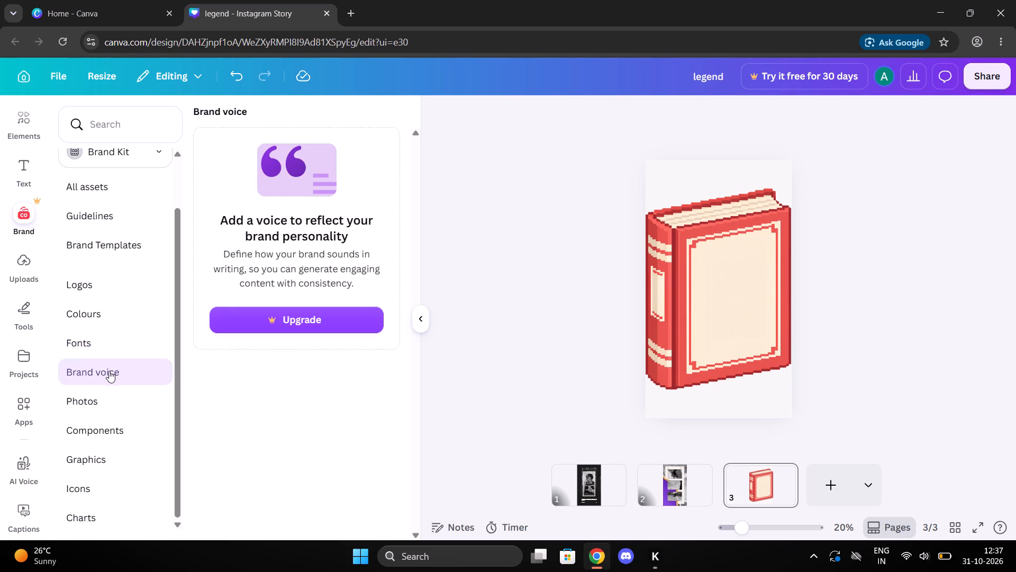
left_click(102, 392)
scroll(102, 392, "down", 1)
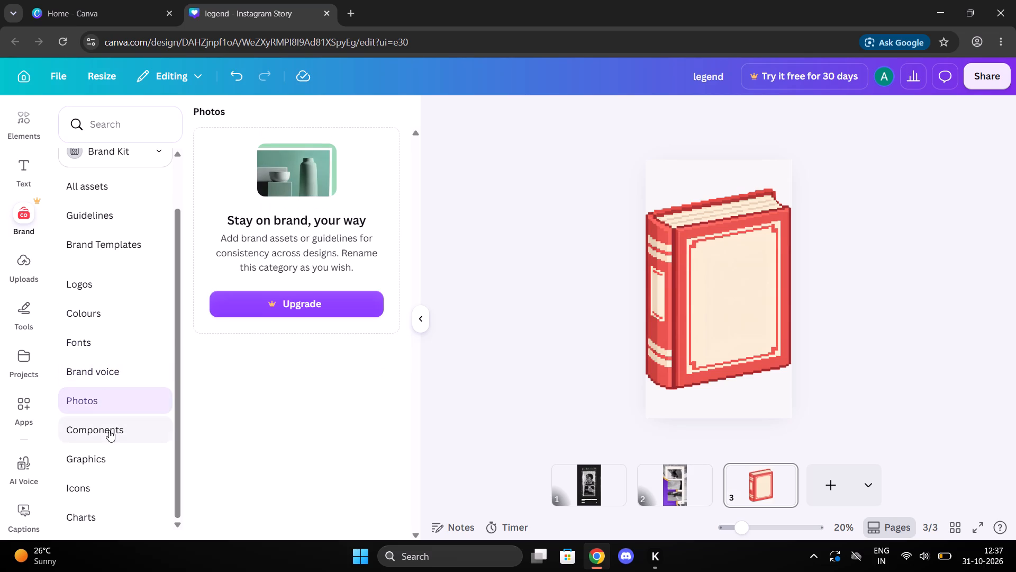
left_click(109, 430)
scroll(109, 430, "down", 1)
left_click(107, 457)
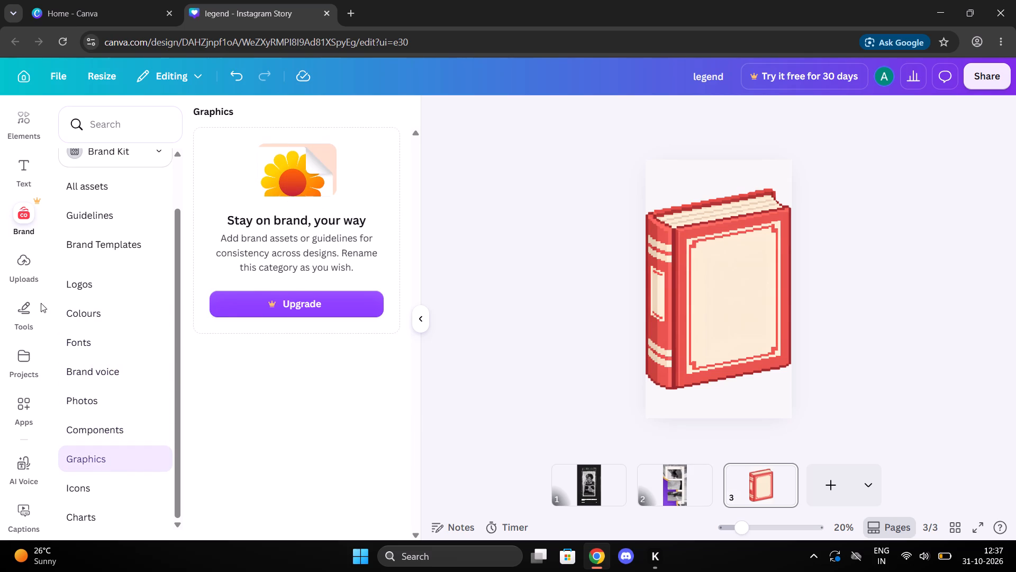
left_click(23, 278)
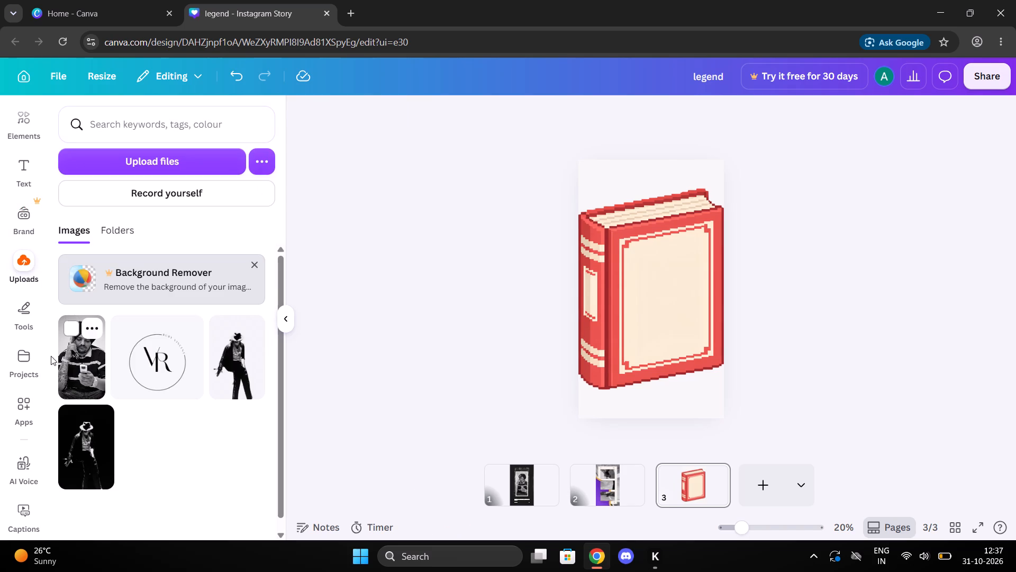
Draw two thin maroon eye outlines freehand on the upper half of the book's cream cover: a pointed triangular one and a half-moon one.
left_click(25, 318)
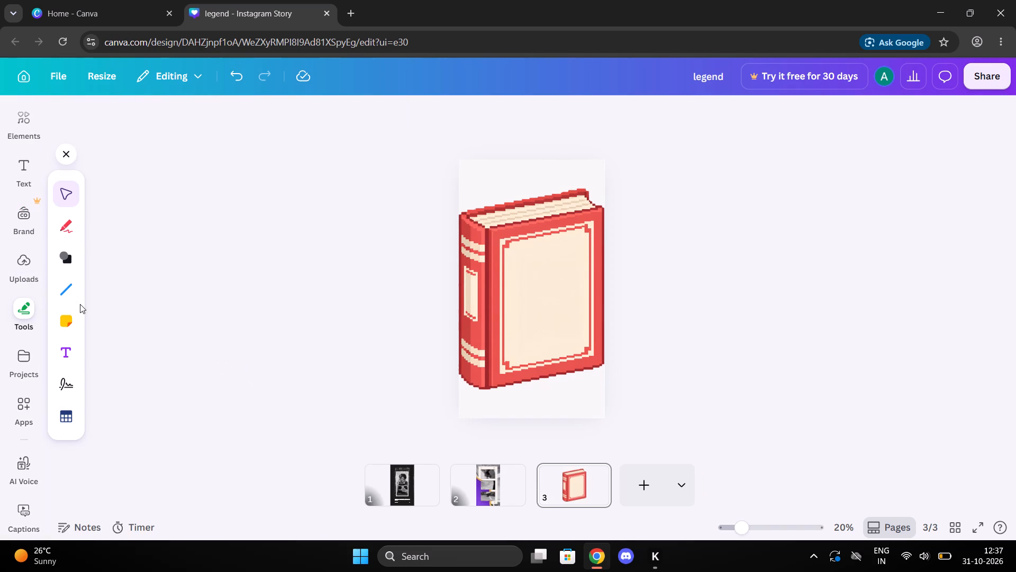
left_click(74, 226)
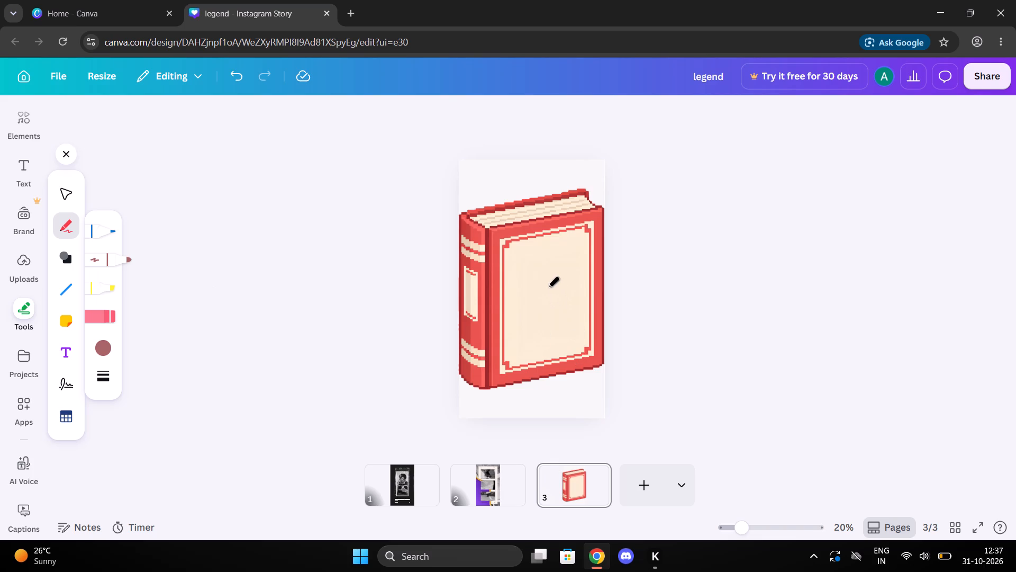
left_click(527, 269)
left_click(552, 256)
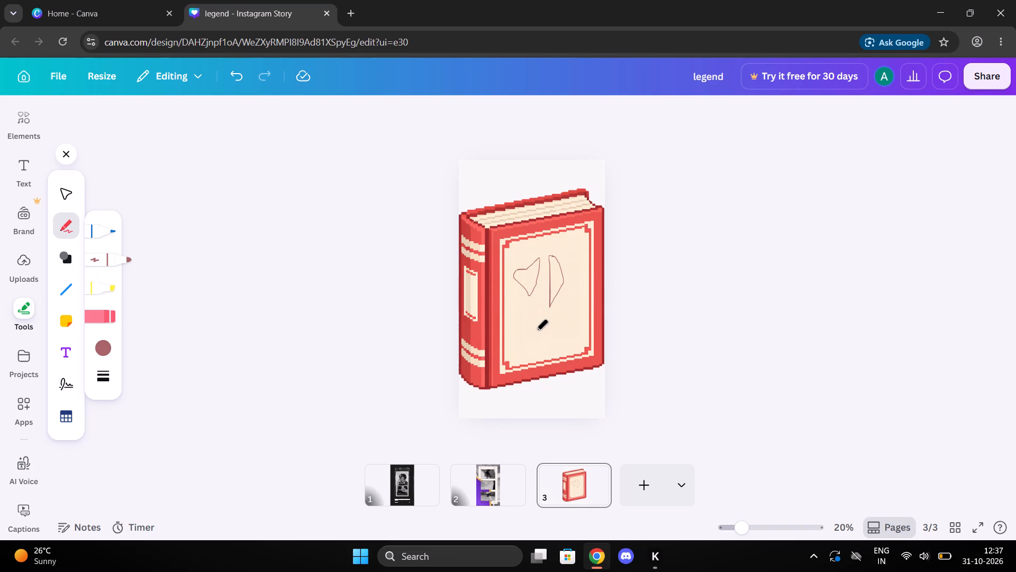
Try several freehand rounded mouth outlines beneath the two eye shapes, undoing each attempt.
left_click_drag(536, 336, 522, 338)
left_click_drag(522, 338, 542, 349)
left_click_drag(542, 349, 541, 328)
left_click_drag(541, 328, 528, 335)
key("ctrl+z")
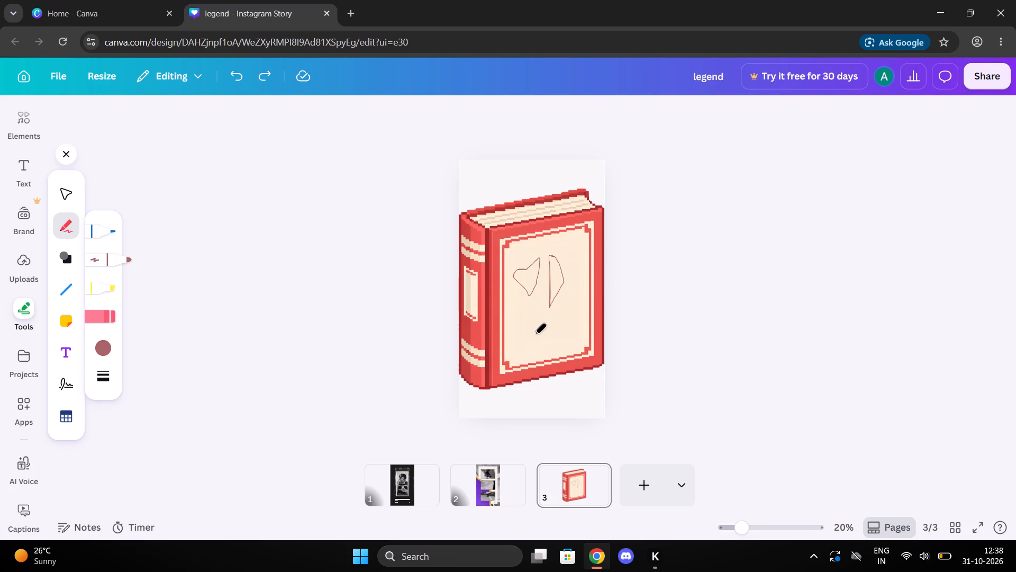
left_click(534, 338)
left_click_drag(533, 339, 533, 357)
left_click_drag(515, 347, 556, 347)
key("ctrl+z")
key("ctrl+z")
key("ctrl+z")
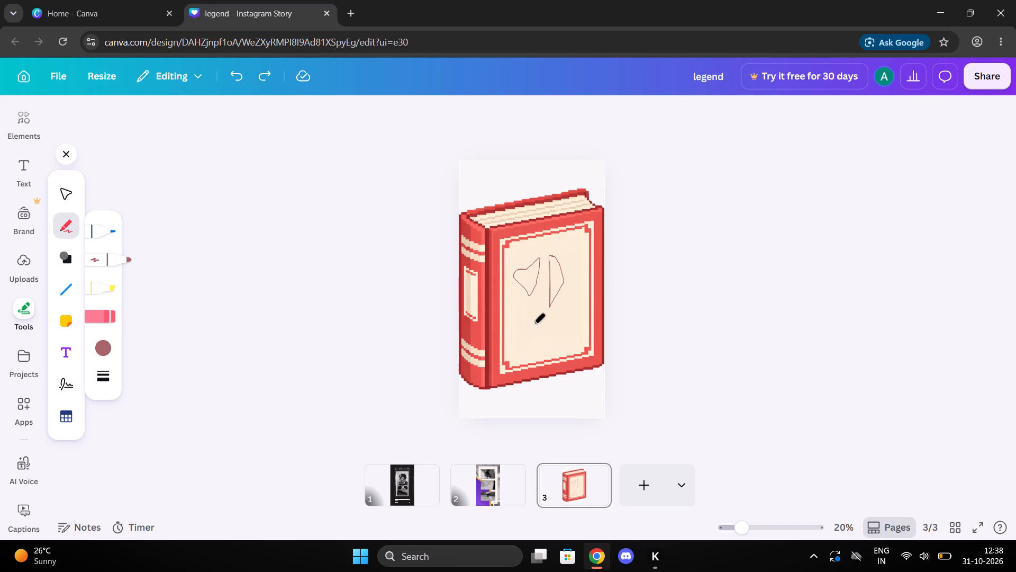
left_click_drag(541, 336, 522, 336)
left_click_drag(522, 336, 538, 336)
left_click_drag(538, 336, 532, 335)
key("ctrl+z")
Draw a rounded rectangular mouth low on the book cover, divided into teeth by four vertical lines and one horizontal line.
left_click_drag(542, 324, 551, 342)
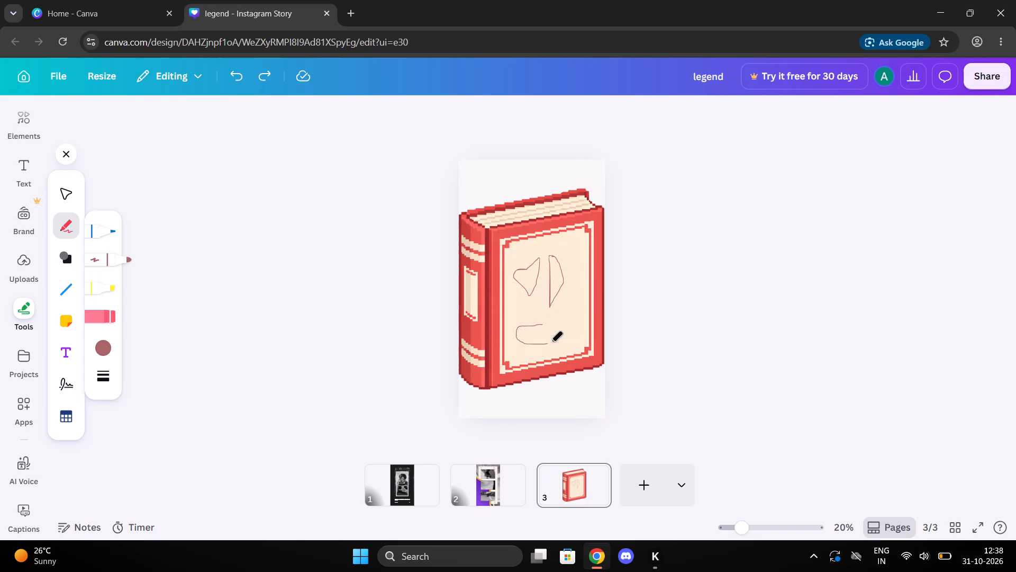
left_click_drag(551, 342, 537, 326)
left_click_drag(523, 327, 523, 344)
left_click_drag(531, 328, 531, 343)
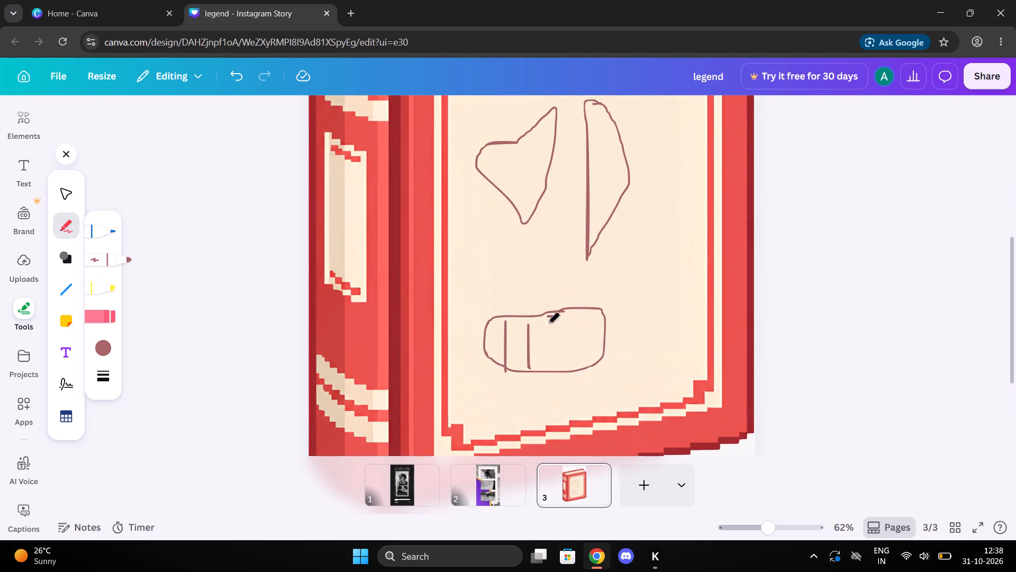
left_click_drag(551, 314, 557, 371)
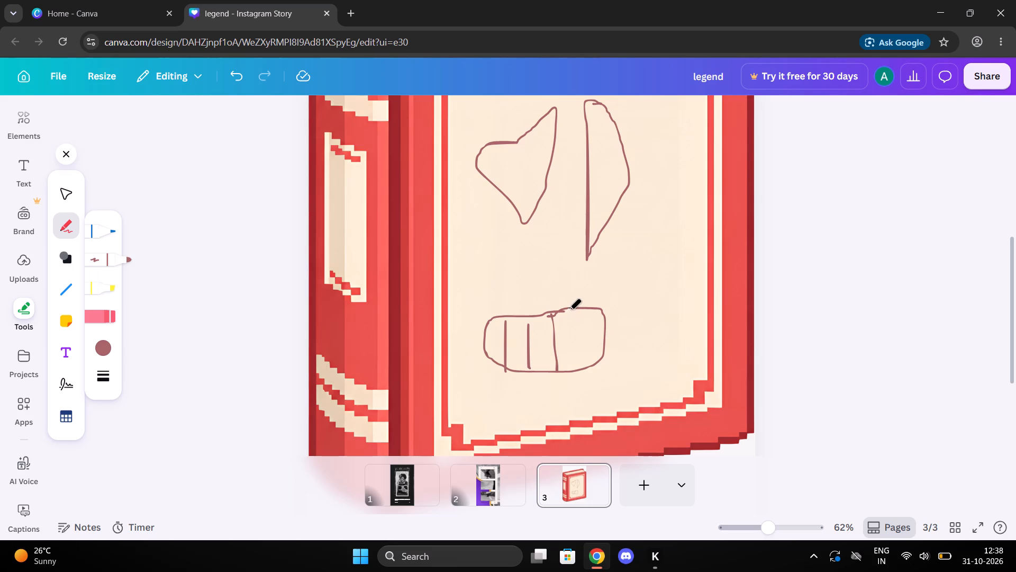
left_click_drag(576, 312, 586, 371)
left_click_drag(486, 338, 522, 338)
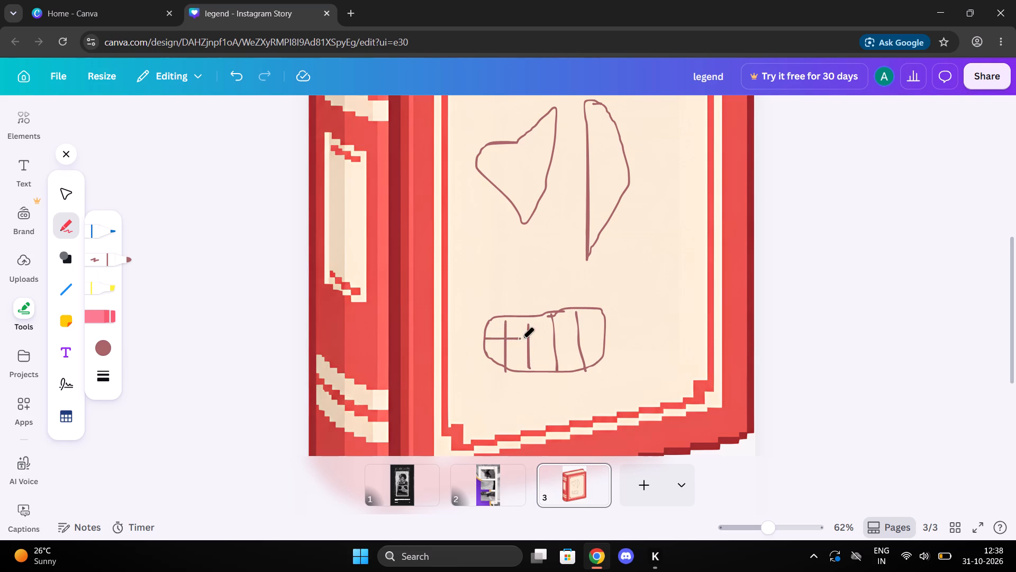
left_click_drag(522, 338, 604, 340)
left_click_drag(529, 315, 529, 372)
left_click_drag(506, 318, 506, 323)
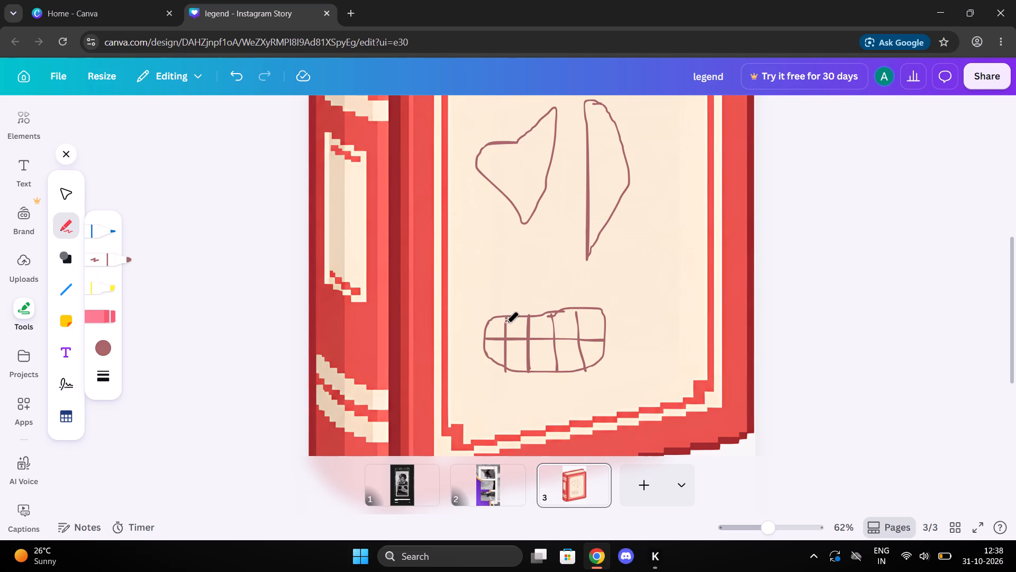
left_click_drag(506, 323, 505, 329)
left_click_drag(575, 309, 575, 335)
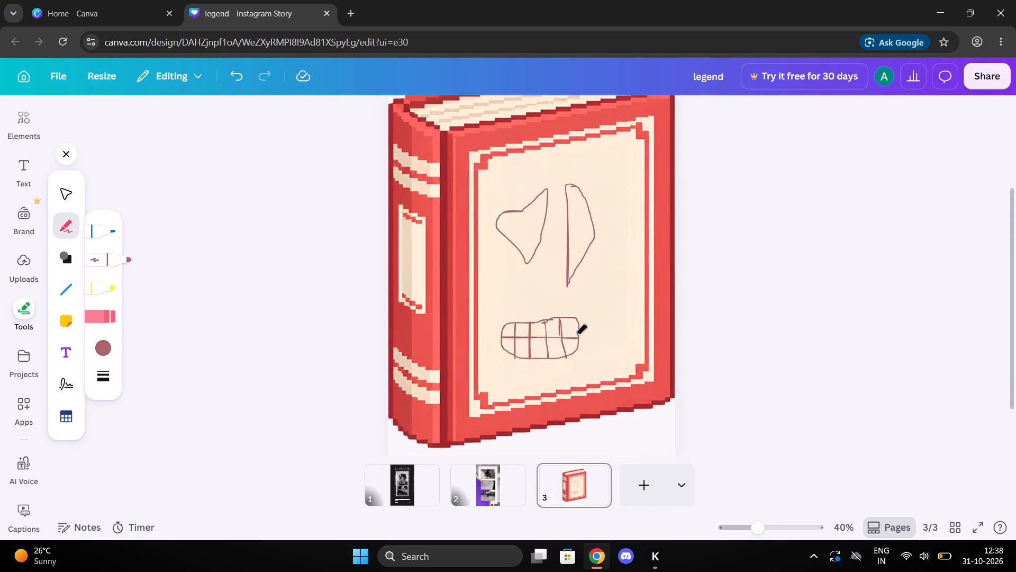
Draw a teardrop-shaped nose between the eyes and the mouth, with small nostril marks inside it.
left_click(538, 283)
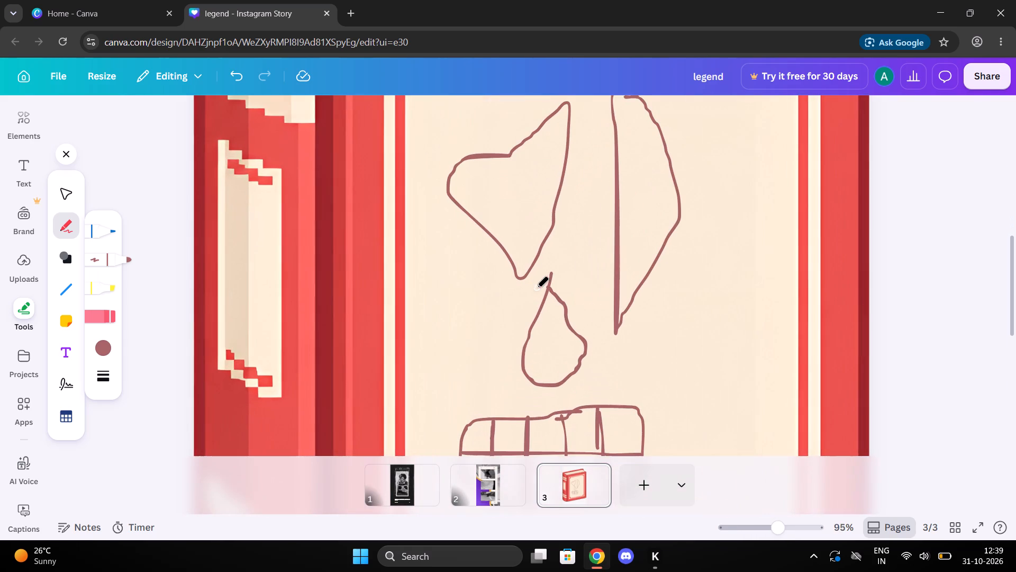
left_click(536, 354)
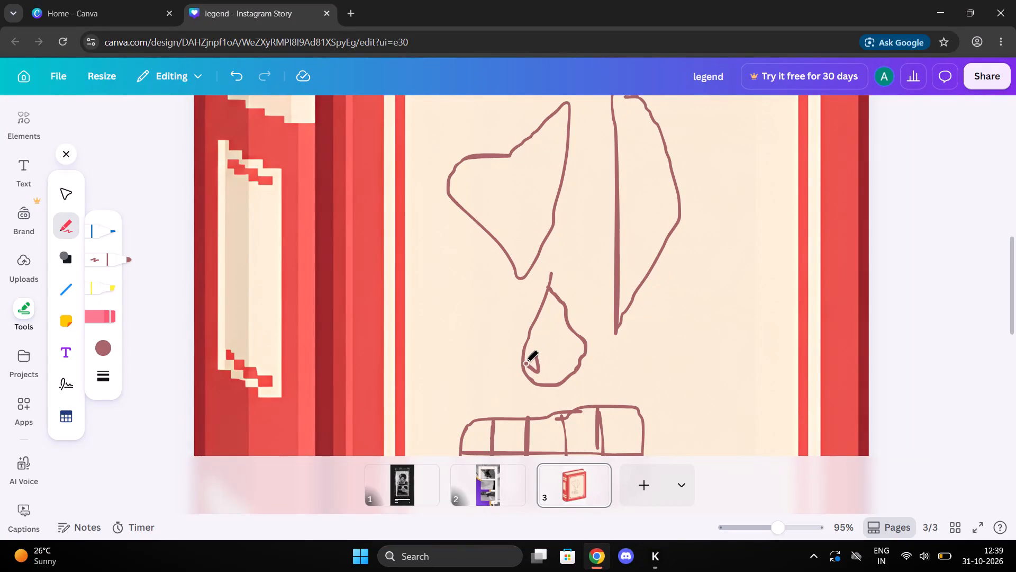
left_click(571, 359)
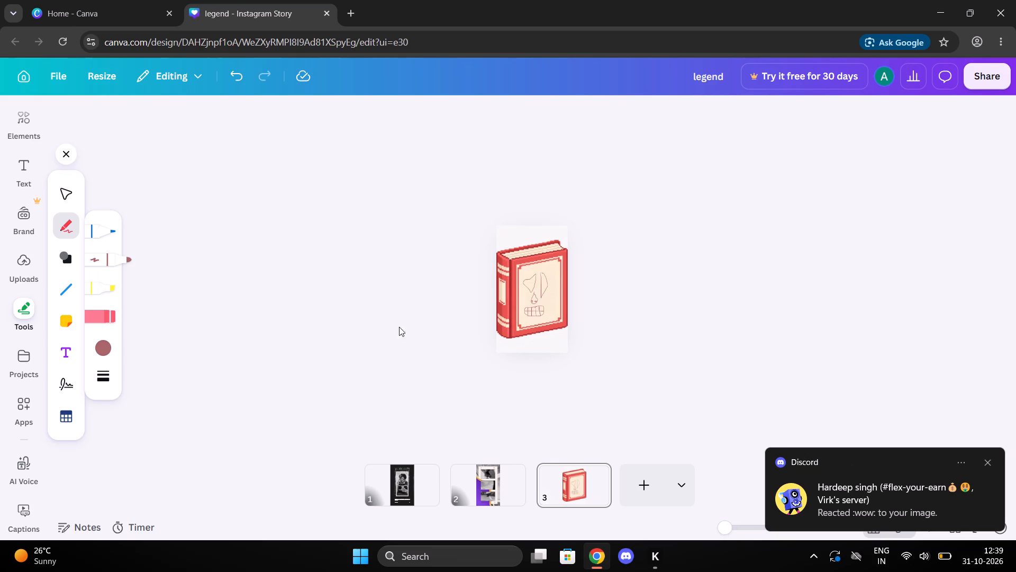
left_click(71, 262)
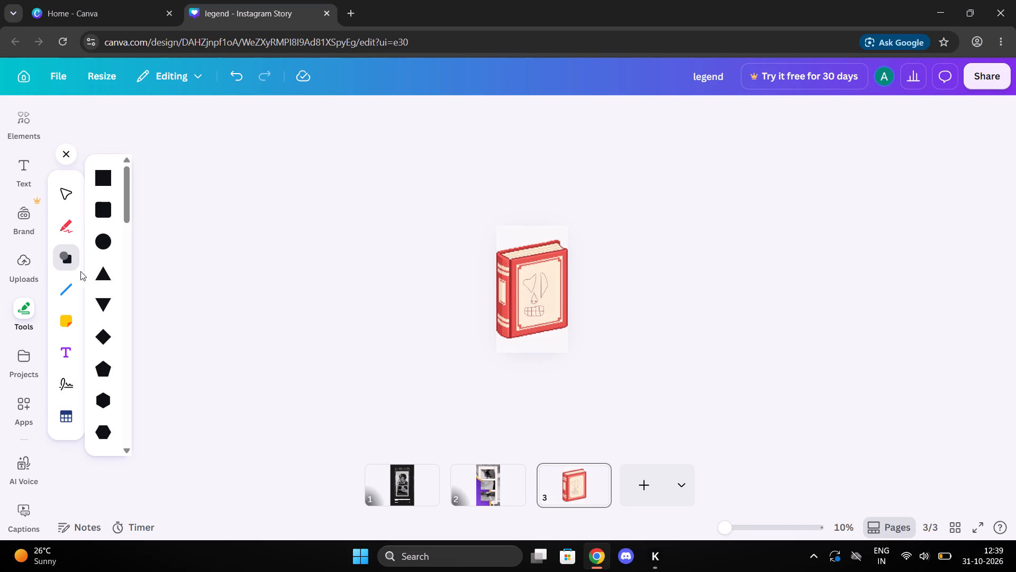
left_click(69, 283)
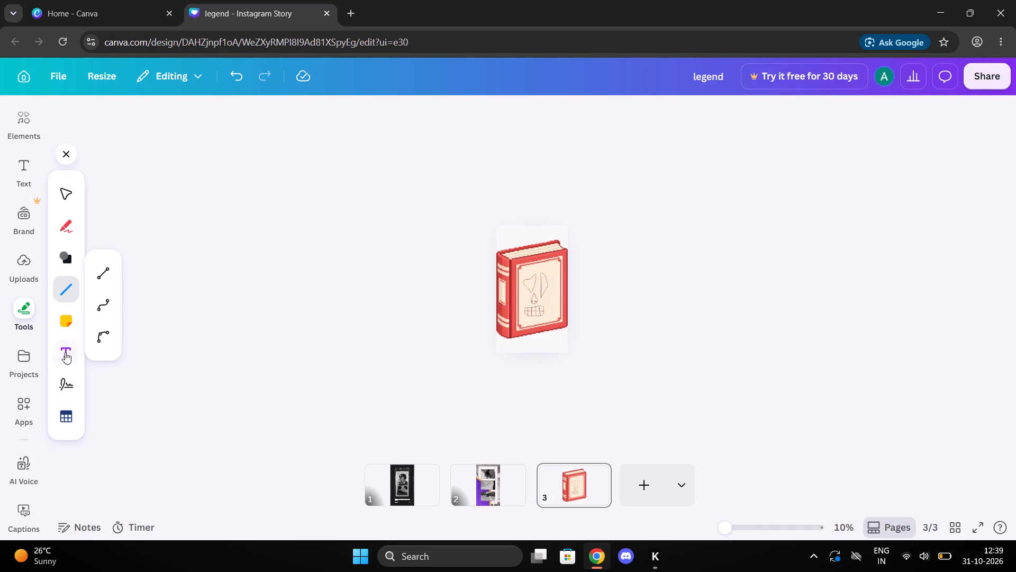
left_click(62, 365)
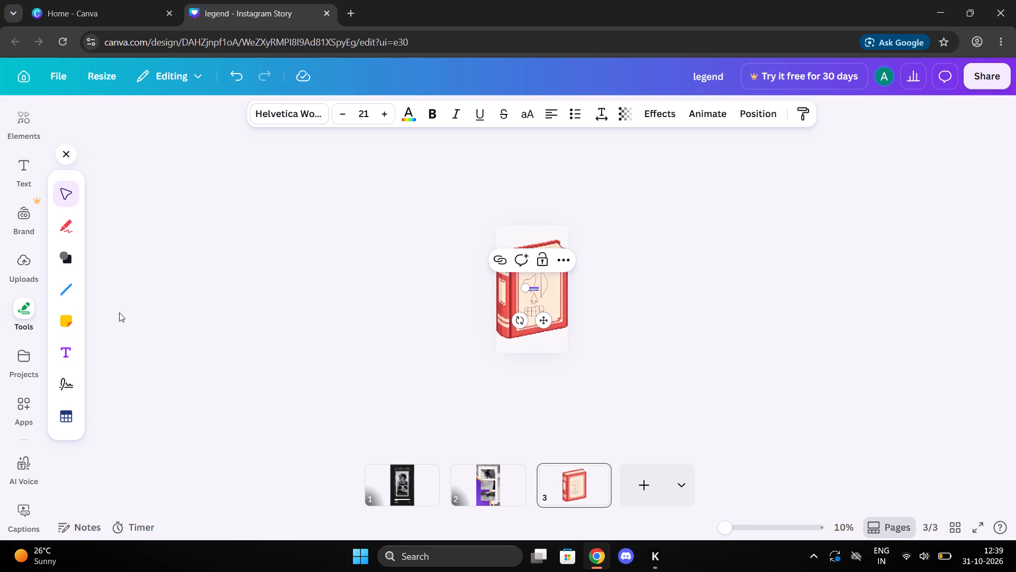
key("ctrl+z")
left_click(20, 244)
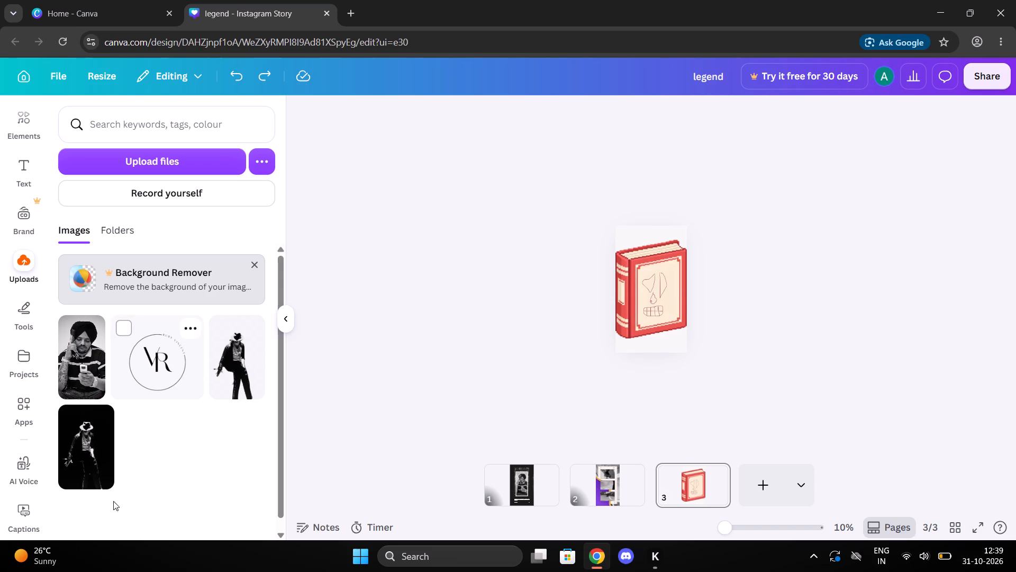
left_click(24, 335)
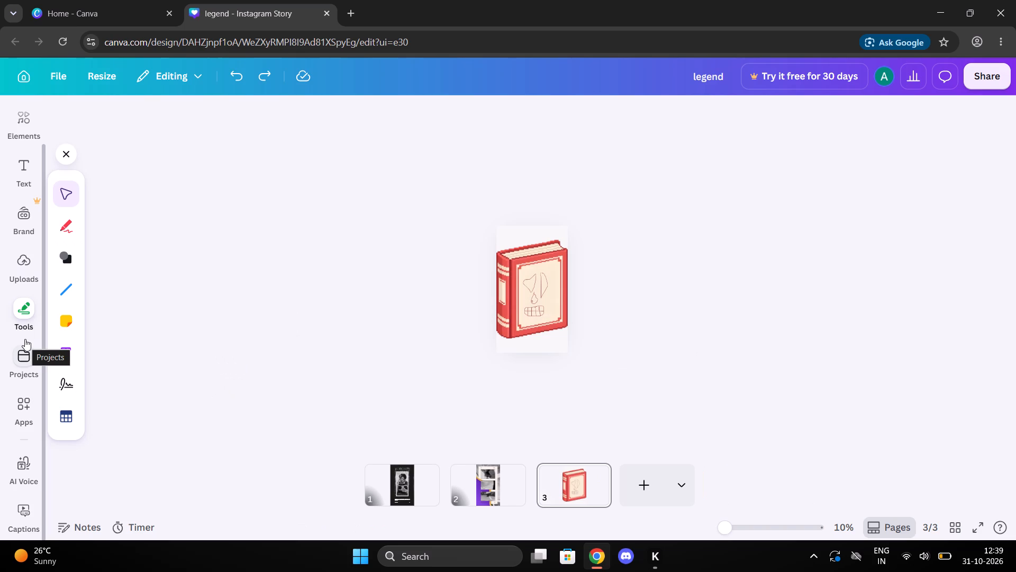
Redo the undone nostril stroke in the nose on the book cover.
left_click(262, 354)
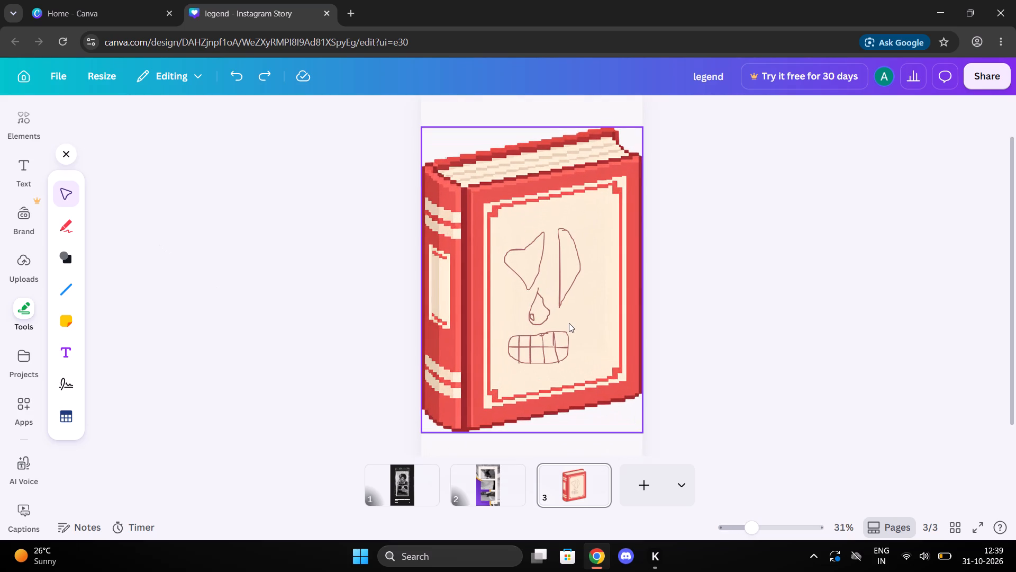
left_click(267, 72)
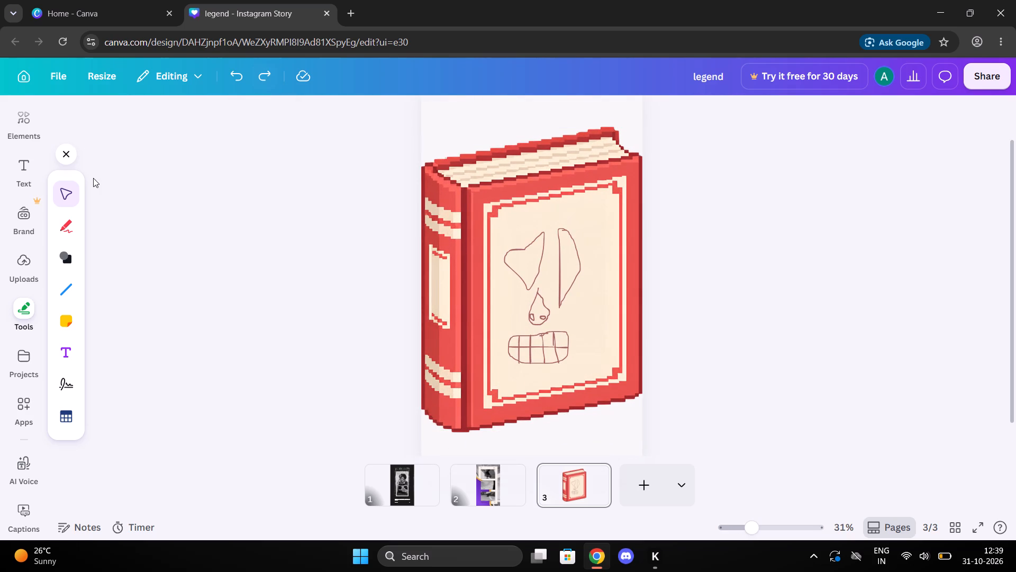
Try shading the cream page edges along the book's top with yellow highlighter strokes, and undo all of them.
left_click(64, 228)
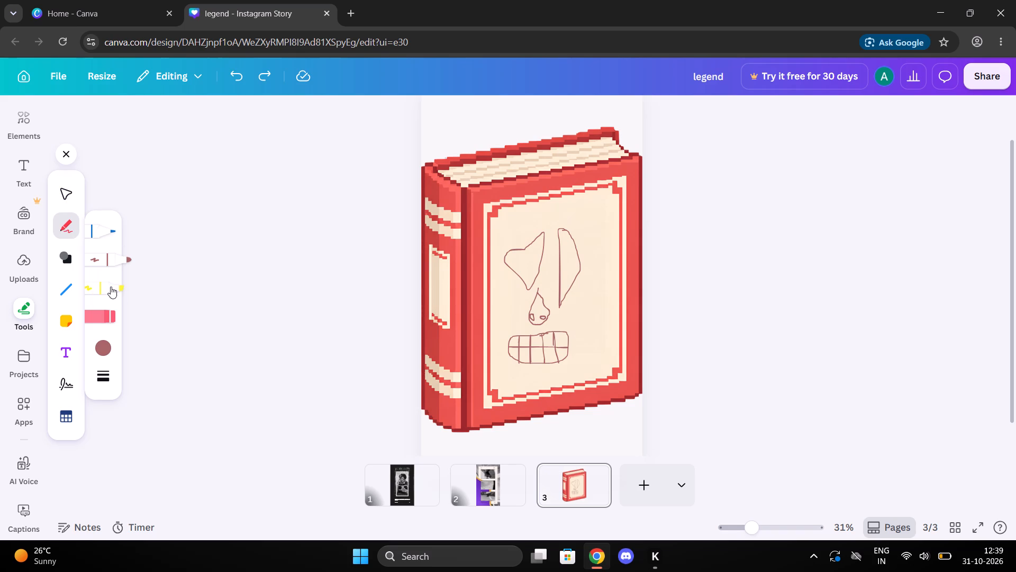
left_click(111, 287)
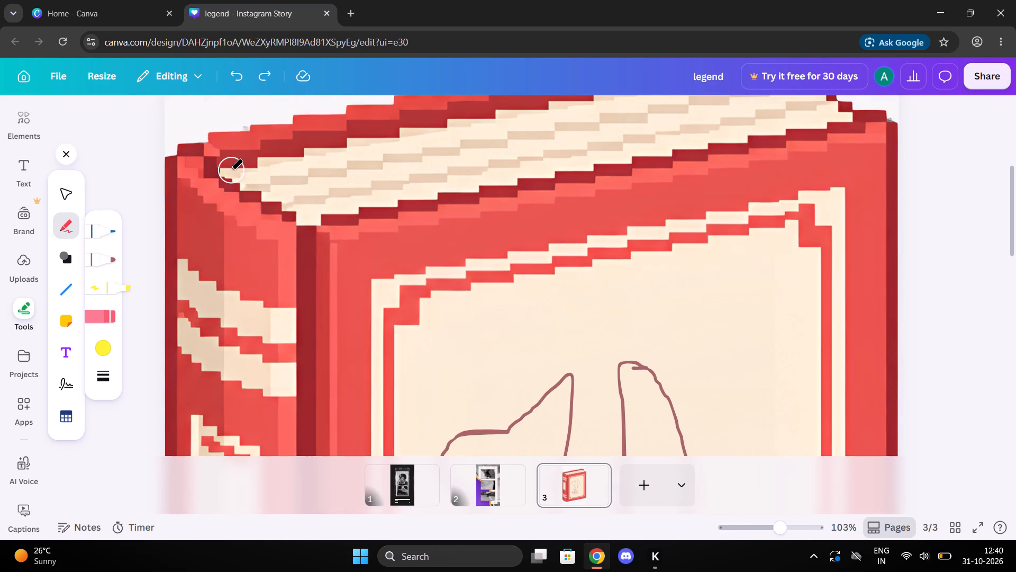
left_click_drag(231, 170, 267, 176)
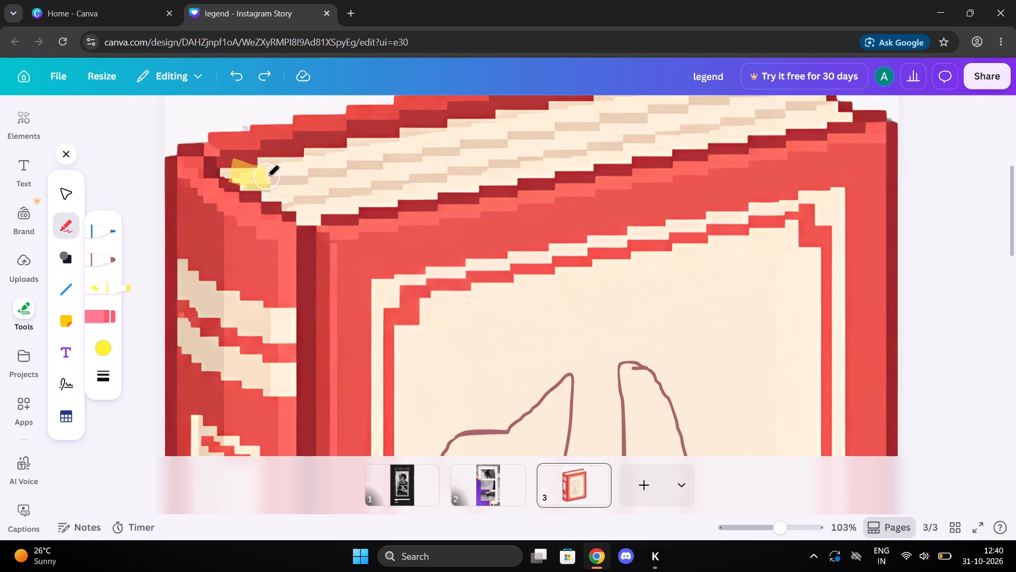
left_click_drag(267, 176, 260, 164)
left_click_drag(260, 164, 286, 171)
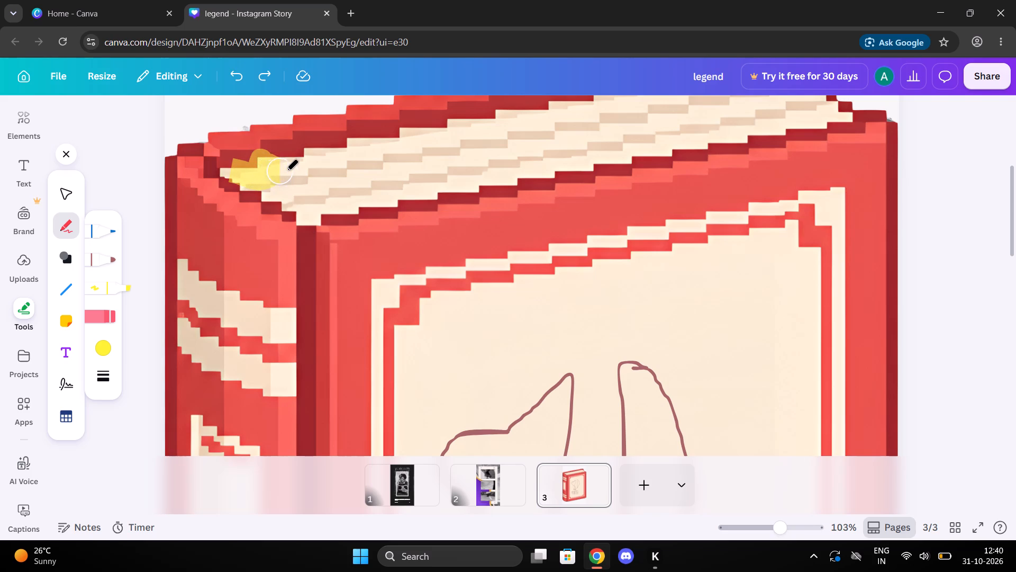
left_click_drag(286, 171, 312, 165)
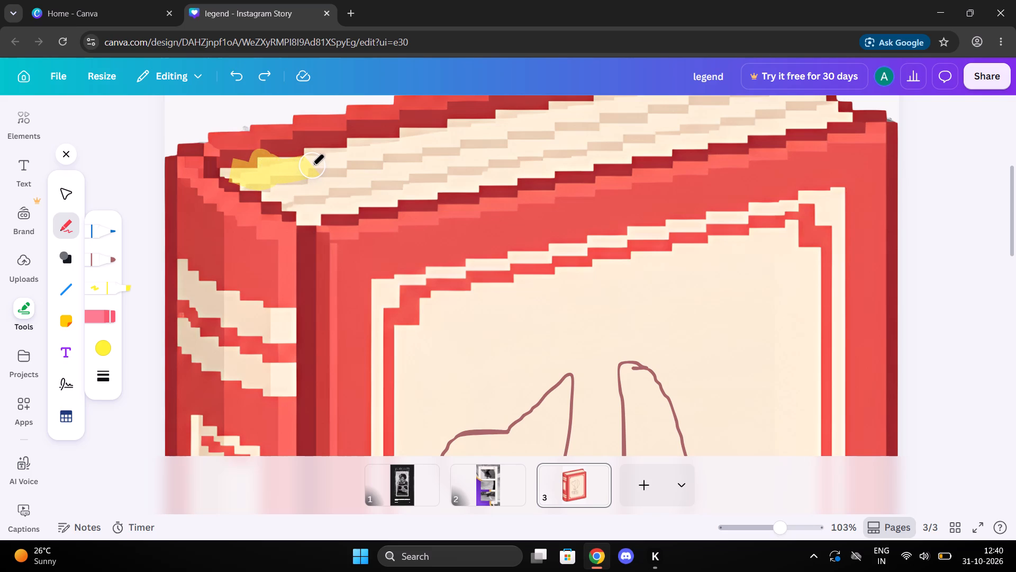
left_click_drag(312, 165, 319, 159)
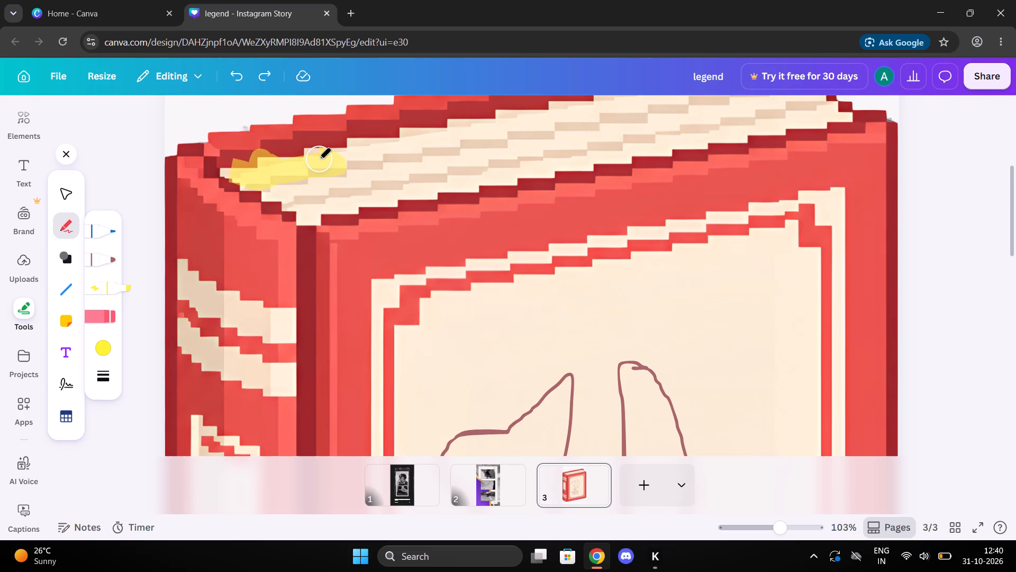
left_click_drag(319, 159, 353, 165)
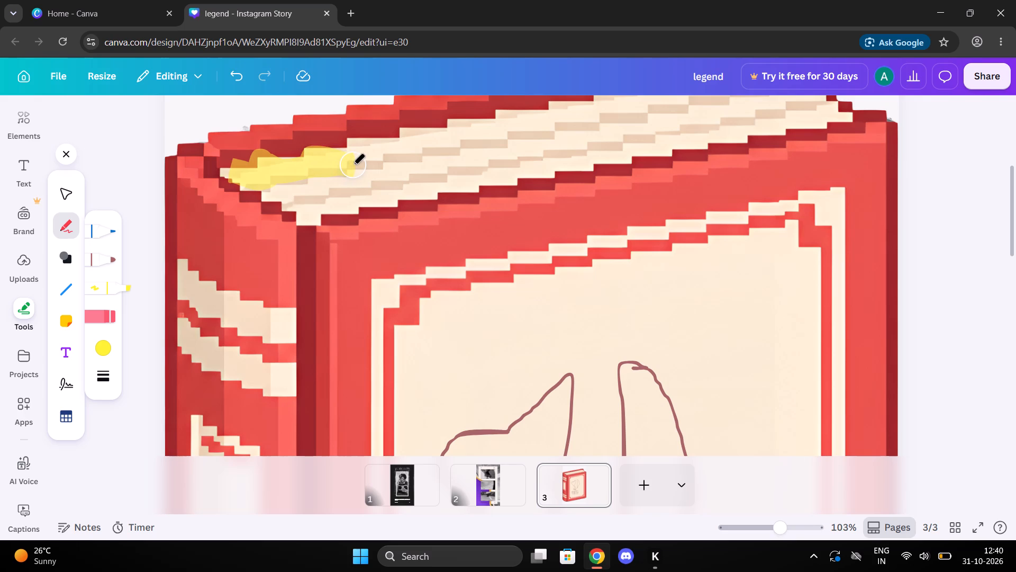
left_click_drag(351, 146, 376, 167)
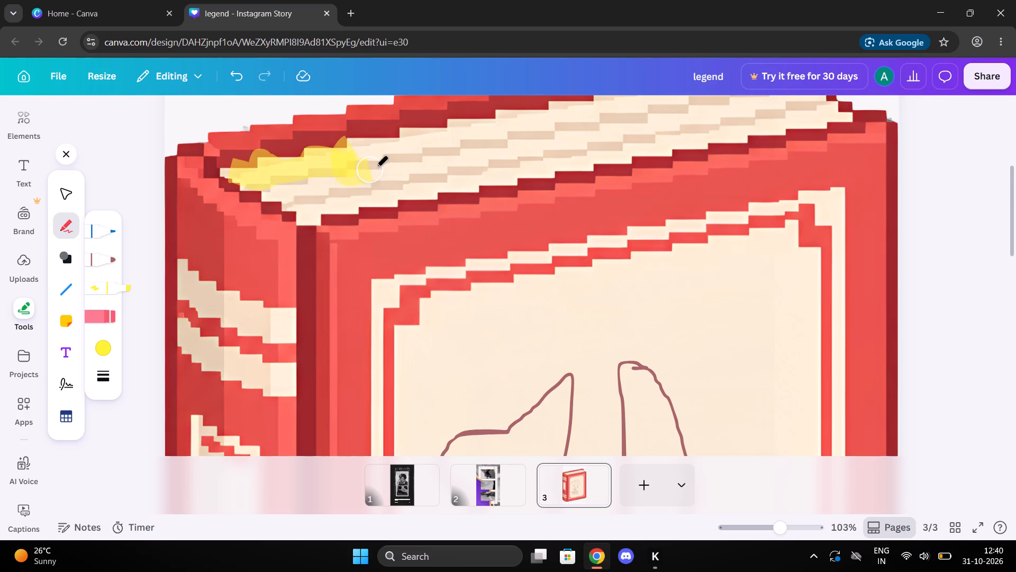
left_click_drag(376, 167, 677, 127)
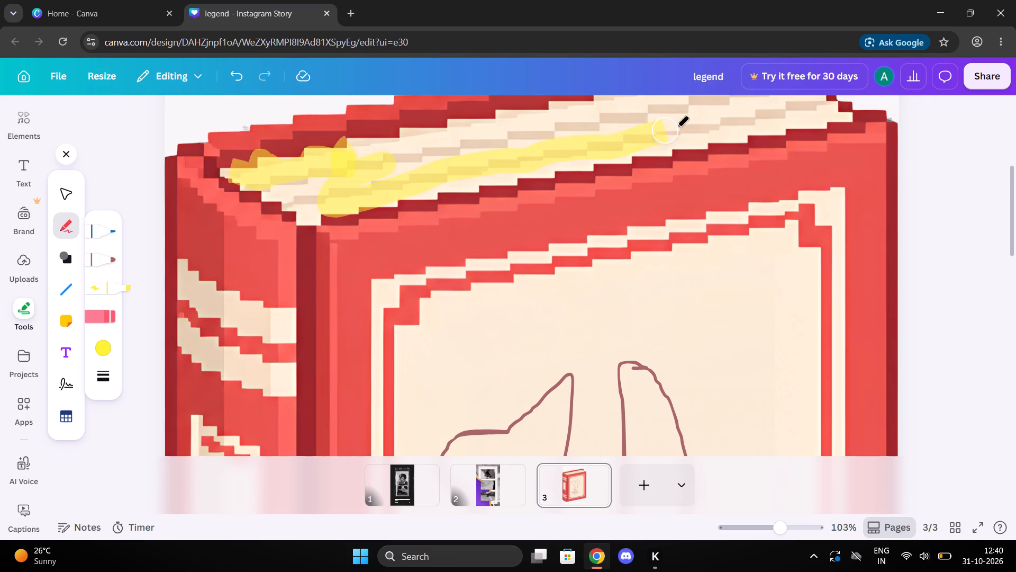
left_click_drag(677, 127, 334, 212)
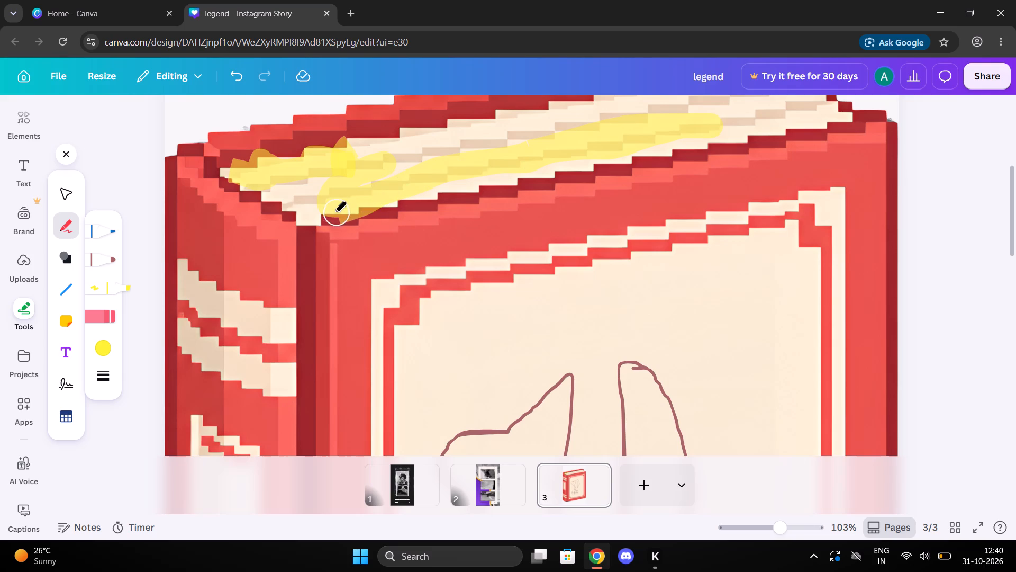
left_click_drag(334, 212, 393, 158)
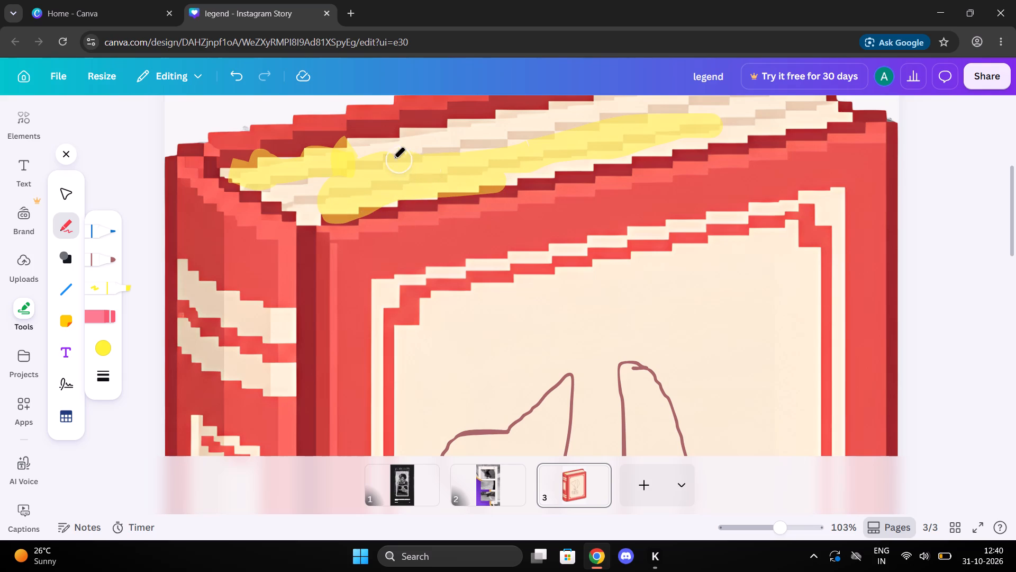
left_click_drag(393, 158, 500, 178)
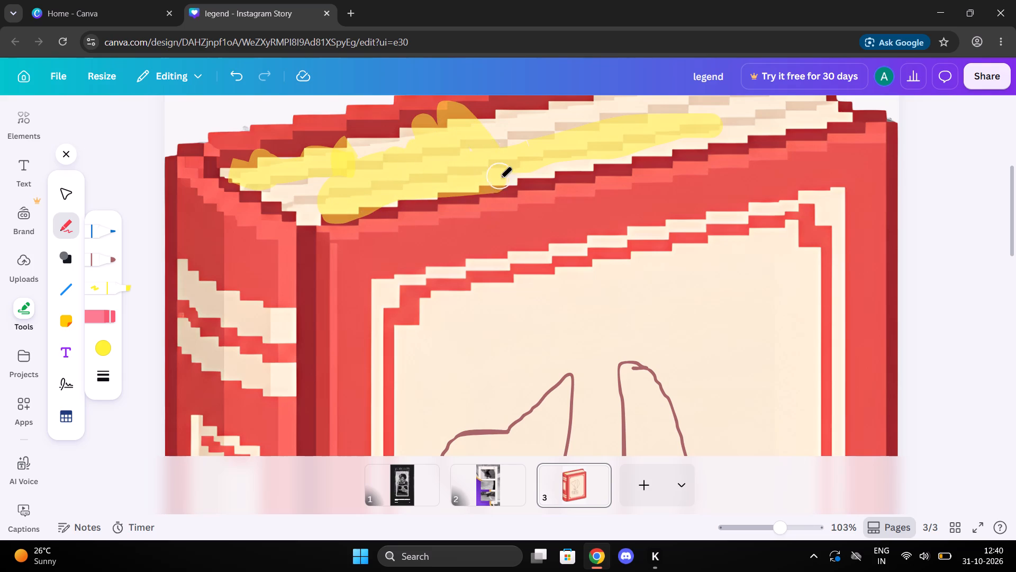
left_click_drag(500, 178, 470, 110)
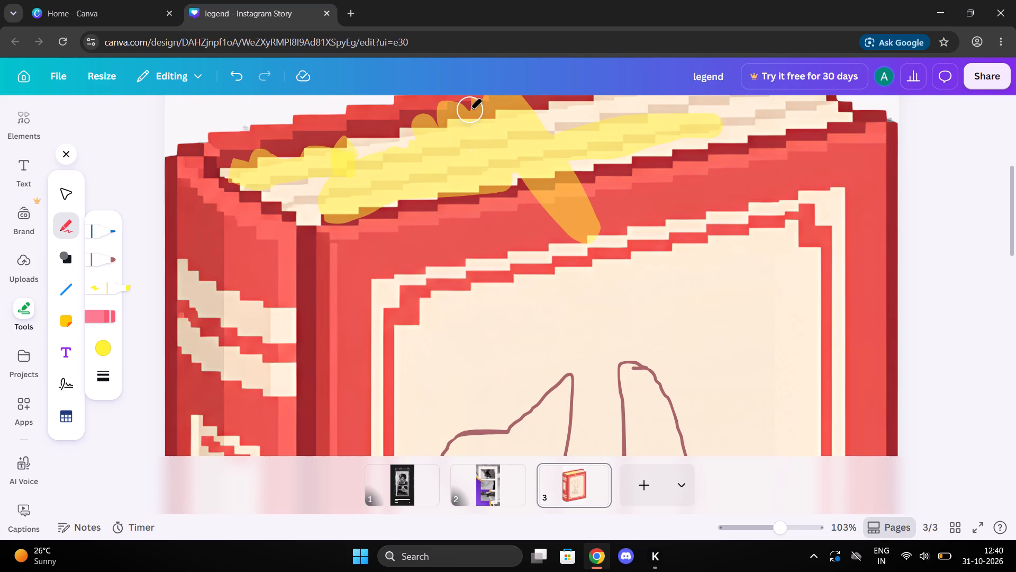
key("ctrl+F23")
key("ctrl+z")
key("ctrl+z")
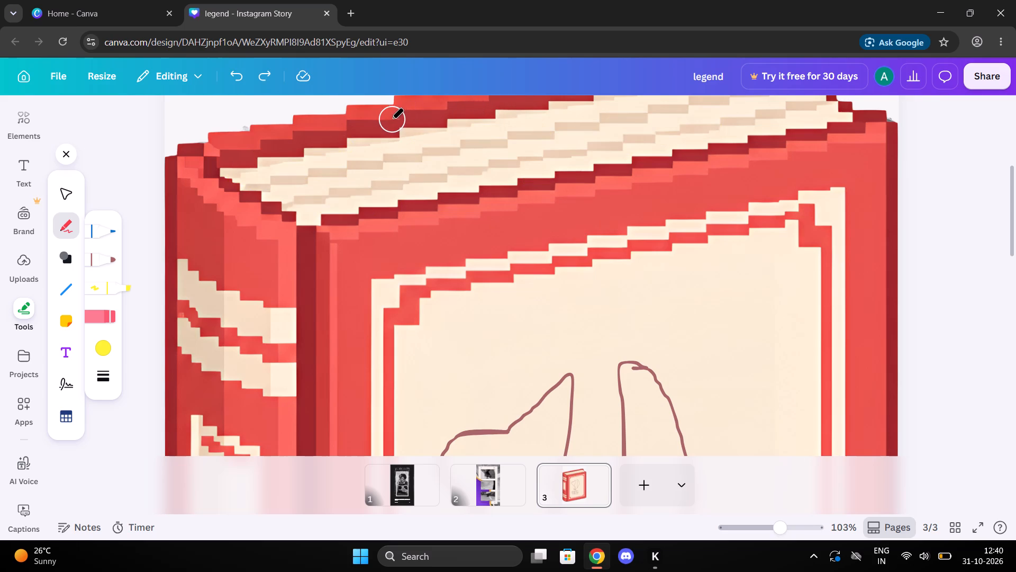
Start a new text signature and replace its prefilled full name with "mmsm".
scroll(143, 208, "left", 1)
left_click(75, 386)
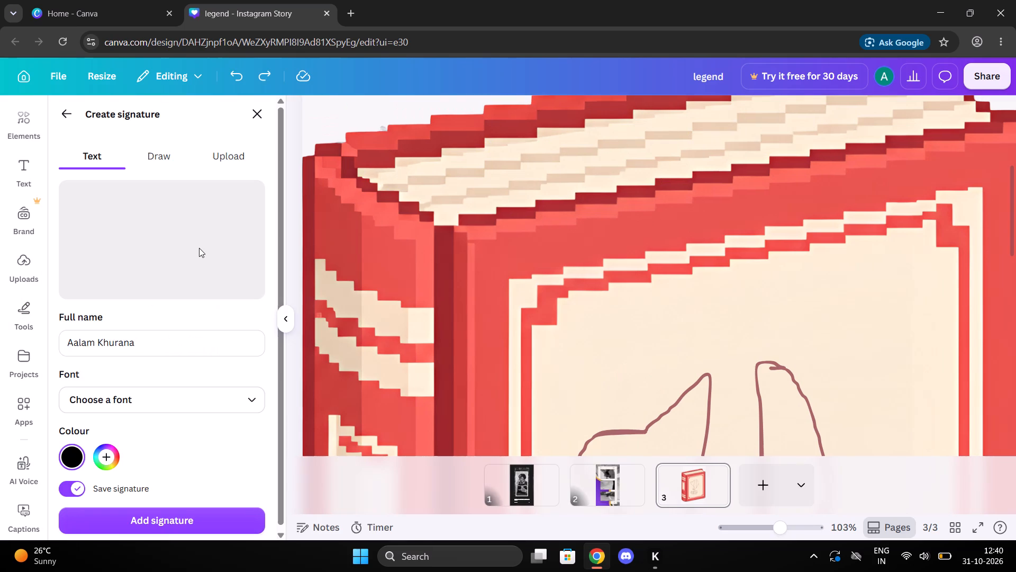
left_click(159, 357)
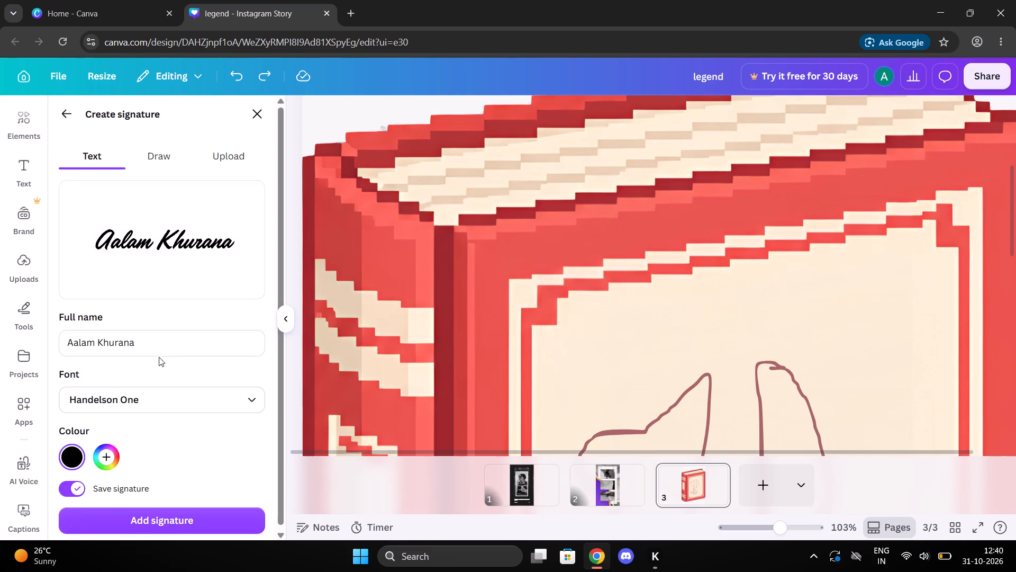
left_click_drag(163, 337, 28, 355)
key("BackSpace")
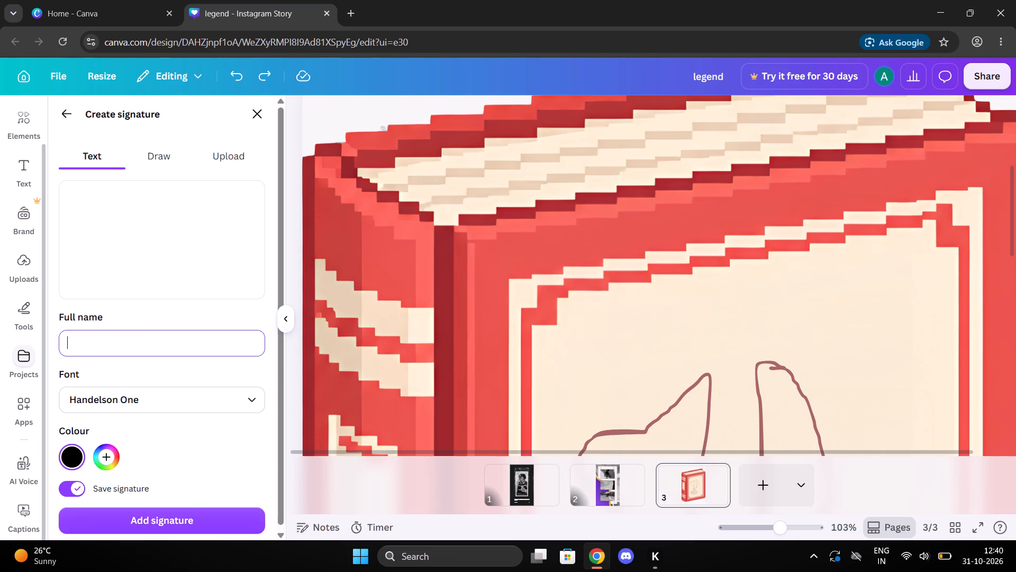
type("mmsm")
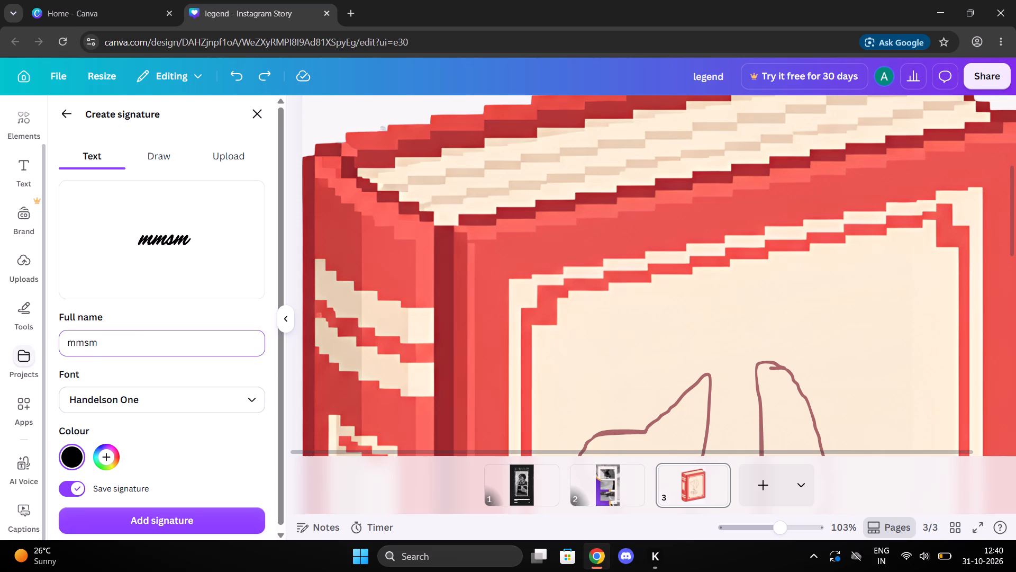
Set the signature's font to Amsterdam Four.
left_click(132, 395)
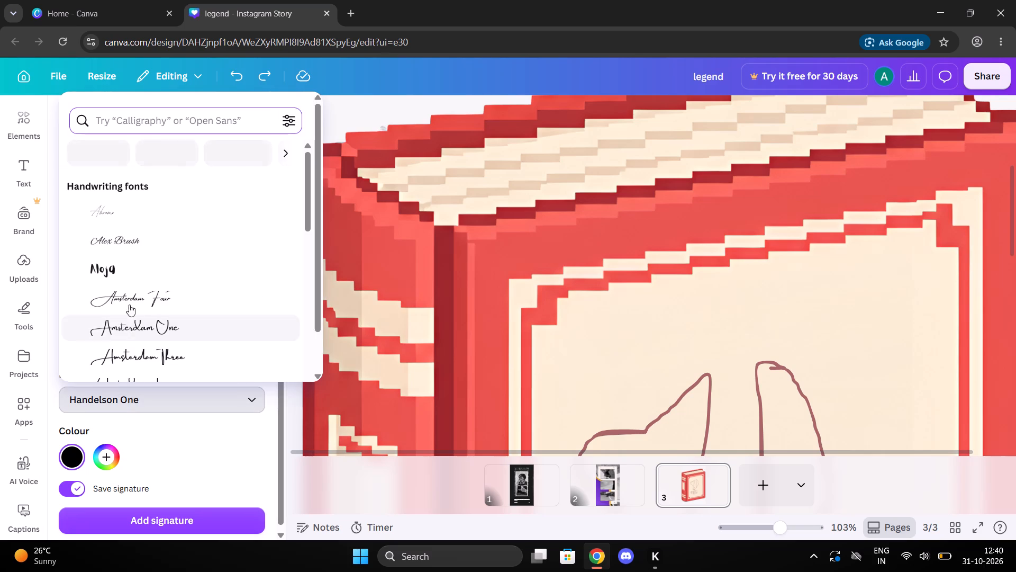
left_click(147, 296)
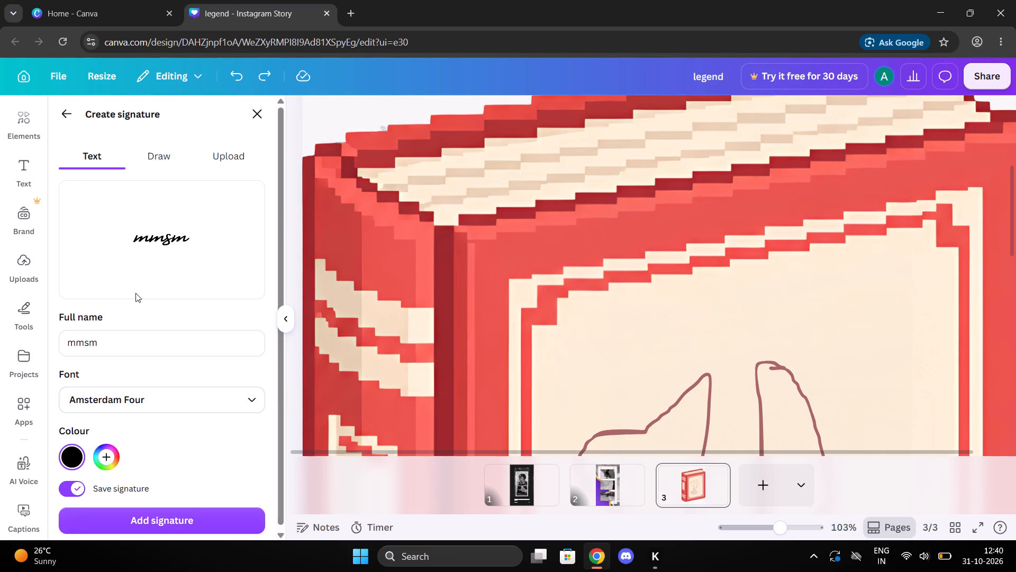
Replace the signature text with the account holder's first name, capitalised.
double_click(101, 342)
type("zz")
key("BackSpace")
key("BackSpace")
type("aa,a")
key("BackSpace")
key("BackSpace")
key("BackSpace")
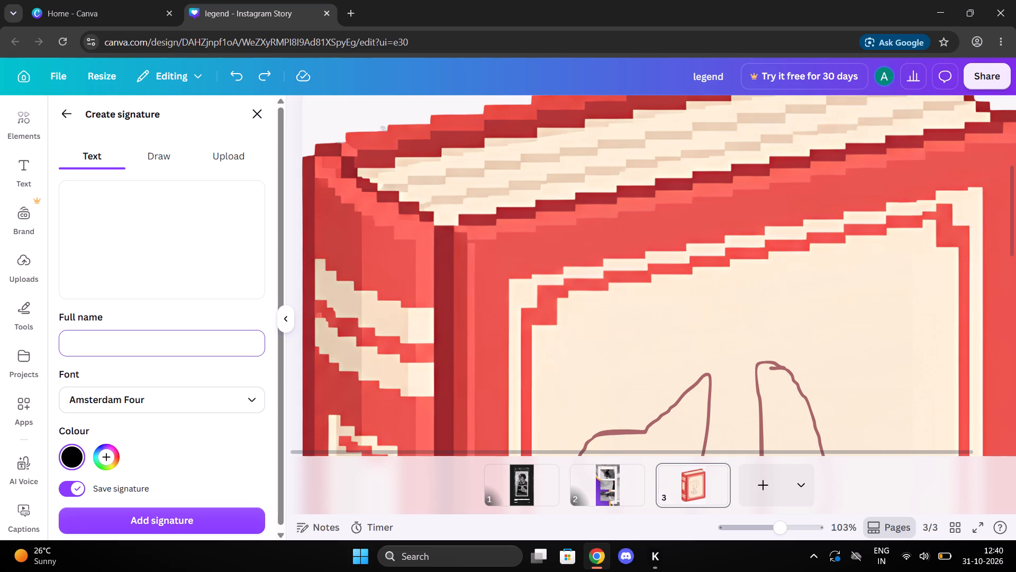
key("BackSpace")
key("a")
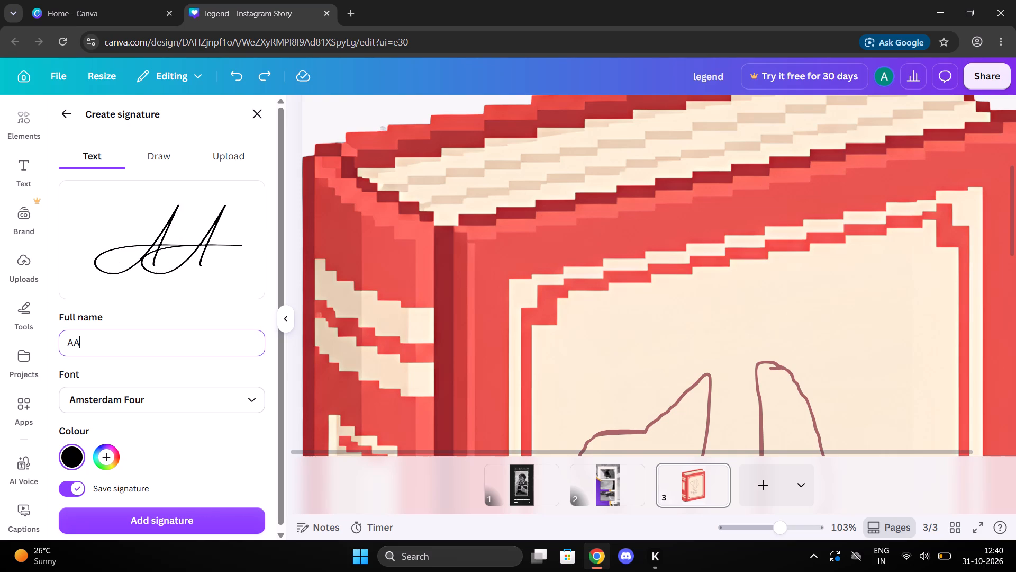
key("BackSpace")
type("aa")
key("BackSpace")
type("la,")
key("BackSpace")
key("period")
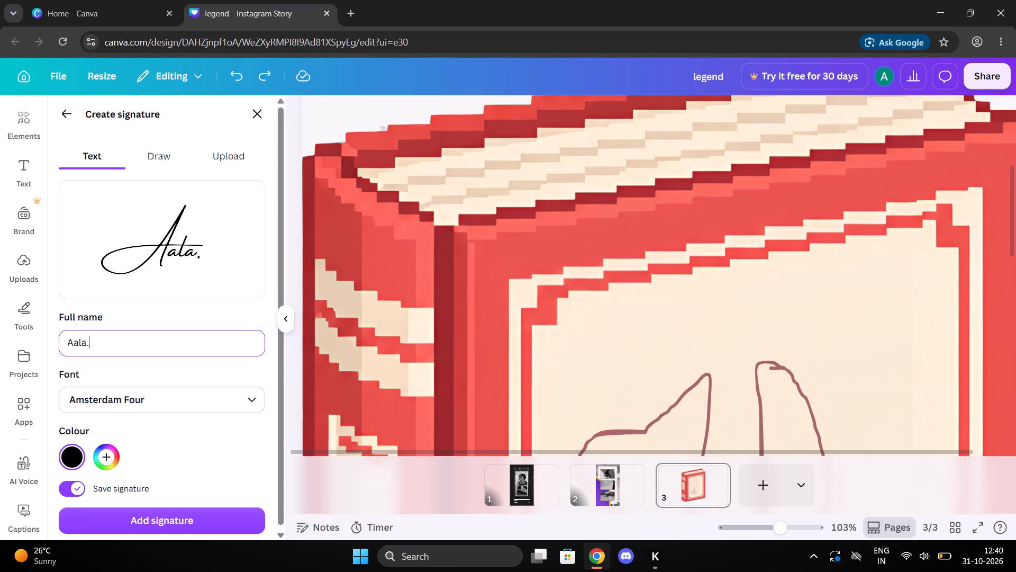
key("BackSpace")
key("m")
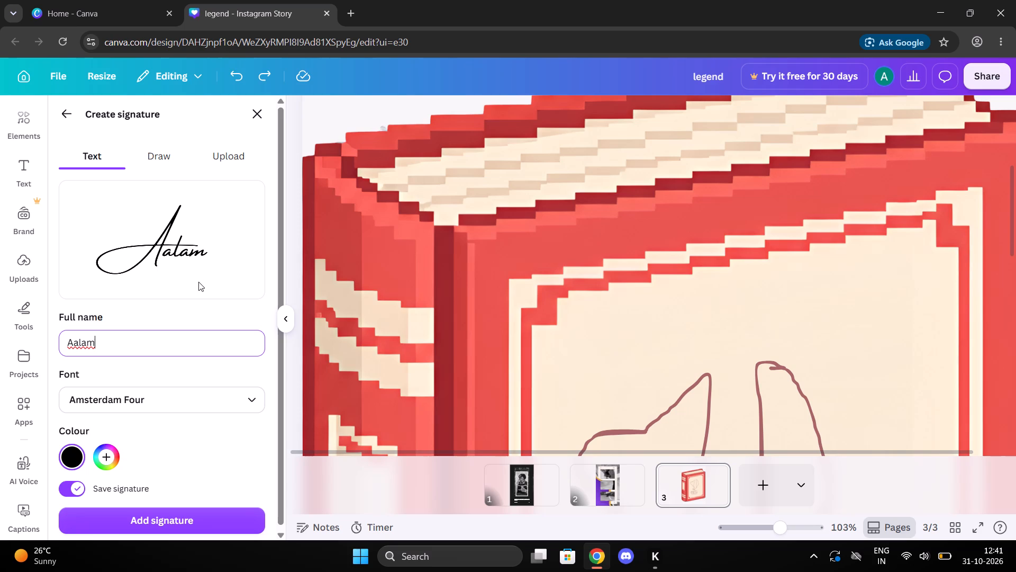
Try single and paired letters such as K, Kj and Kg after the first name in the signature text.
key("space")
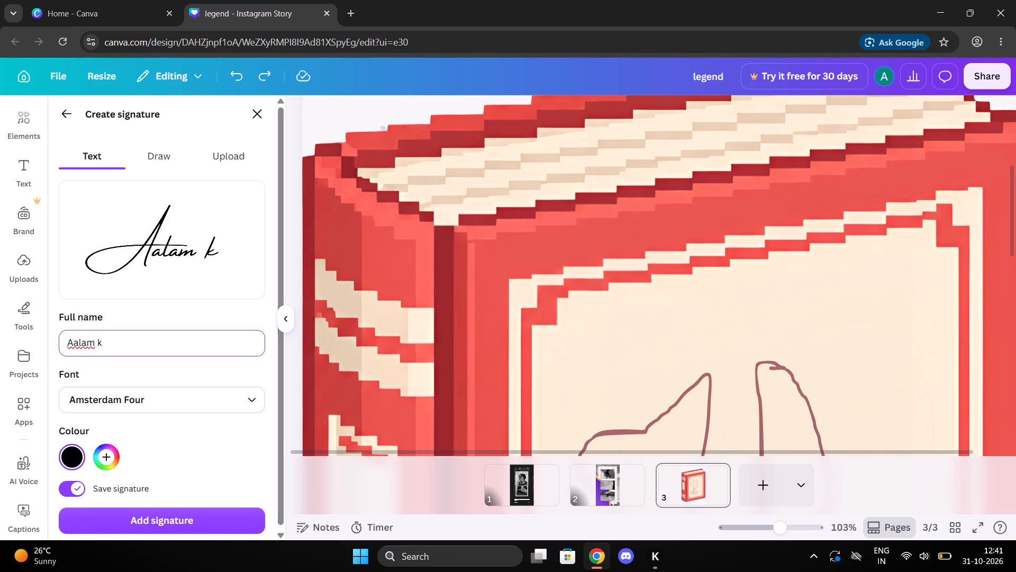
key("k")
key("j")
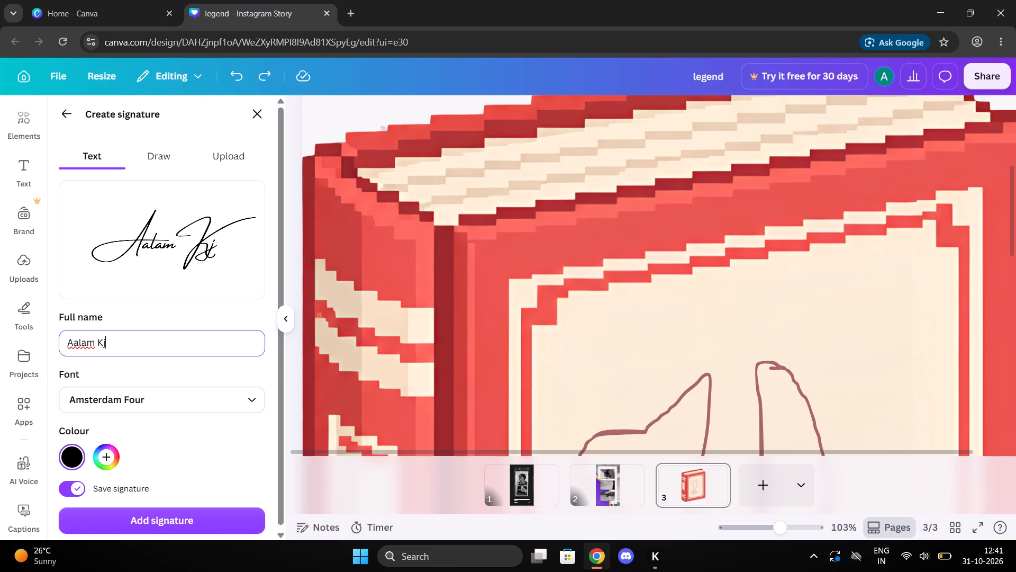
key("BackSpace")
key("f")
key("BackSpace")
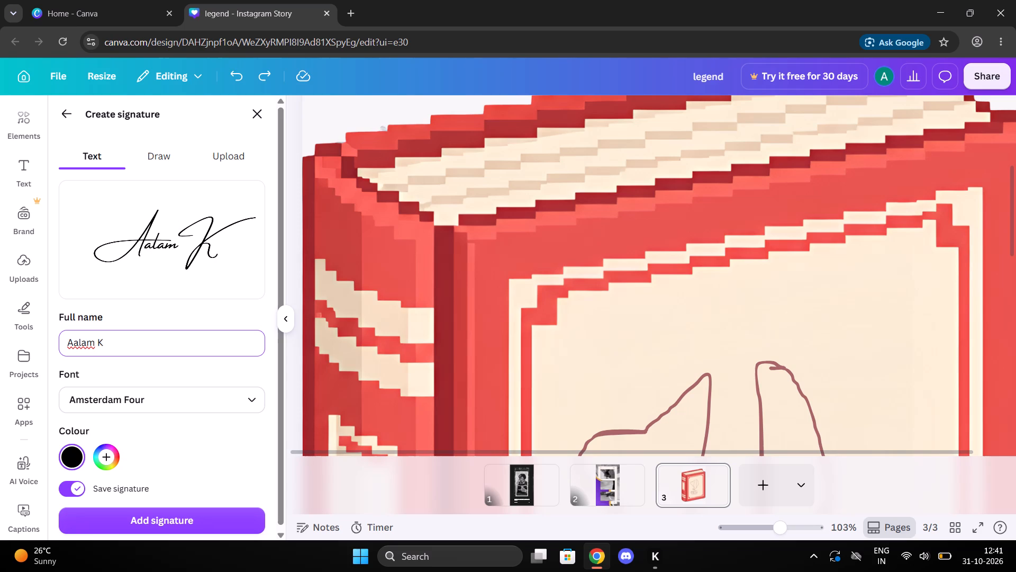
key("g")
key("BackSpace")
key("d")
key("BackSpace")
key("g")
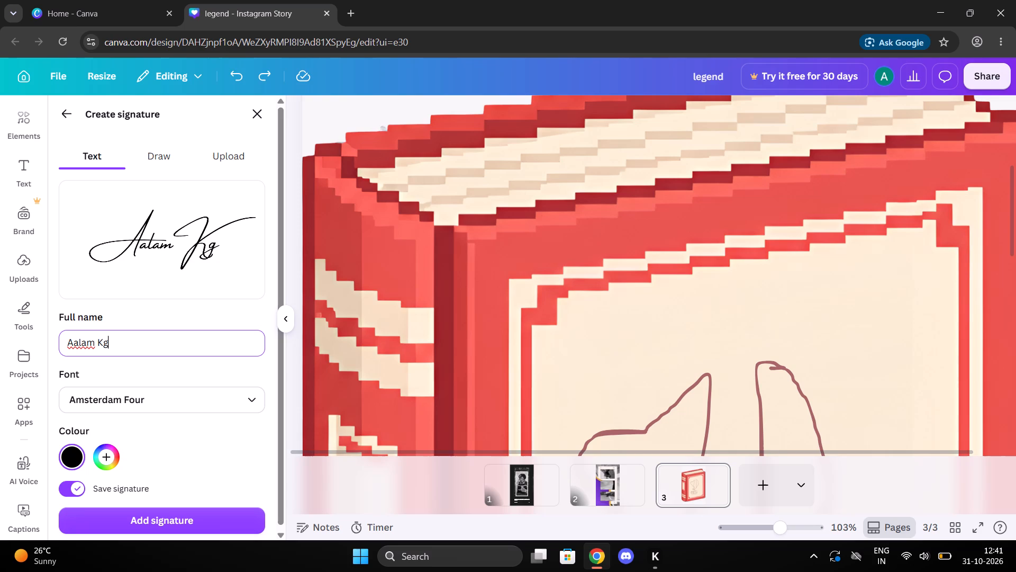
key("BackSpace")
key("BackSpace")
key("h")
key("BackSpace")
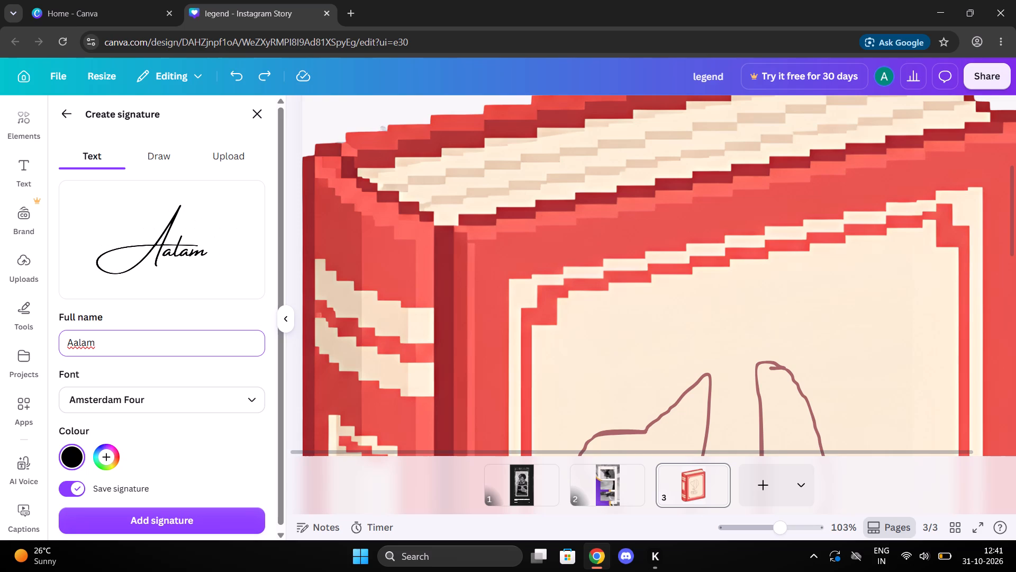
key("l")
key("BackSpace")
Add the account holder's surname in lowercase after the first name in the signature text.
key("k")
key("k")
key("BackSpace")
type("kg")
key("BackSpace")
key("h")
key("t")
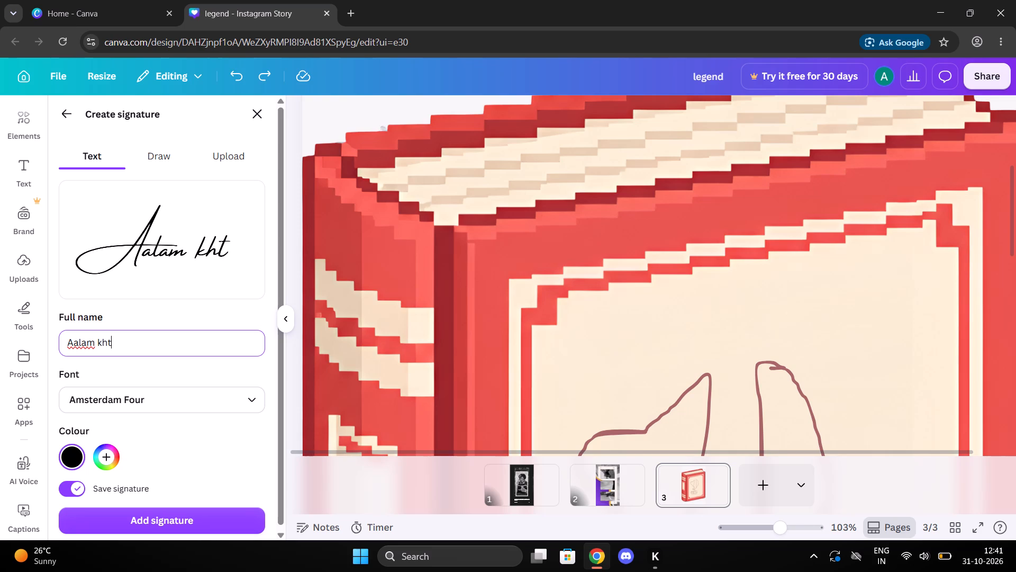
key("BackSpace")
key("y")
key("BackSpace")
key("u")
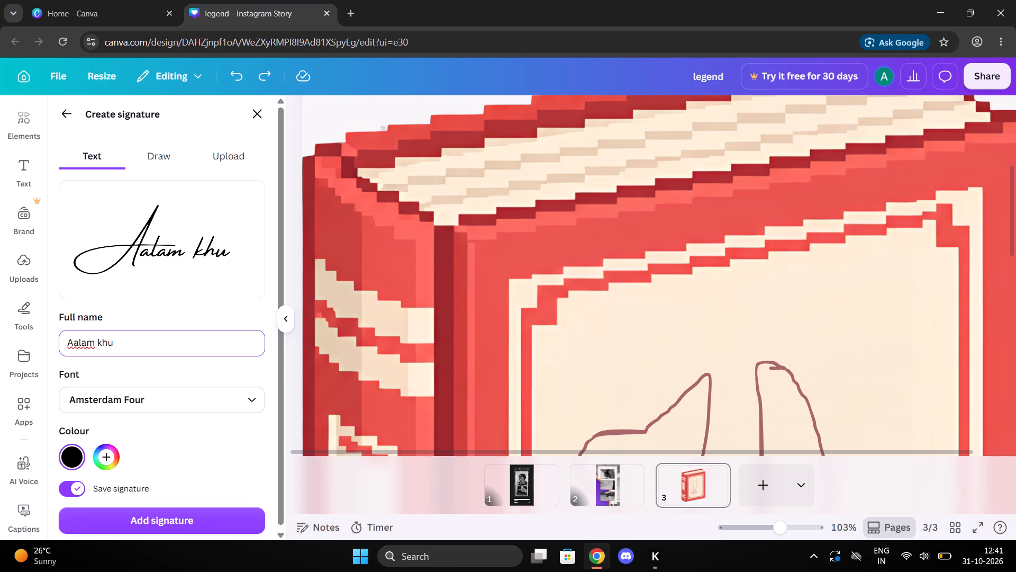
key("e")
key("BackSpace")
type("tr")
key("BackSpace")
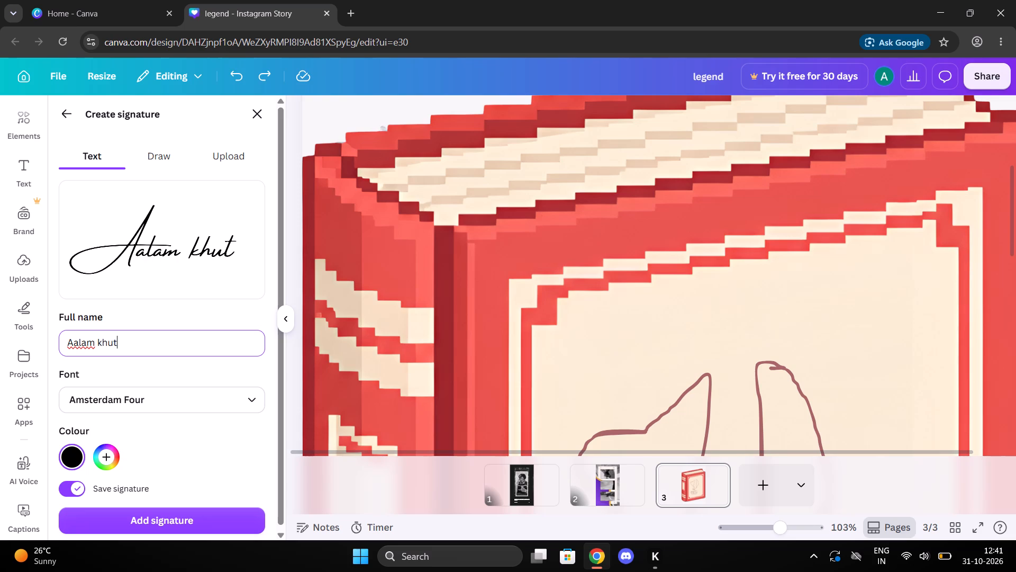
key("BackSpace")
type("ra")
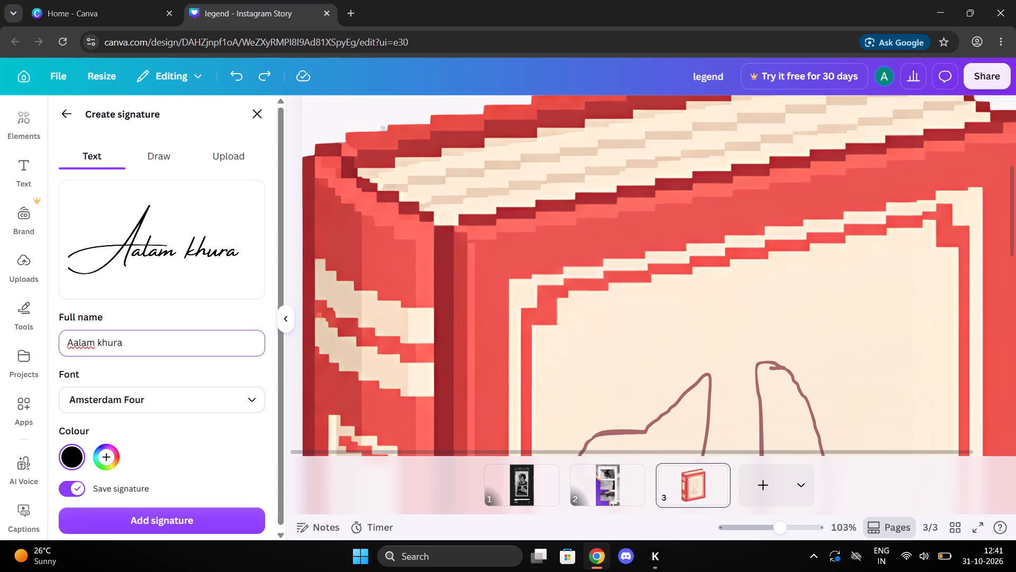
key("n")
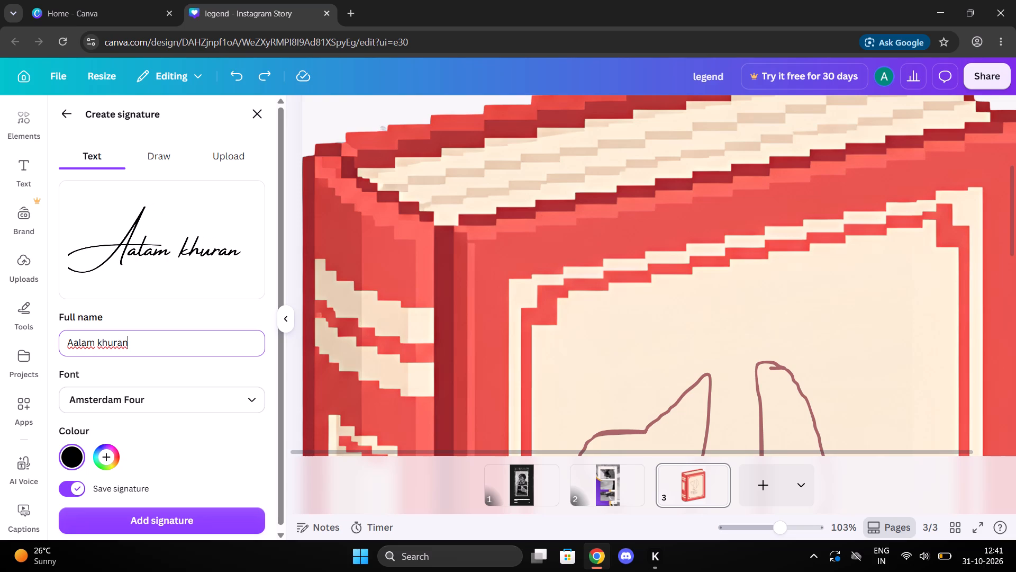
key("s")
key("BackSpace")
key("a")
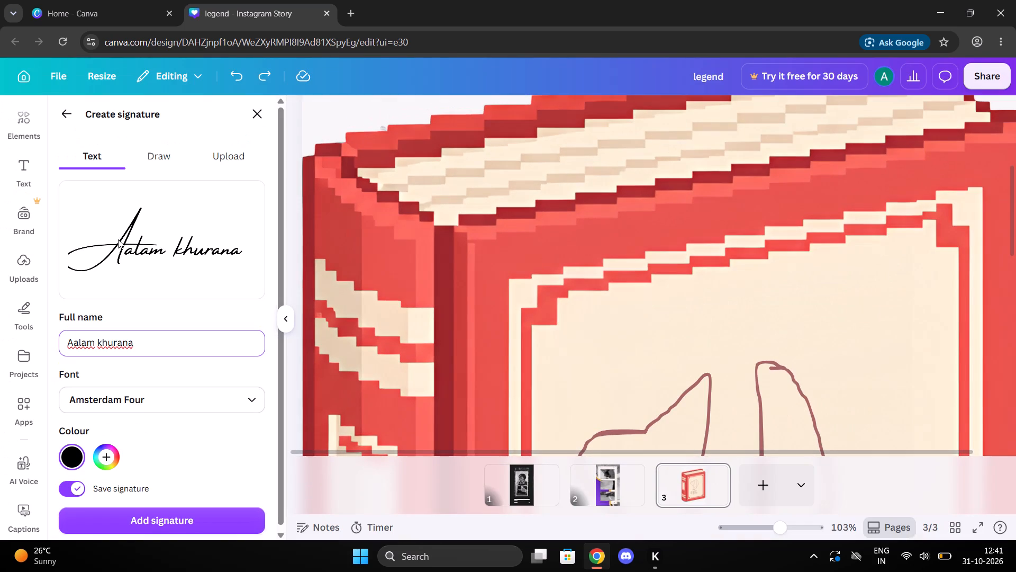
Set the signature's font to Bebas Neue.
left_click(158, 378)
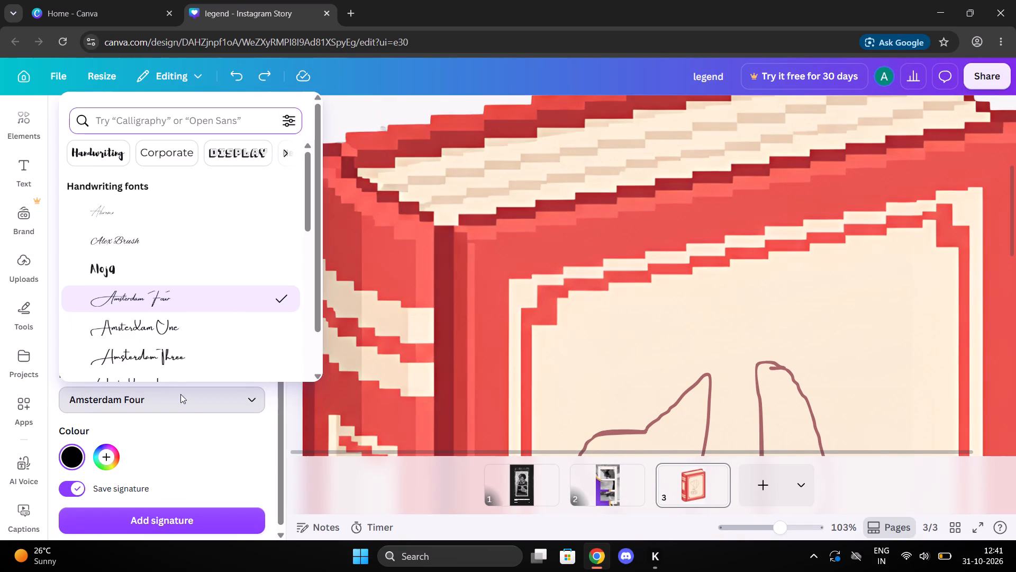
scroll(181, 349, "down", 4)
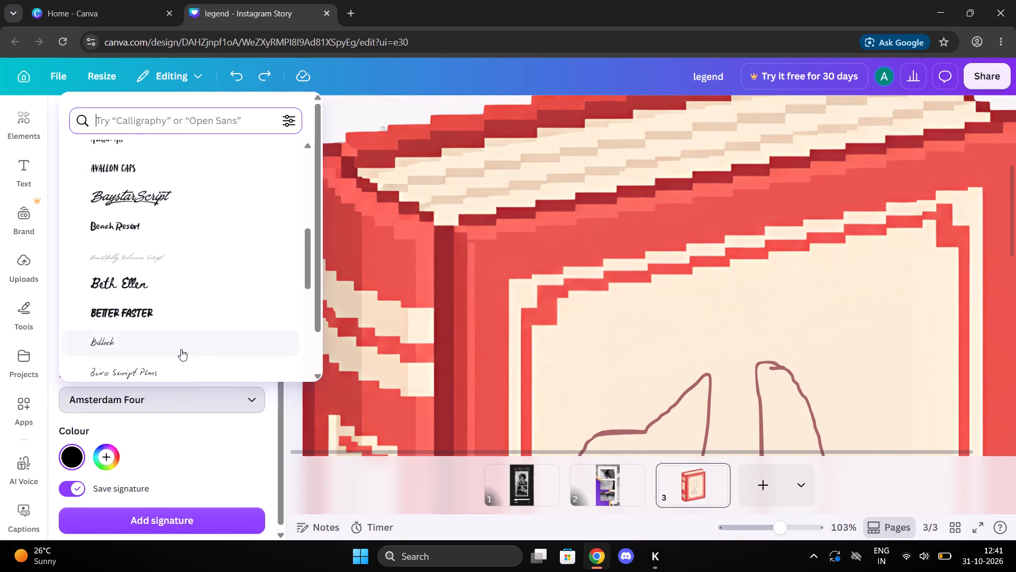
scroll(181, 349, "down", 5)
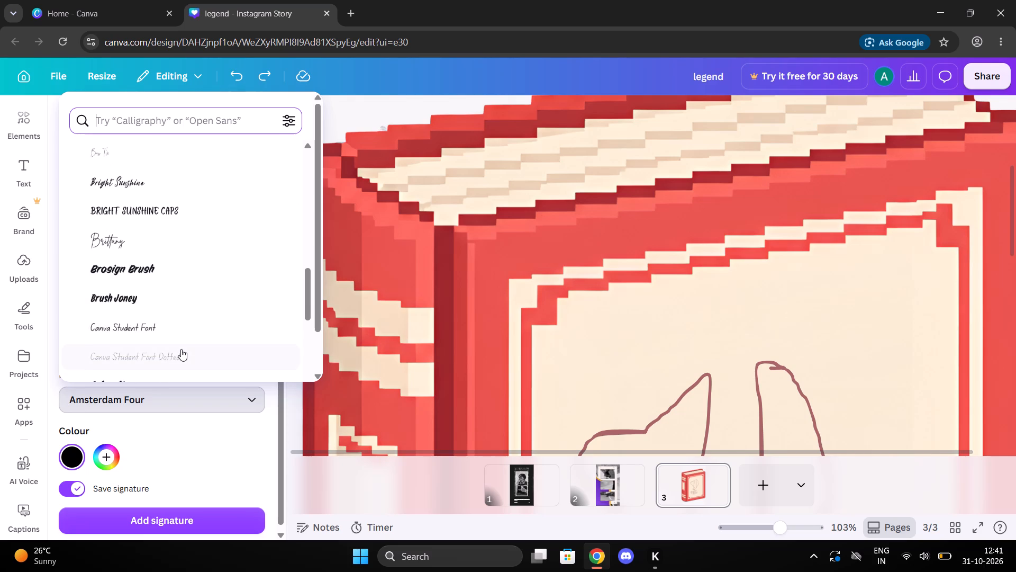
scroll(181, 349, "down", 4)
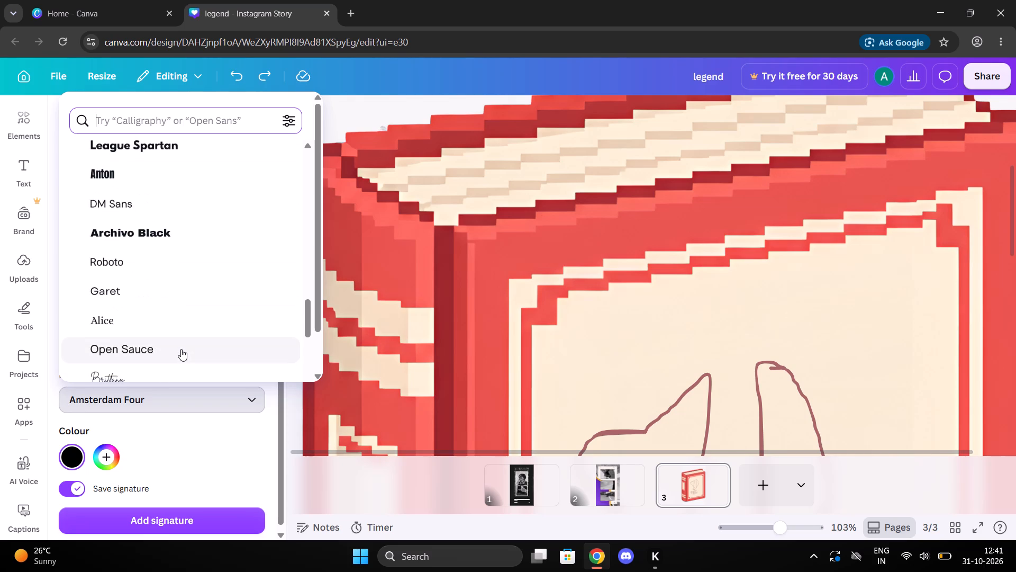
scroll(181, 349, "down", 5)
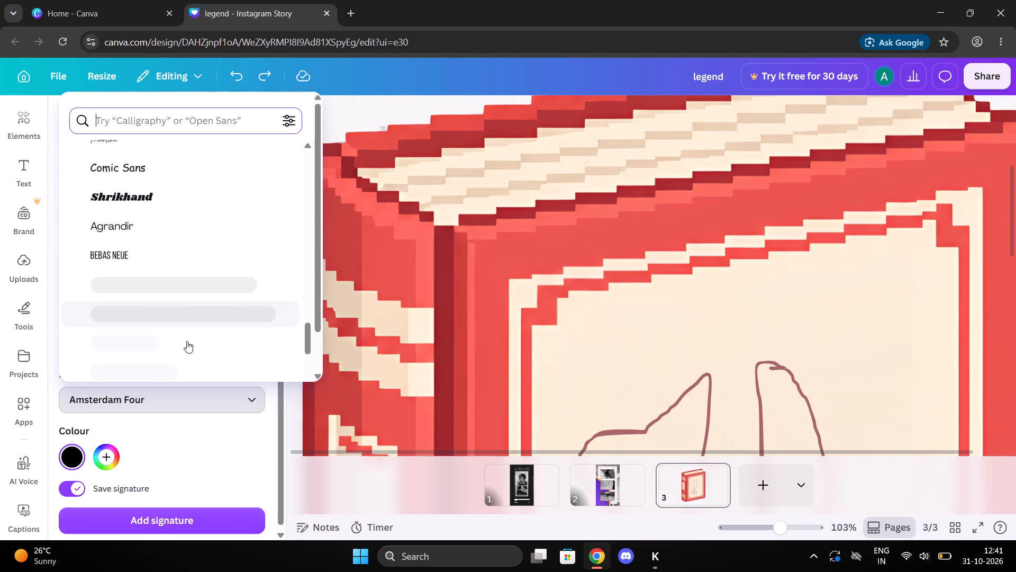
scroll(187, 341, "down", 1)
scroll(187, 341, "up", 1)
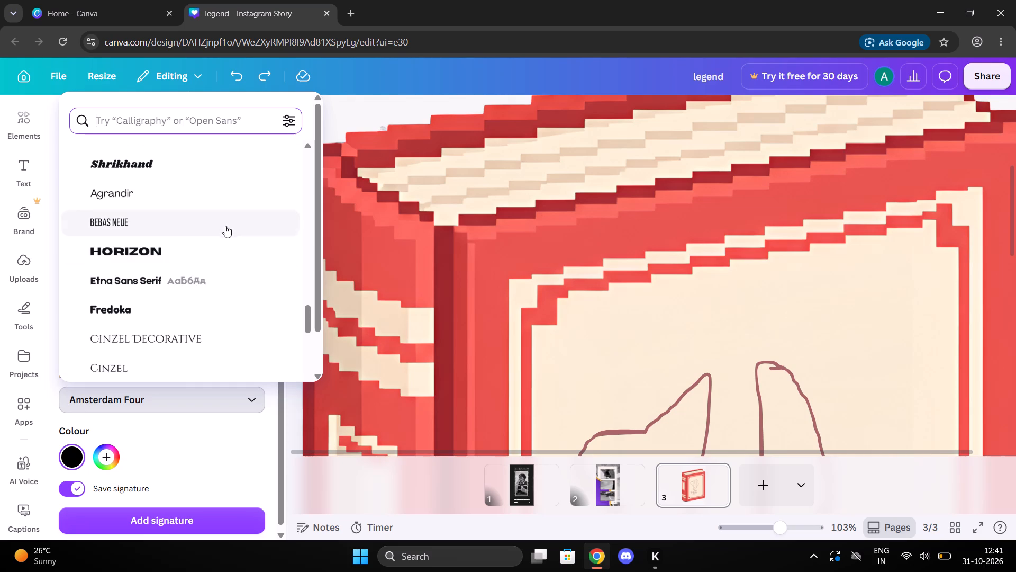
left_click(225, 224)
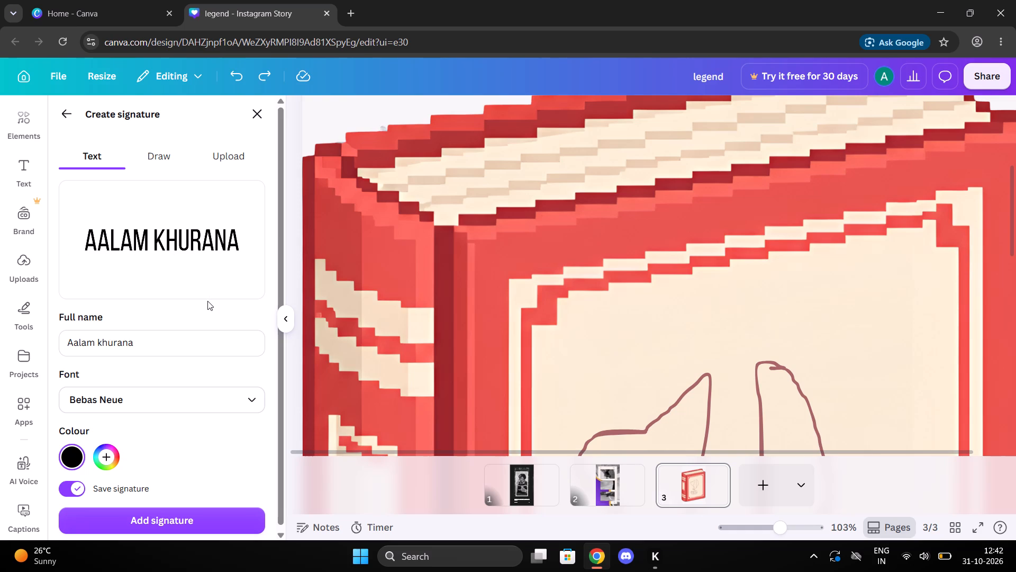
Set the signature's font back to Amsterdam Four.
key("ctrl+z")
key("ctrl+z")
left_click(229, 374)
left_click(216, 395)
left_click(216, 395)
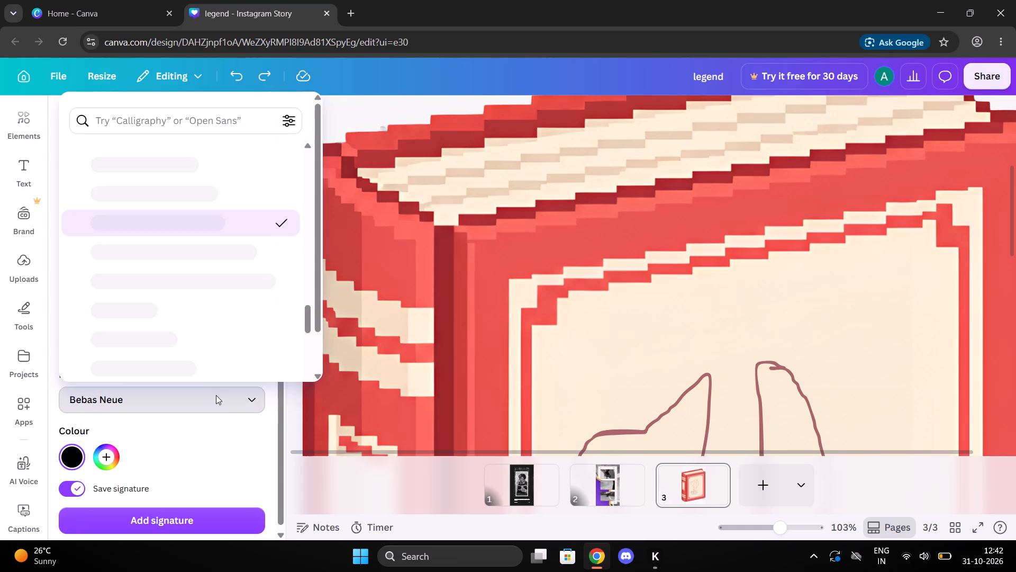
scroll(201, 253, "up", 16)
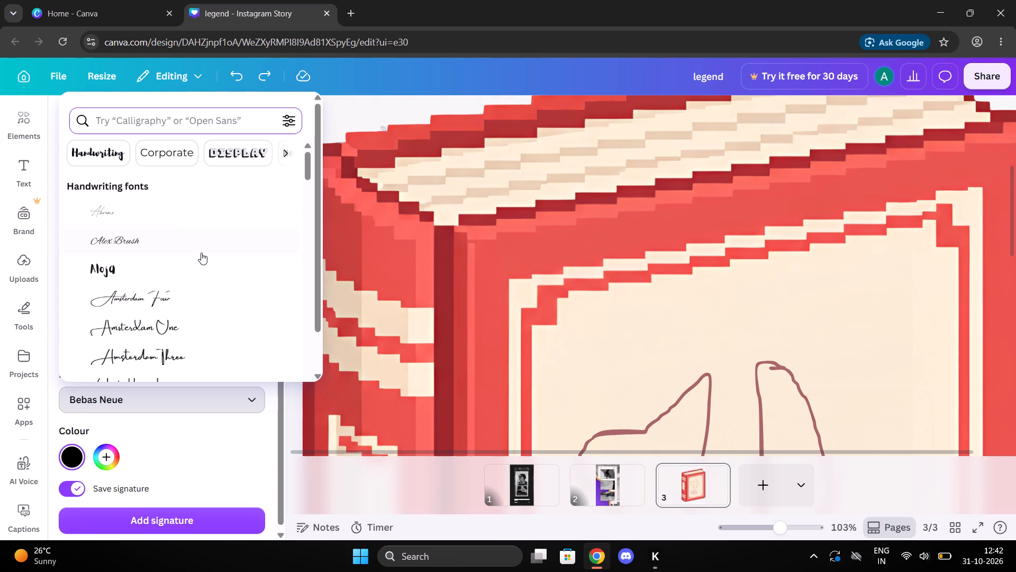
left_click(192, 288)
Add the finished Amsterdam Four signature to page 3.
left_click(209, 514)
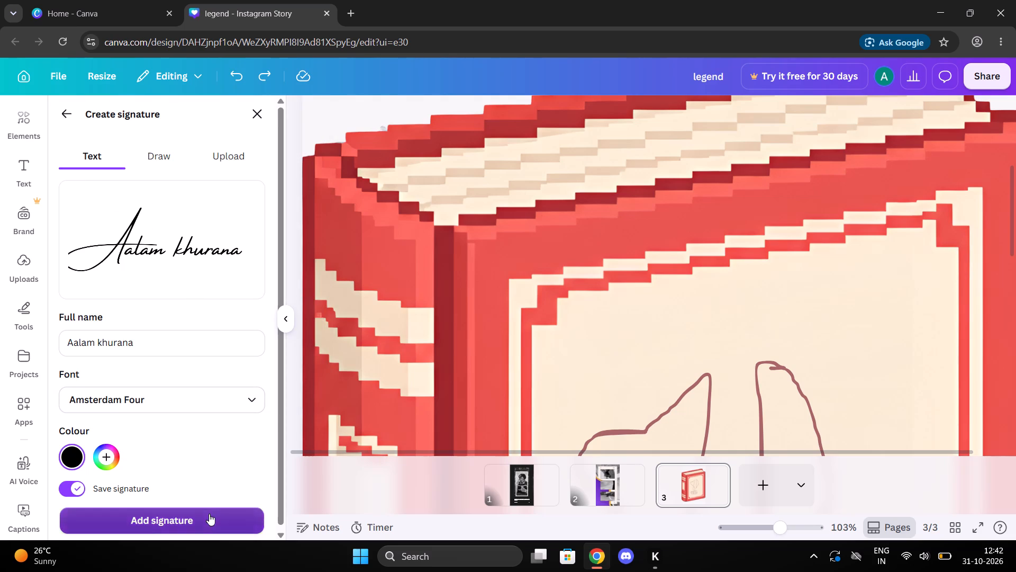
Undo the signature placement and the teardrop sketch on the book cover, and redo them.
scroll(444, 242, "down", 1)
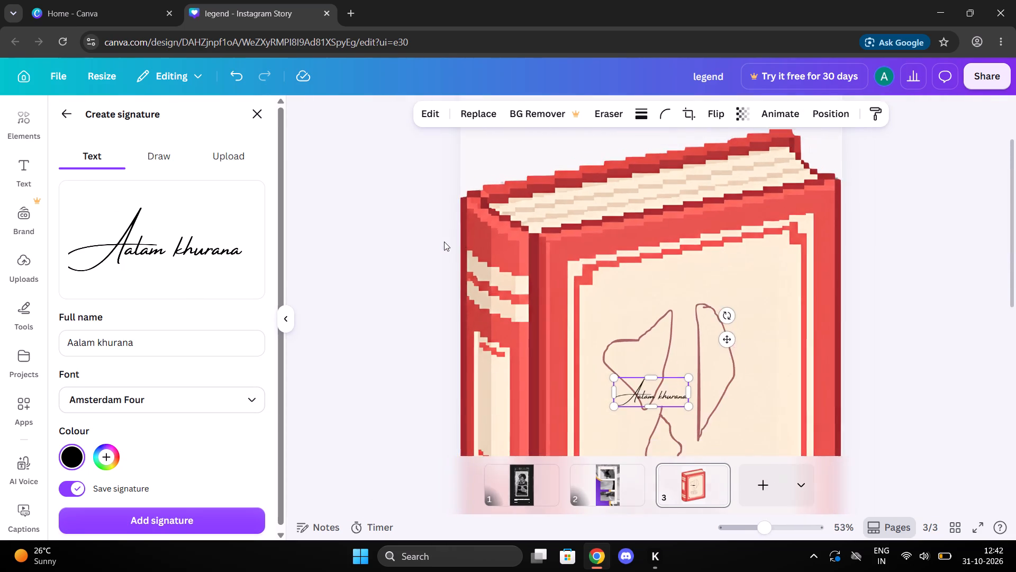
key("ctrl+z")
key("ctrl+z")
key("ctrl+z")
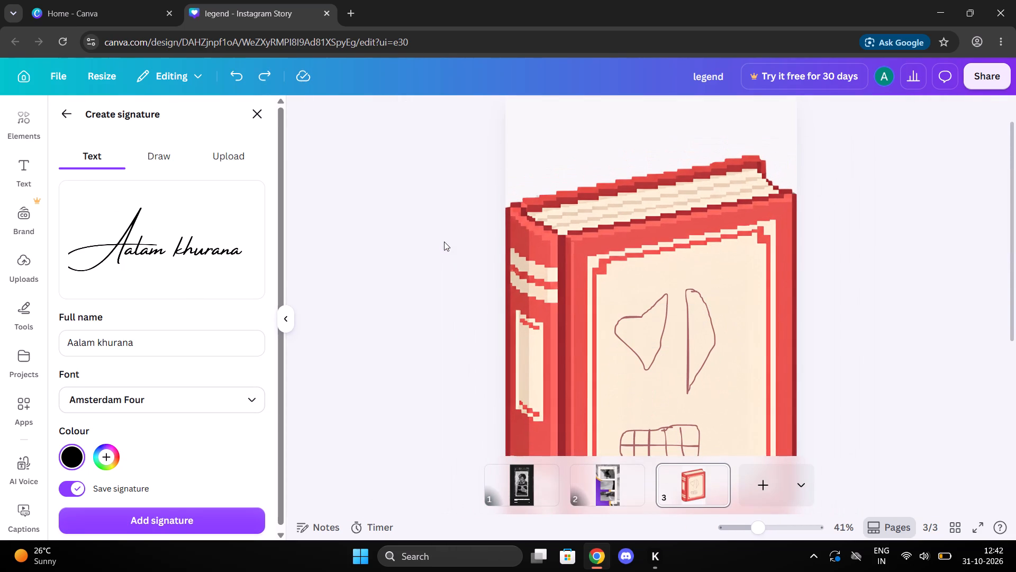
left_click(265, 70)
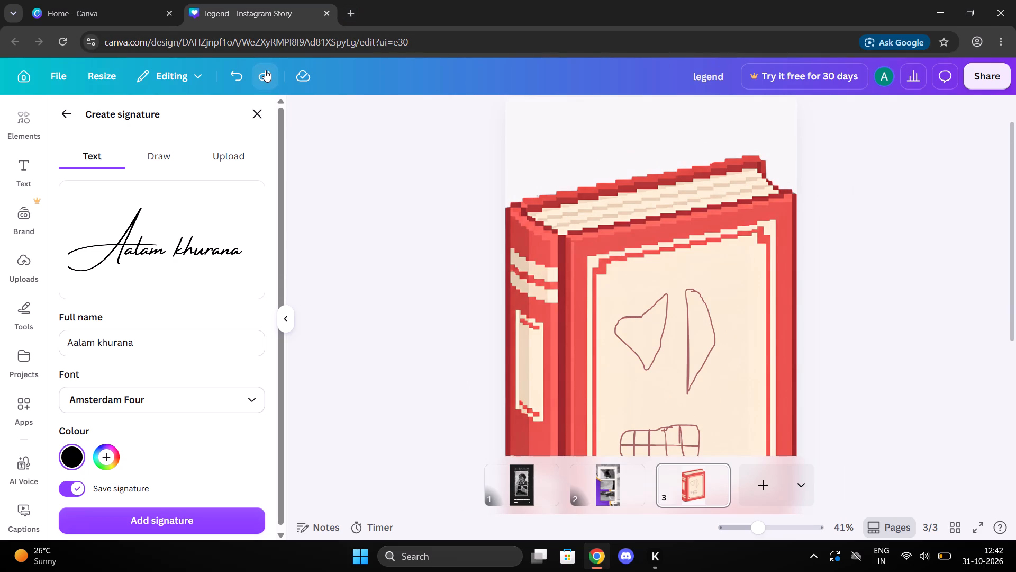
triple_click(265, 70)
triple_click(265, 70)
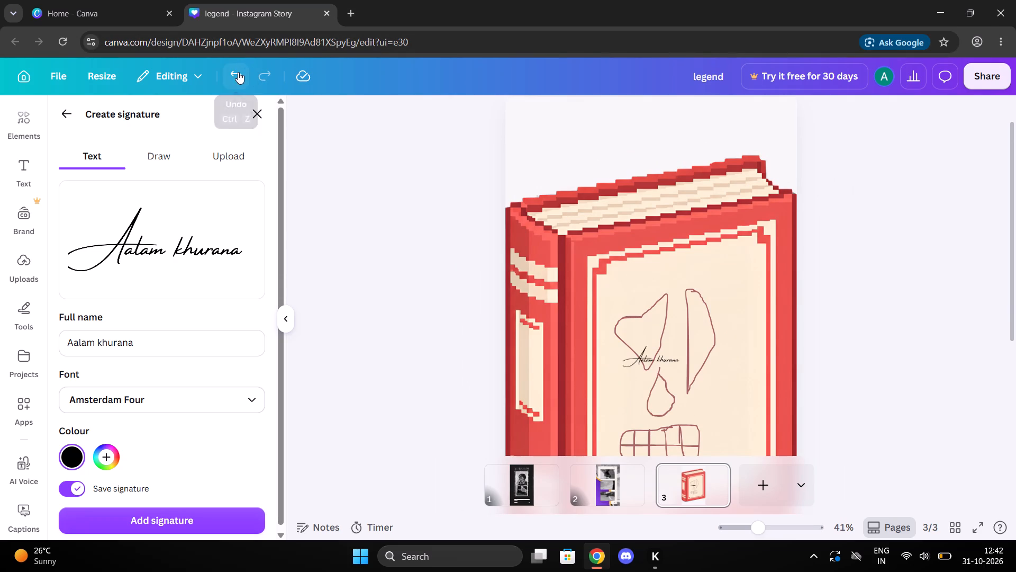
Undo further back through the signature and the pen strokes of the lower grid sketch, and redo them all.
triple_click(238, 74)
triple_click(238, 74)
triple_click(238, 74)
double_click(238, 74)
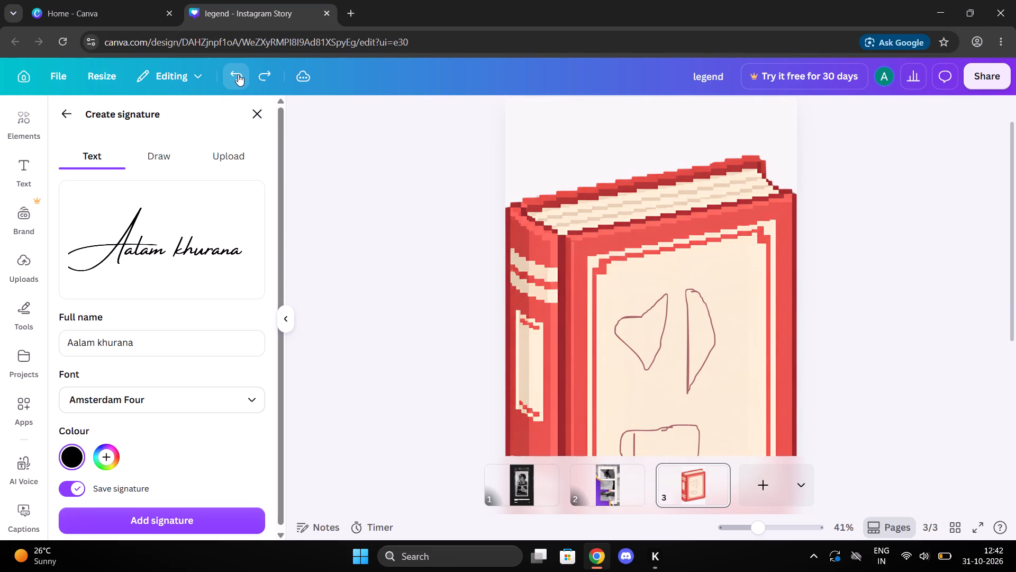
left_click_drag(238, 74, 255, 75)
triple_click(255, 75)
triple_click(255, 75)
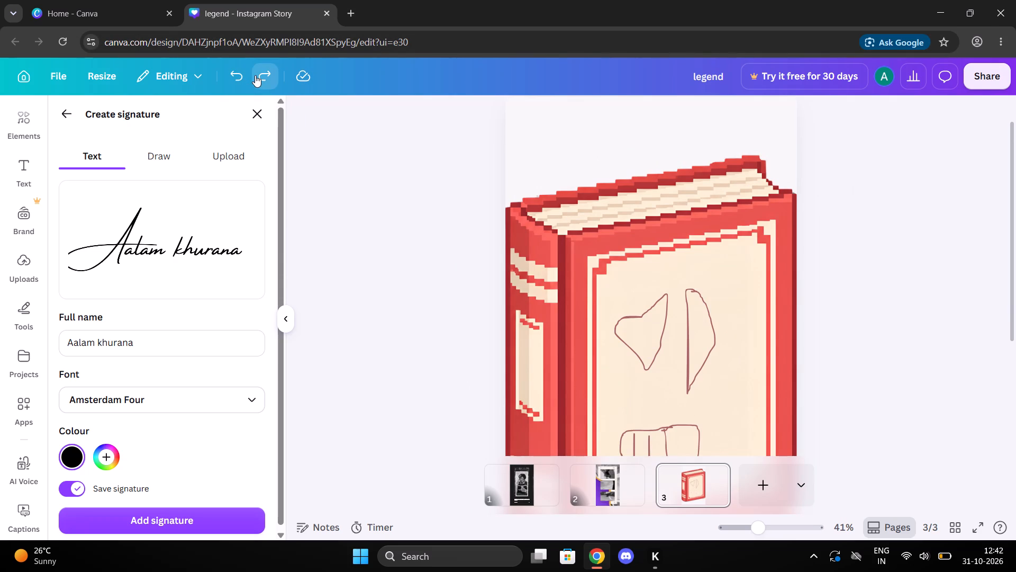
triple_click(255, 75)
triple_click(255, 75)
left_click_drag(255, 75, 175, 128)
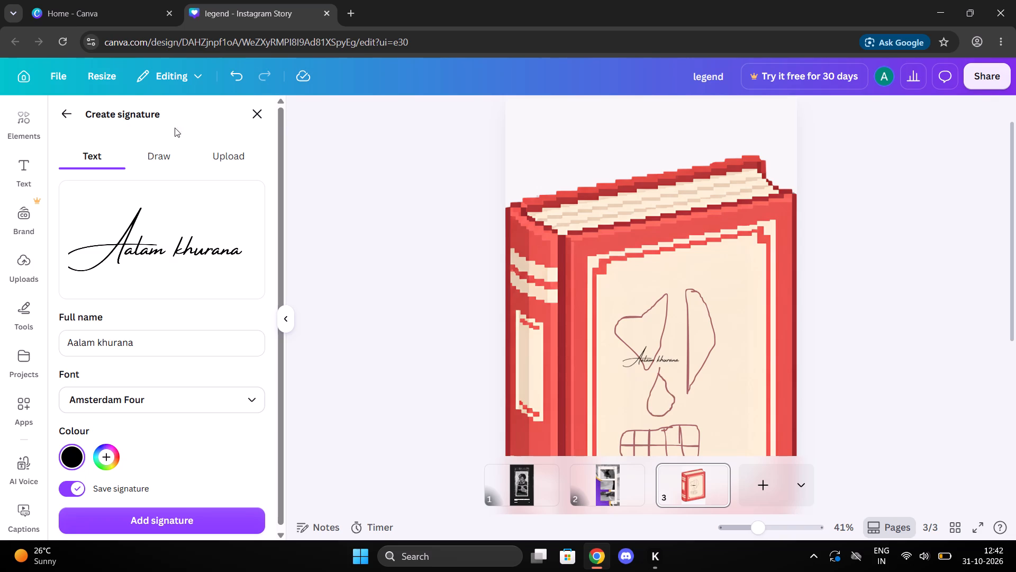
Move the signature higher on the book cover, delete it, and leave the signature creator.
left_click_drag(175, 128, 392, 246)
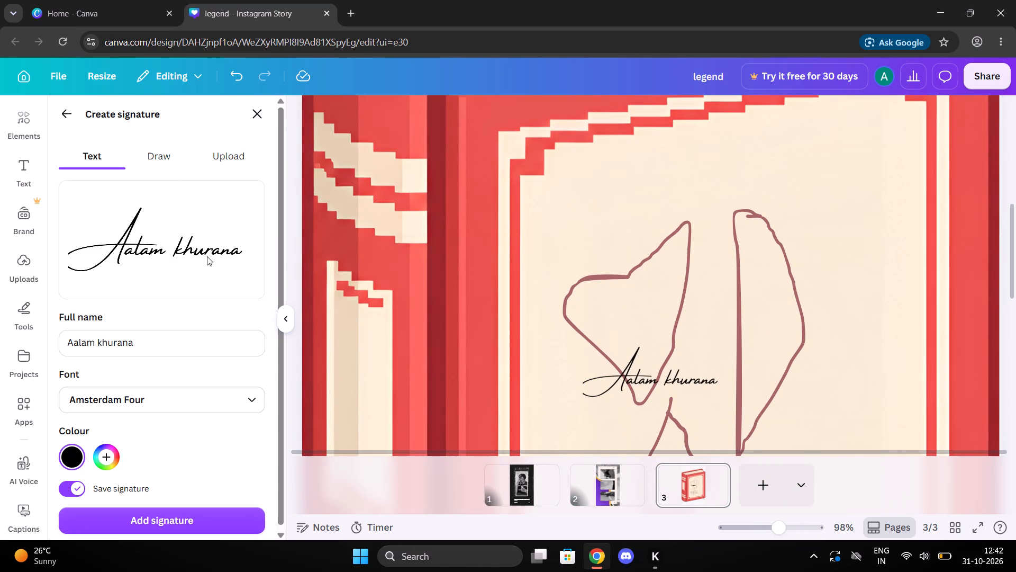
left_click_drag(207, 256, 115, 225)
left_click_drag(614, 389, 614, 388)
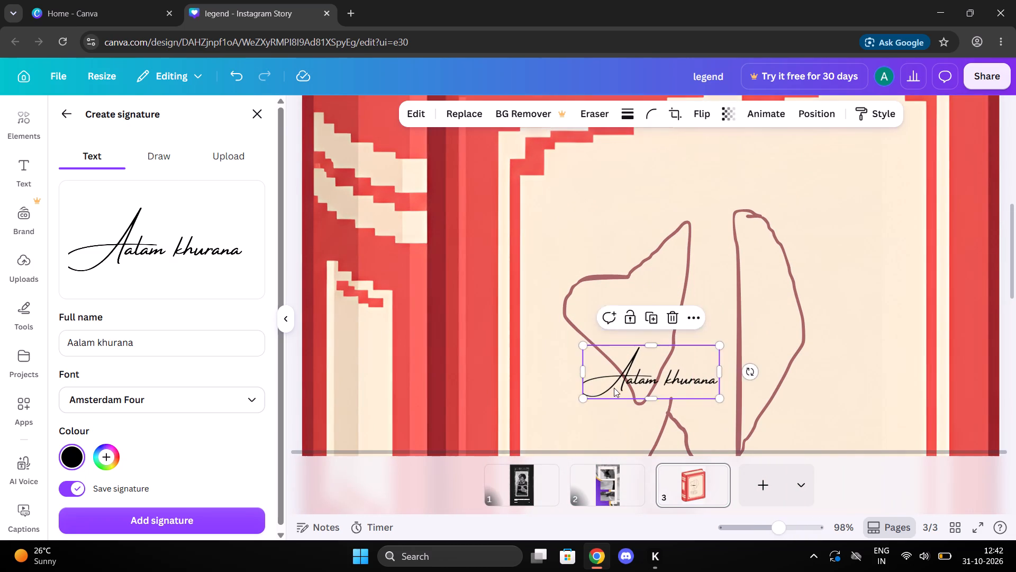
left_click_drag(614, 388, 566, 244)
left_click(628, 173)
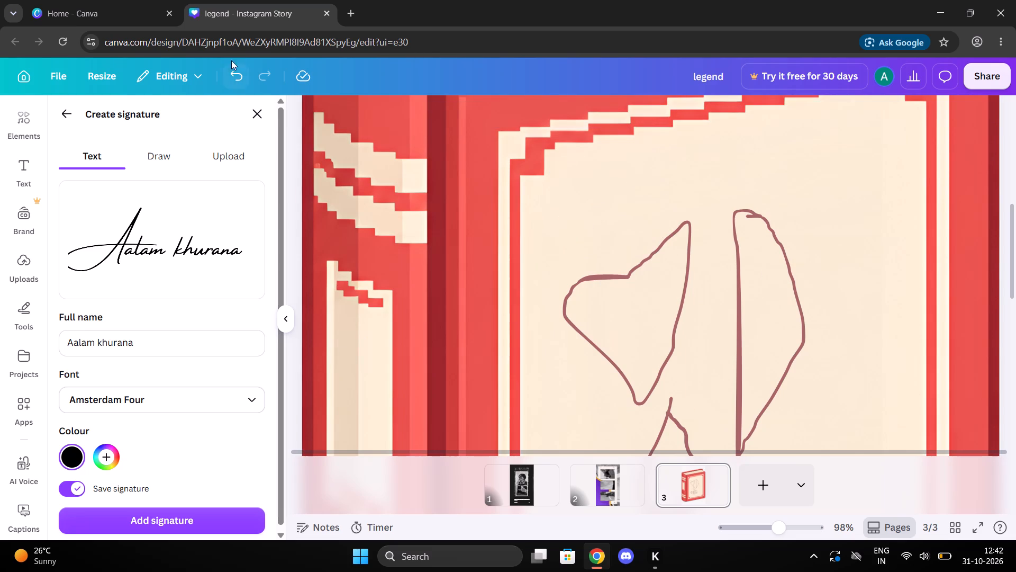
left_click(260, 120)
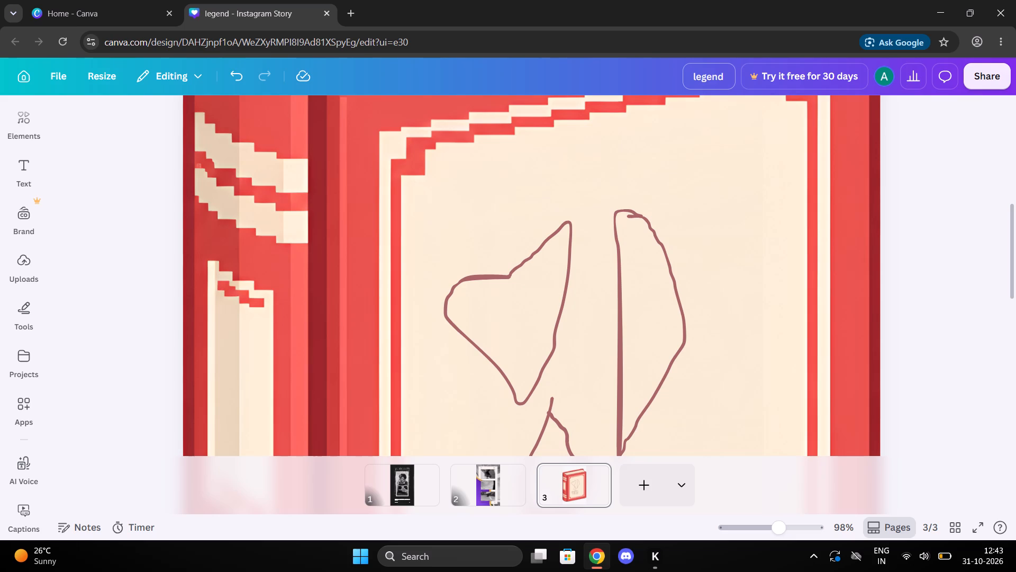
Draw two small oval nostrils inside the teardrop nose sketch with the brownish-red marker.
left_click(694, 70)
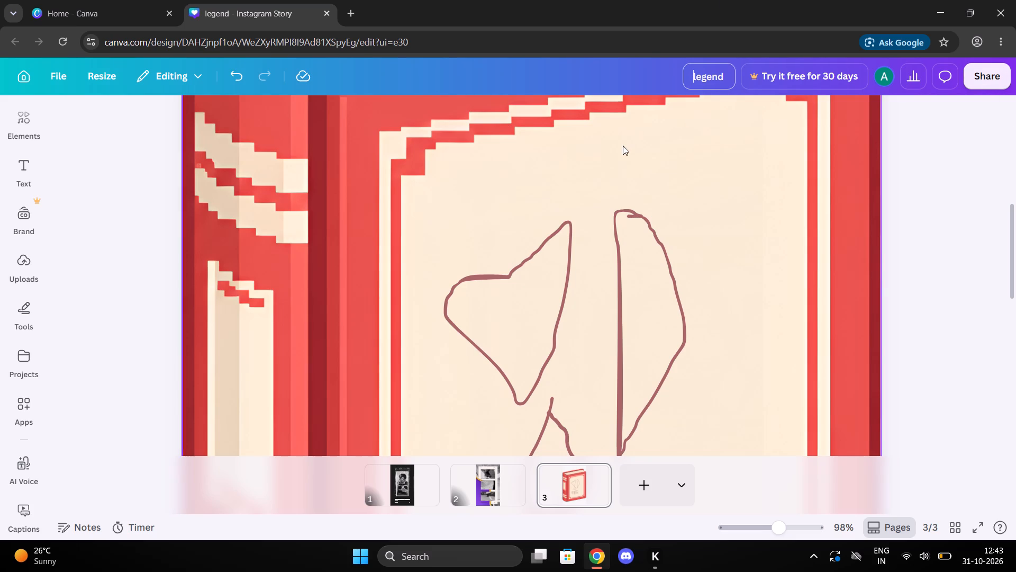
scroll(623, 146, "down", 1)
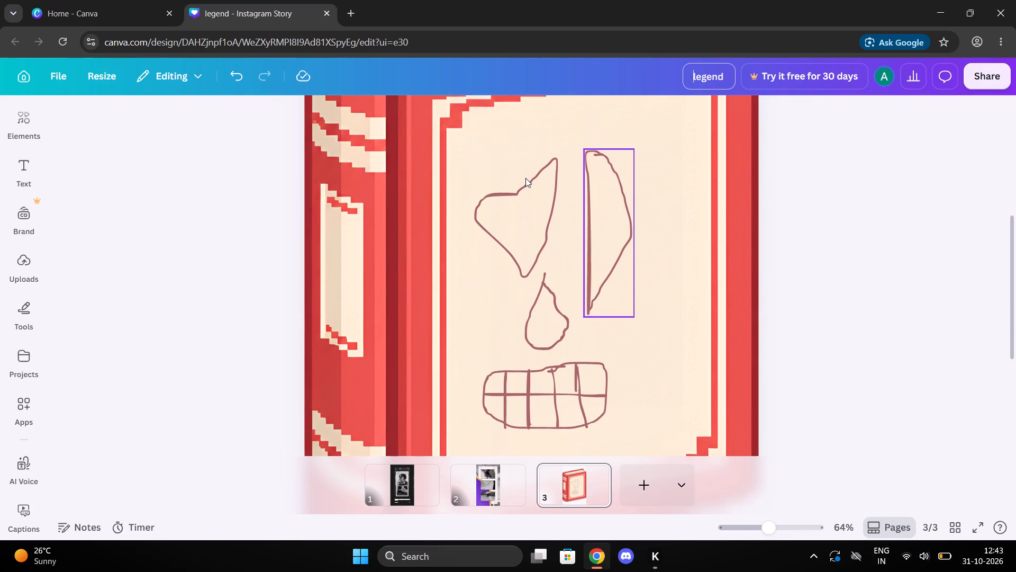
scroll(538, 293, "down", 1)
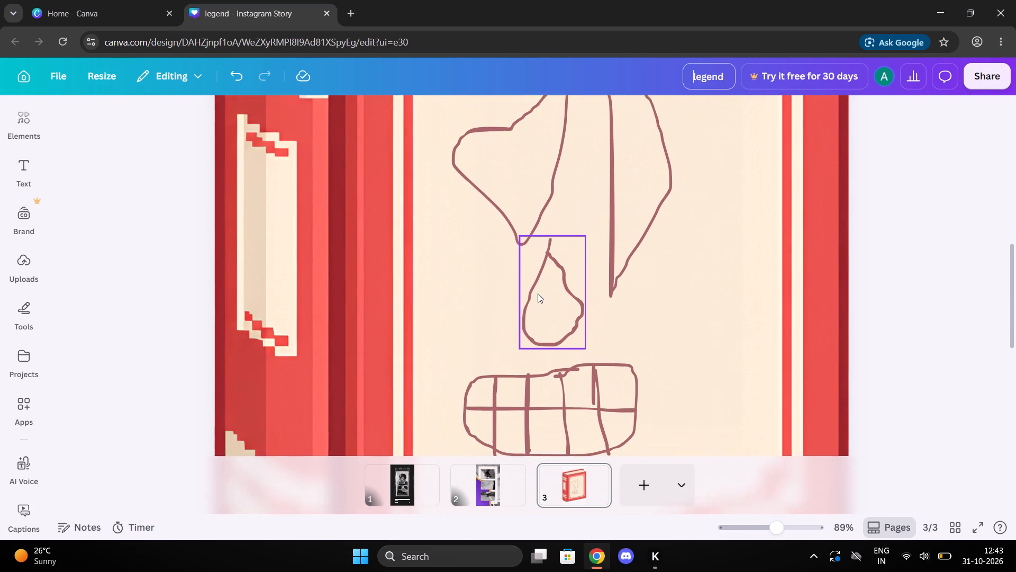
scroll(538, 293, "down", 2)
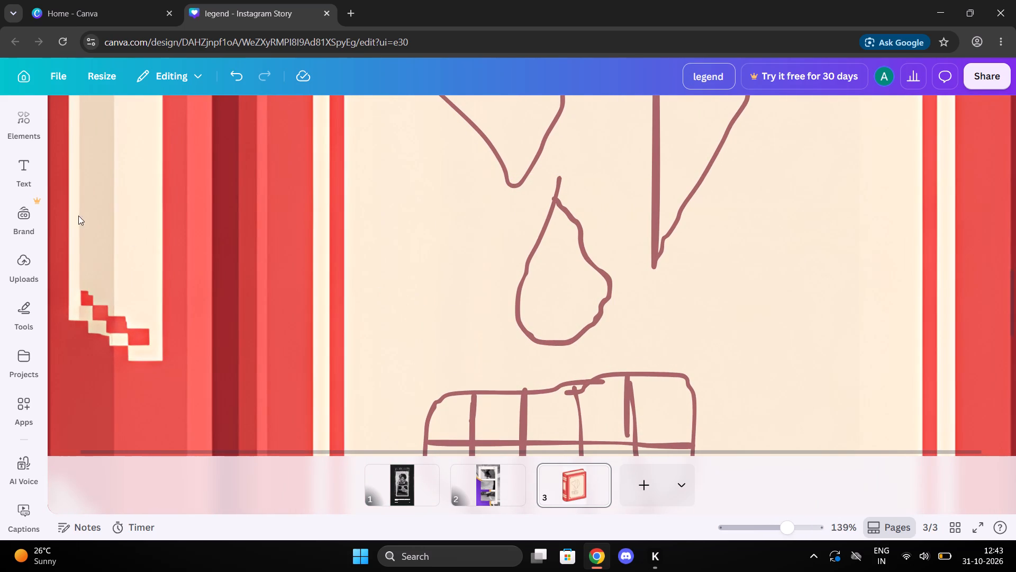
left_click(28, 293)
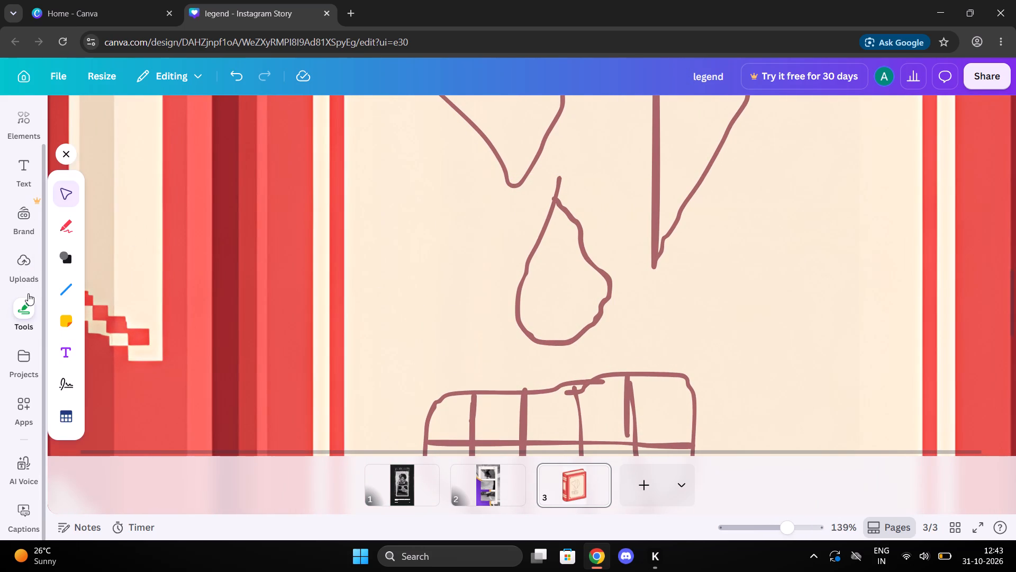
left_click(28, 293)
left_click(26, 307)
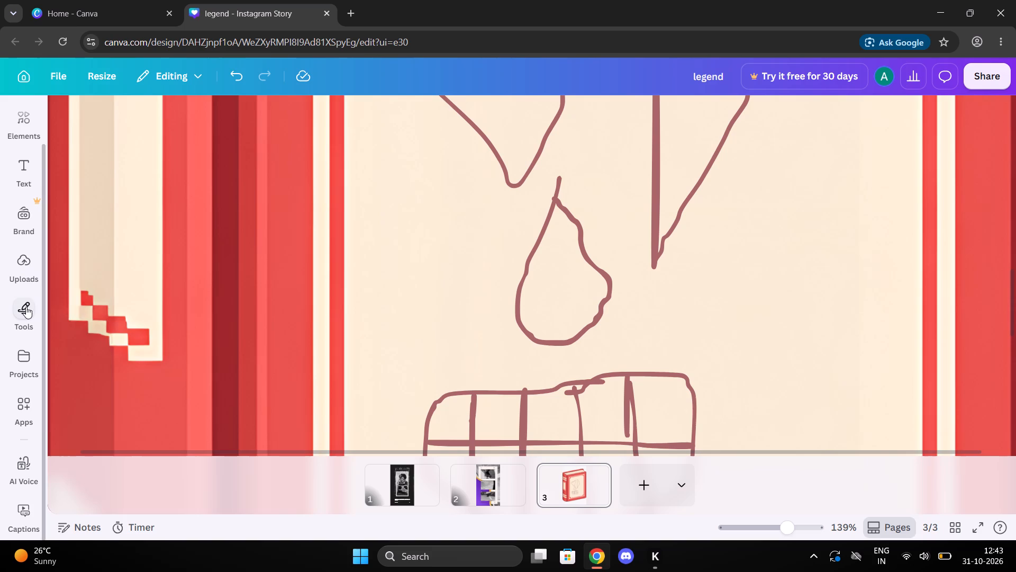
left_click(65, 226)
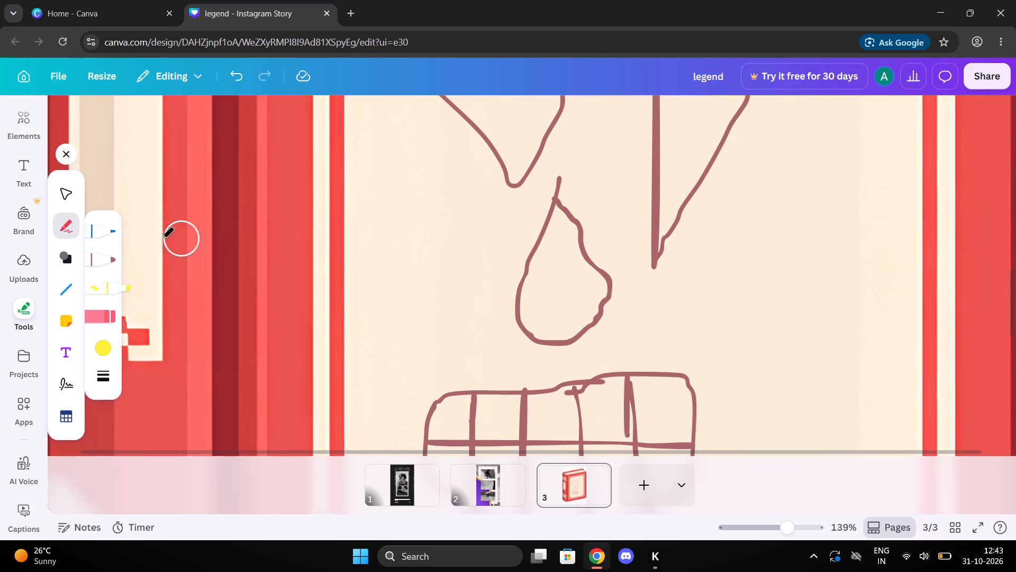
left_click(107, 259)
left_click(540, 283)
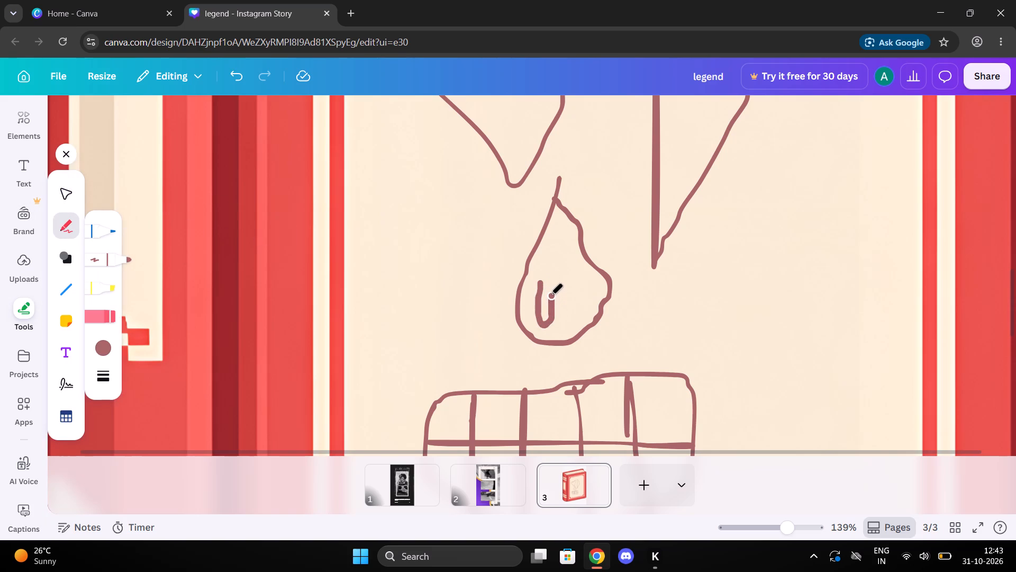
left_click(580, 287)
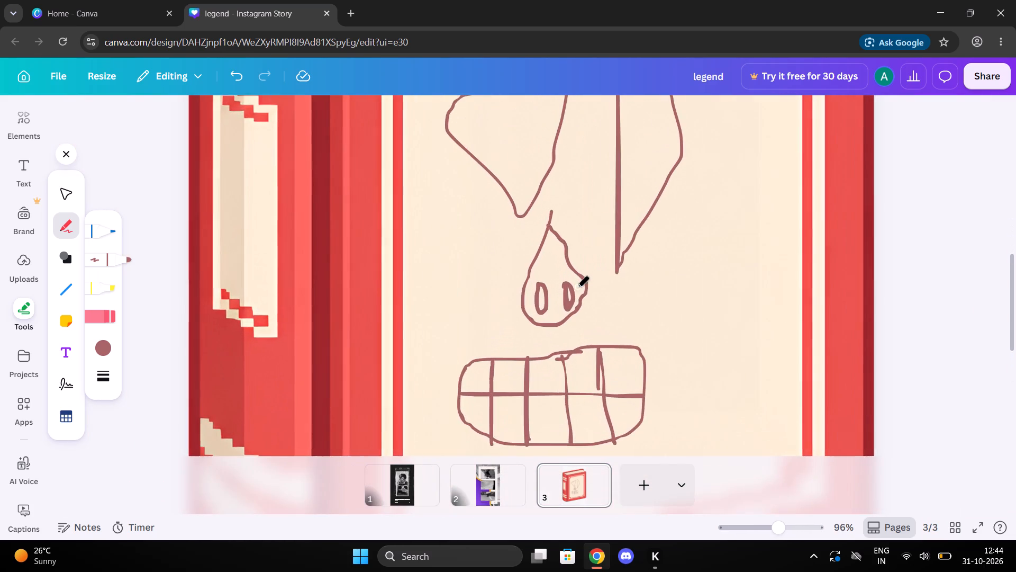
Draw a curved eyebrow line above each of the two large eye outlines on the book cover.
left_click_drag(438, 266, 487, 244)
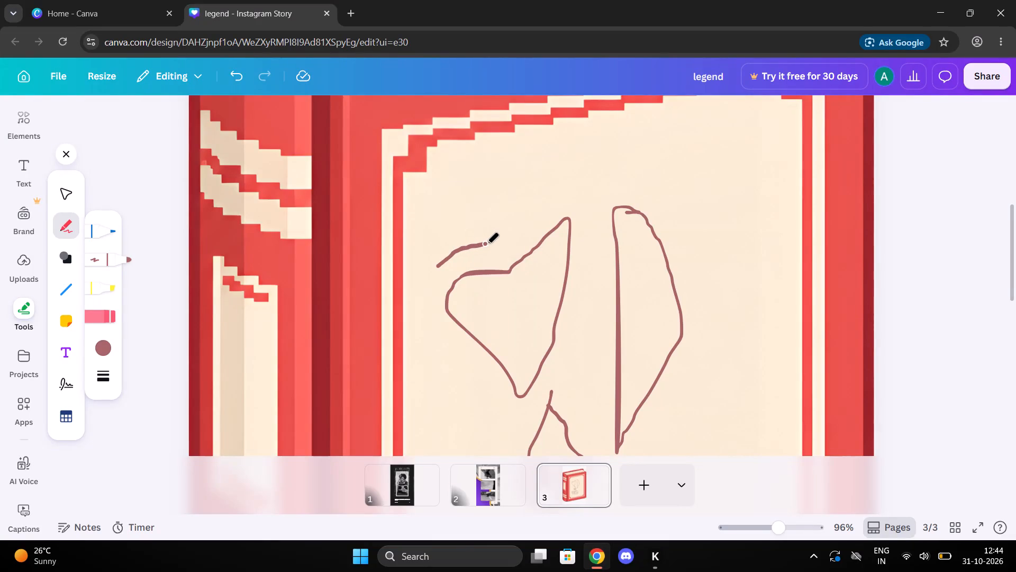
left_click_drag(487, 244, 564, 182)
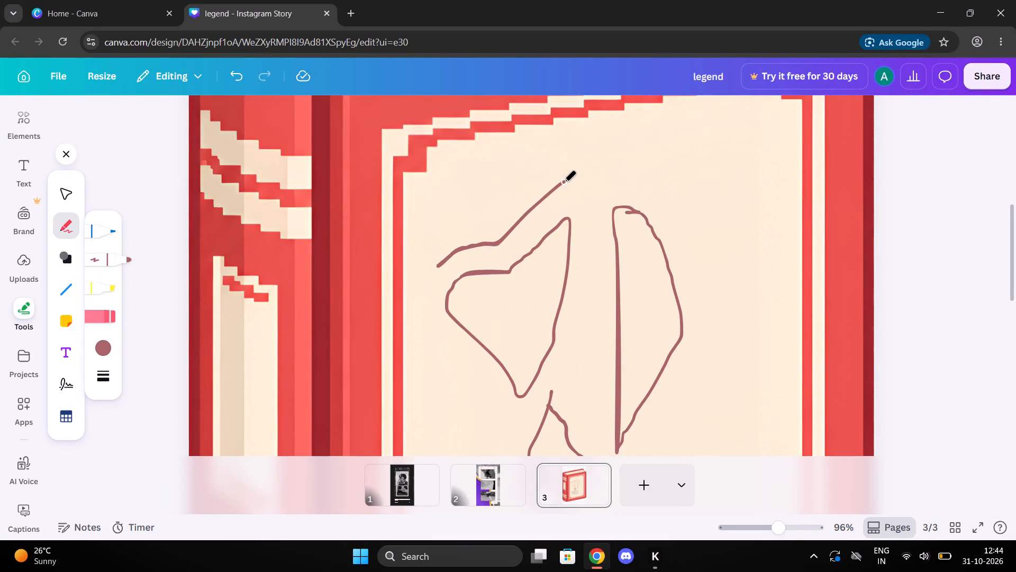
left_click_drag(615, 167, 702, 261)
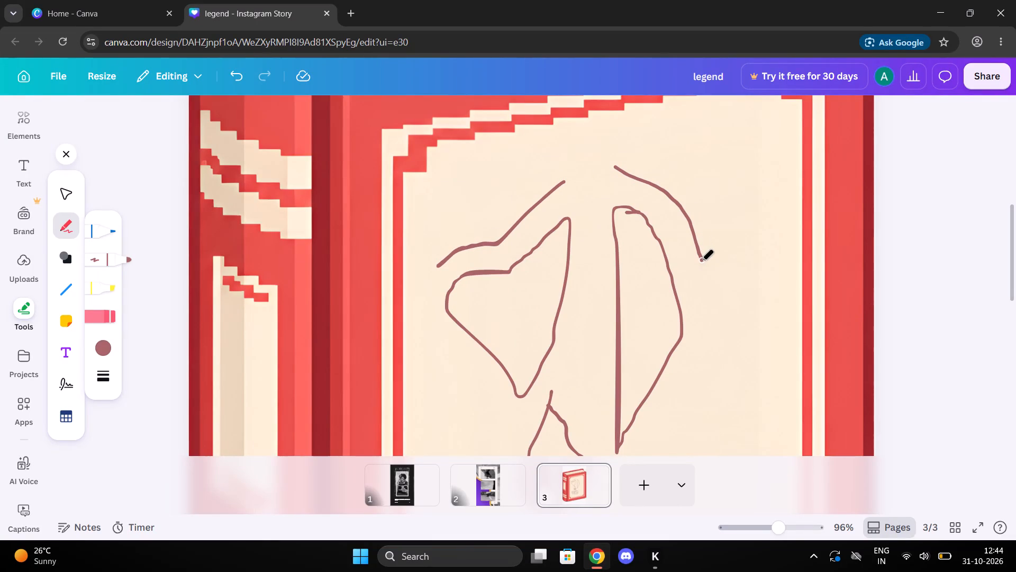
left_click_drag(702, 261, 705, 284)
Add six short outward hair strokes along the right eyebrow line.
left_click_drag(618, 170, 674, 169)
left_click_drag(649, 180, 691, 184)
left_click_drag(666, 194, 709, 205)
left_click_drag(680, 211, 725, 239)
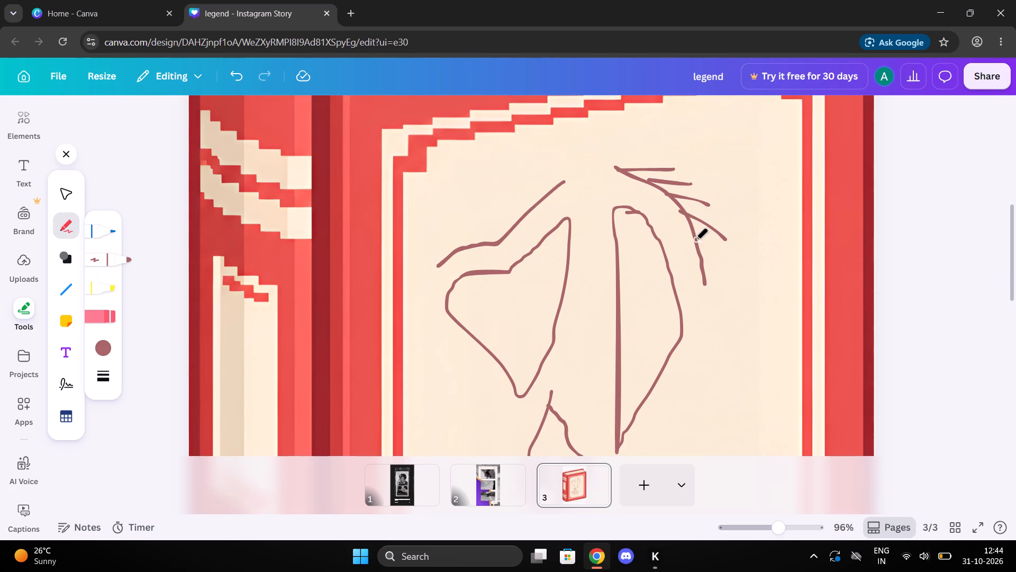
left_click_drag(695, 239, 724, 257)
left_click_drag(700, 257, 765, 289)
Add seven short outward hair strokes along the left eyebrow line.
left_click_drag(564, 182, 507, 180)
left_click_drag(554, 193, 516, 192)
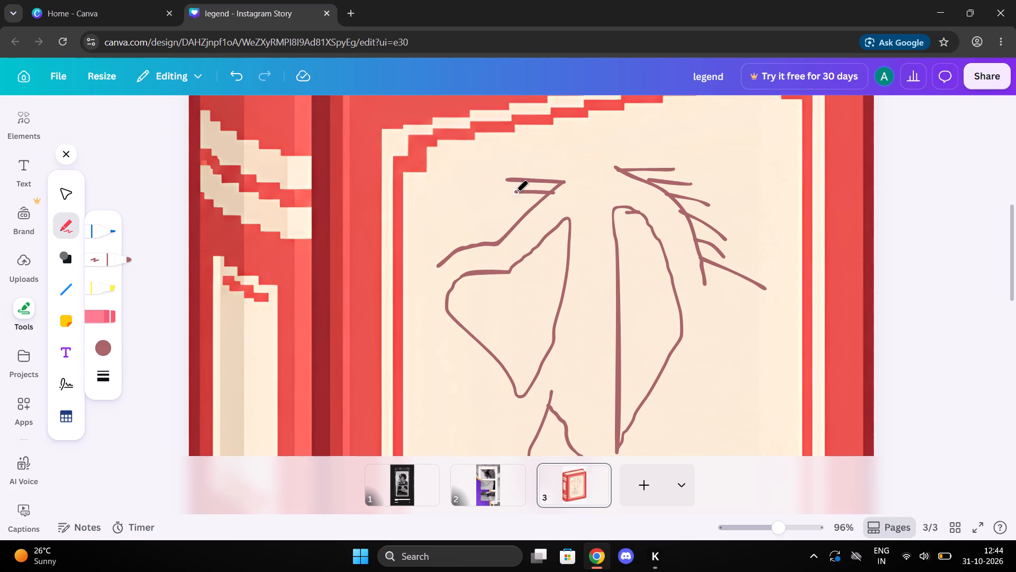
left_click_drag(541, 203, 485, 204)
left_click_drag(526, 215, 449, 221)
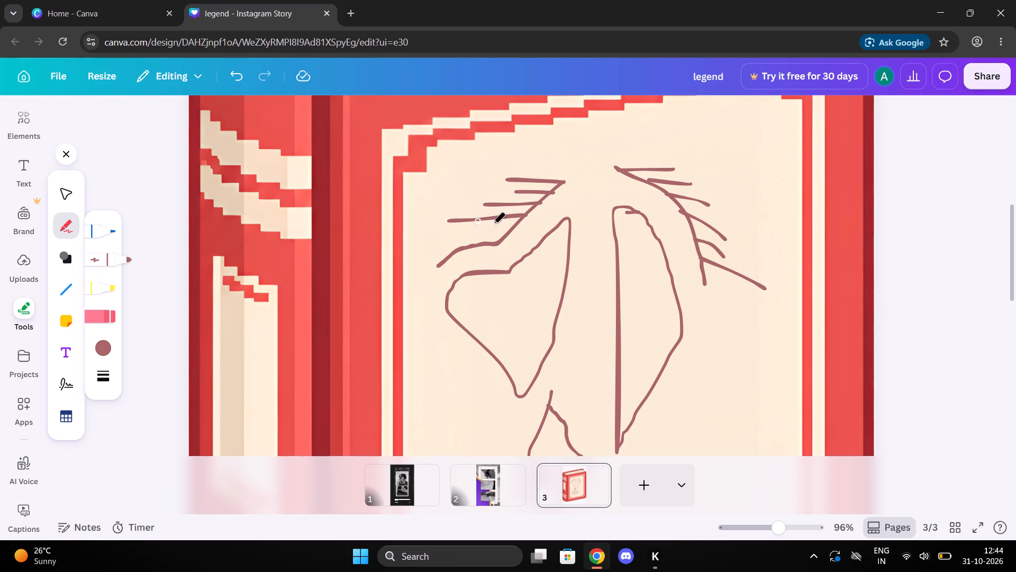
left_click_drag(518, 228, 472, 228)
left_click_drag(495, 243, 439, 243)
left_click_drag(455, 254, 425, 254)
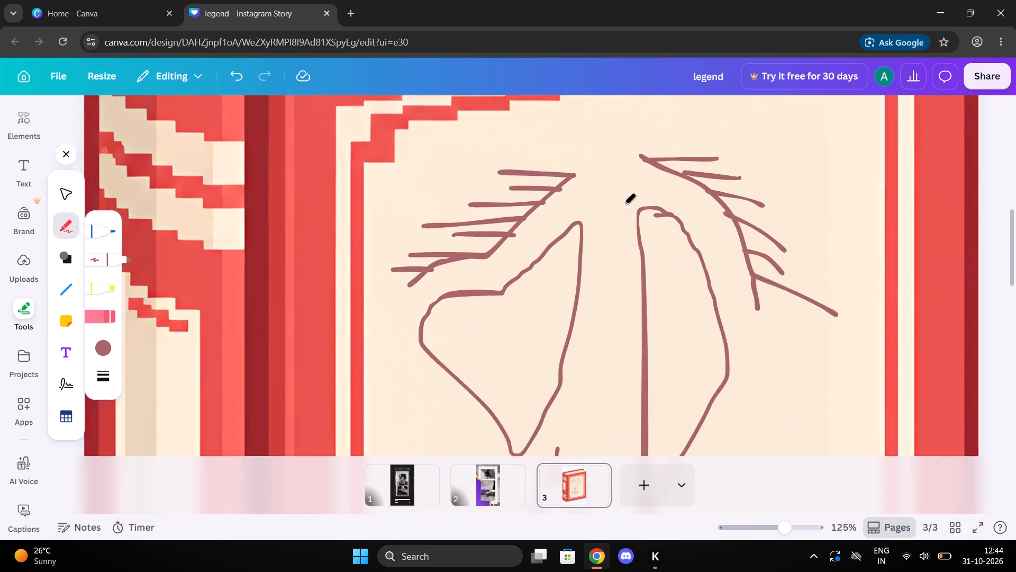
Draw a triangular pupil inside the left eye and a narrow elongated pupil inside the right eye, closing its top gap.
left_click_drag(519, 143, 520, 207)
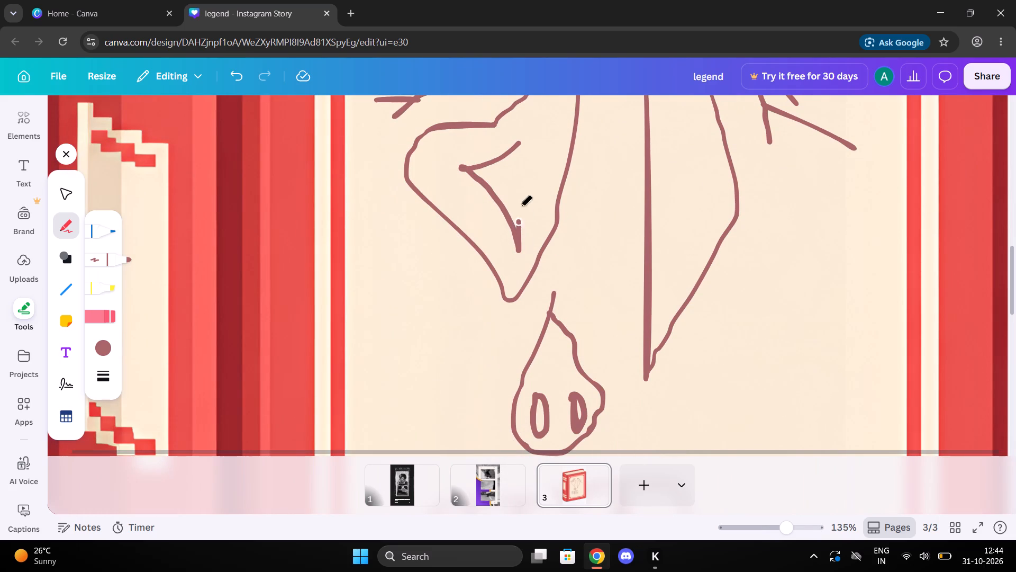
left_click_drag(520, 207, 505, 164)
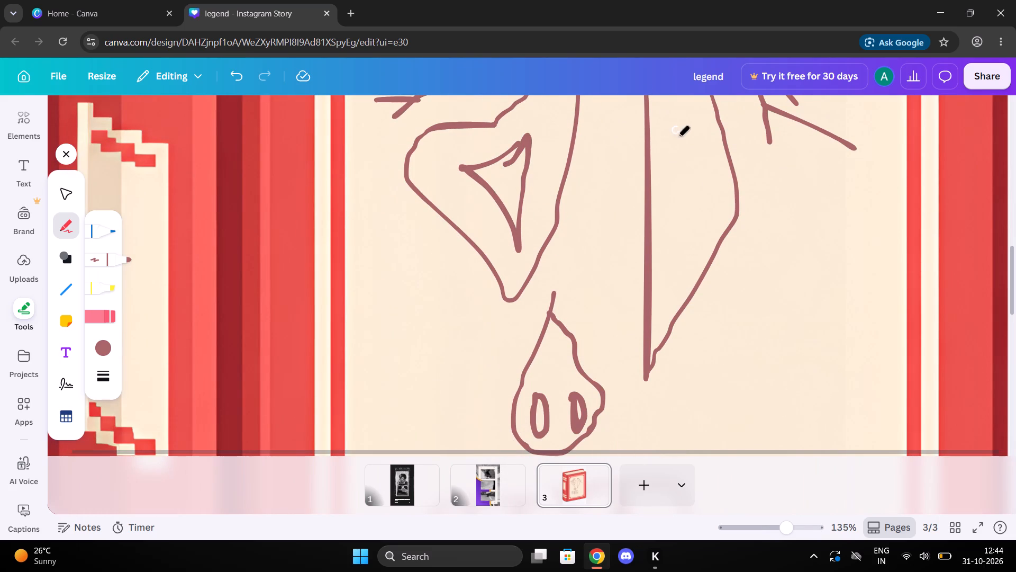
left_click_drag(665, 128, 678, 267)
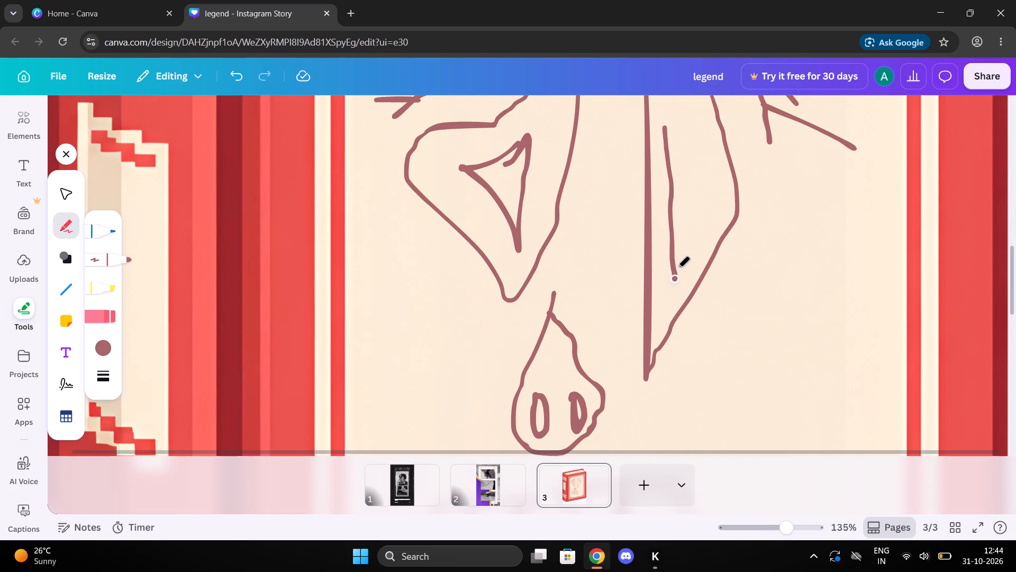
left_click_drag(678, 267, 669, 114)
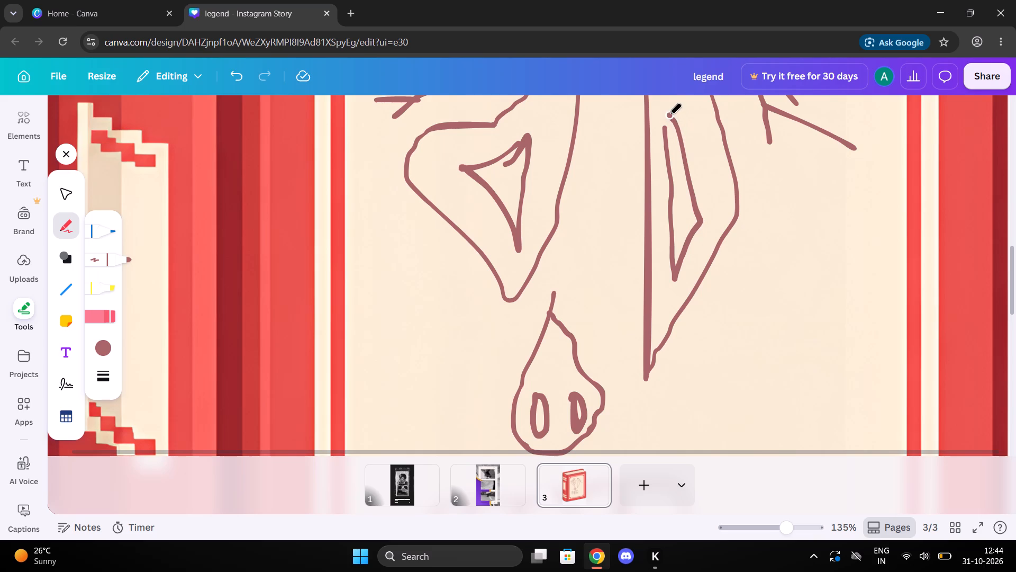
left_click_drag(669, 114, 668, 119)
left_click_drag(668, 123, 668, 118)
left_click(666, 133)
left_click_drag(666, 133, 666, 121)
left_click_drag(666, 121, 666, 118)
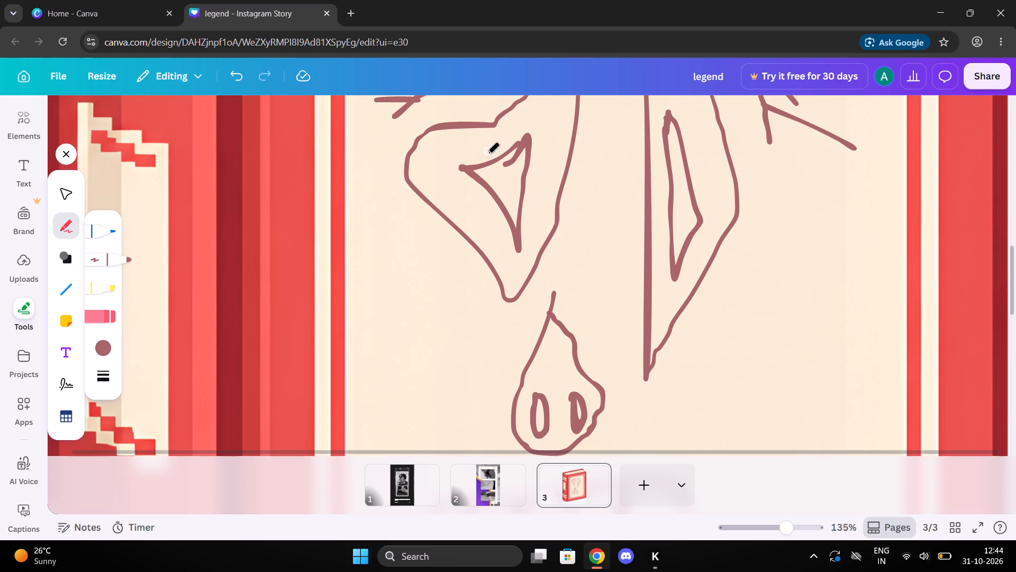
Fill both pupils with zigzag marker hatching.
left_click_drag(485, 174, 494, 185)
left_click_drag(494, 185, 534, 158)
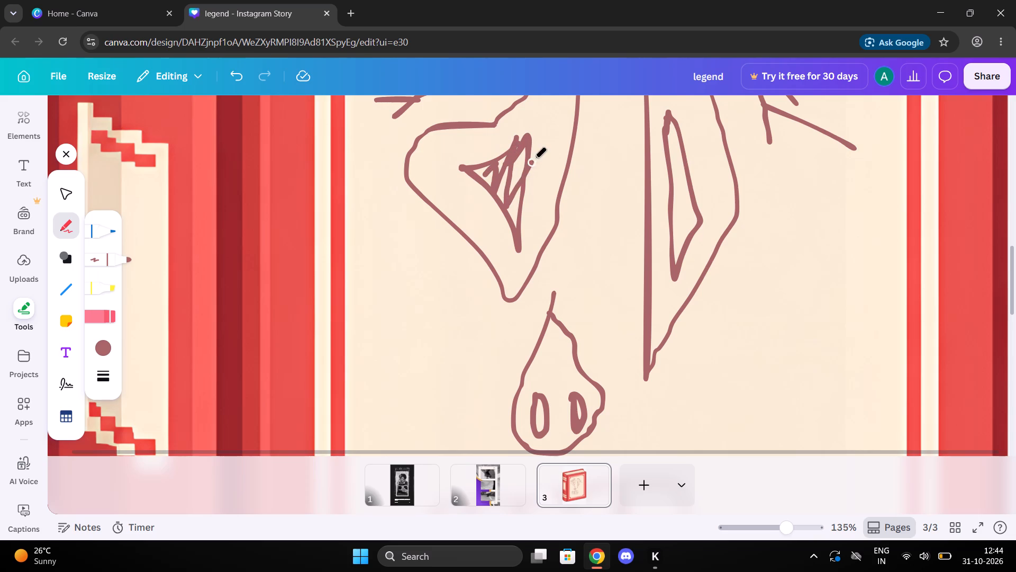
left_click_drag(534, 158, 515, 224)
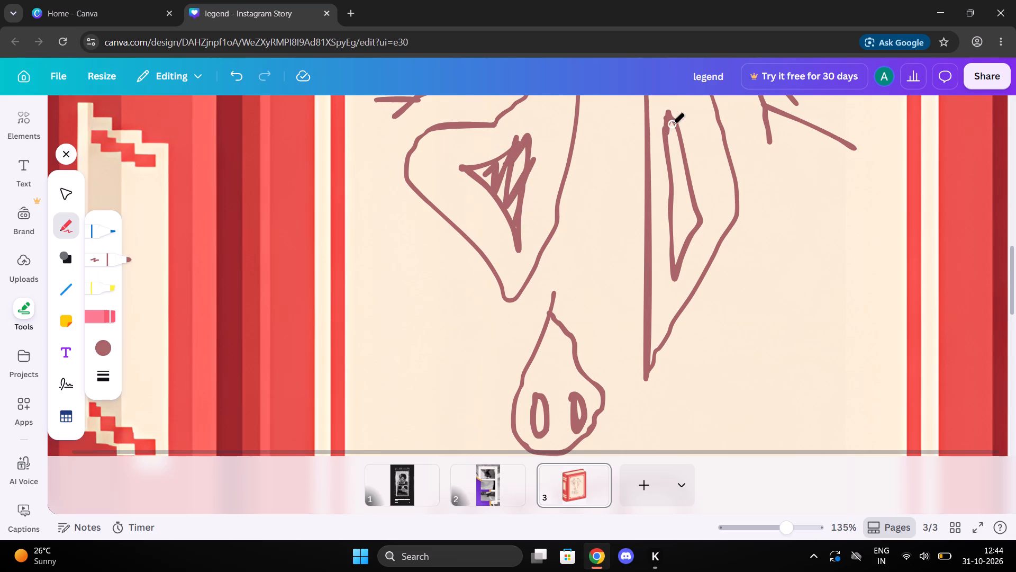
left_click_drag(677, 124, 685, 153)
left_click_drag(685, 153, 673, 228)
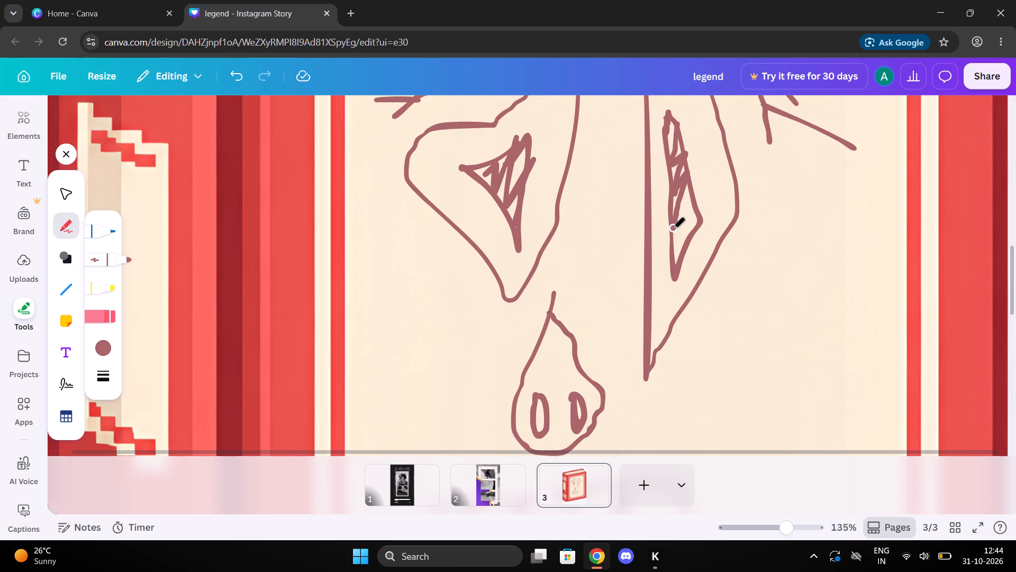
left_click_drag(673, 228, 678, 269)
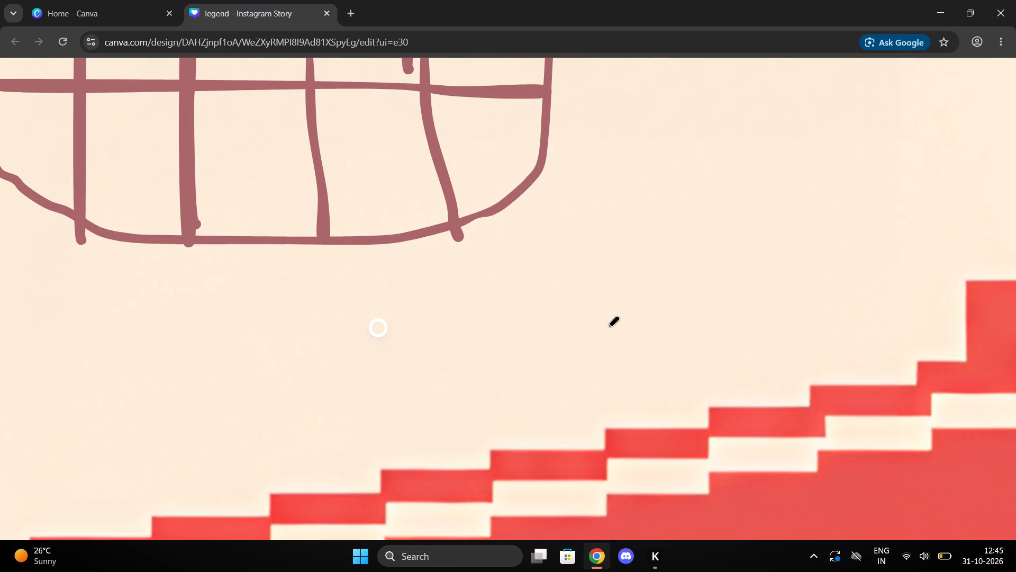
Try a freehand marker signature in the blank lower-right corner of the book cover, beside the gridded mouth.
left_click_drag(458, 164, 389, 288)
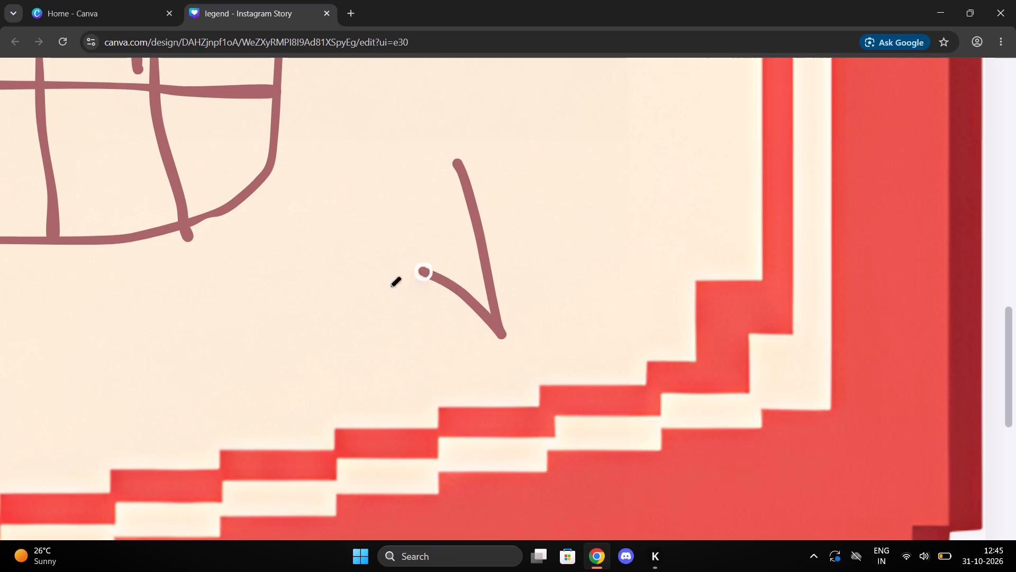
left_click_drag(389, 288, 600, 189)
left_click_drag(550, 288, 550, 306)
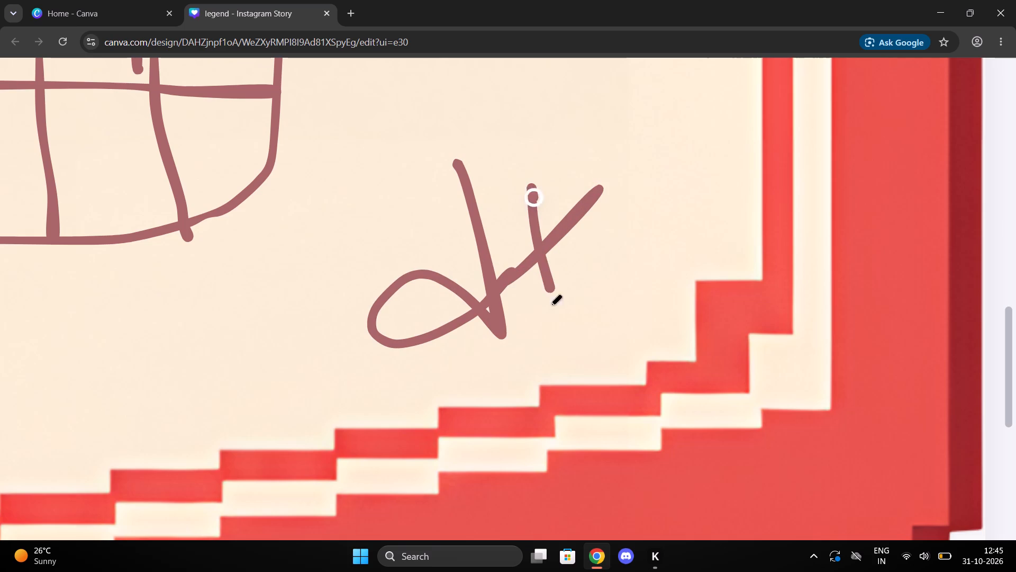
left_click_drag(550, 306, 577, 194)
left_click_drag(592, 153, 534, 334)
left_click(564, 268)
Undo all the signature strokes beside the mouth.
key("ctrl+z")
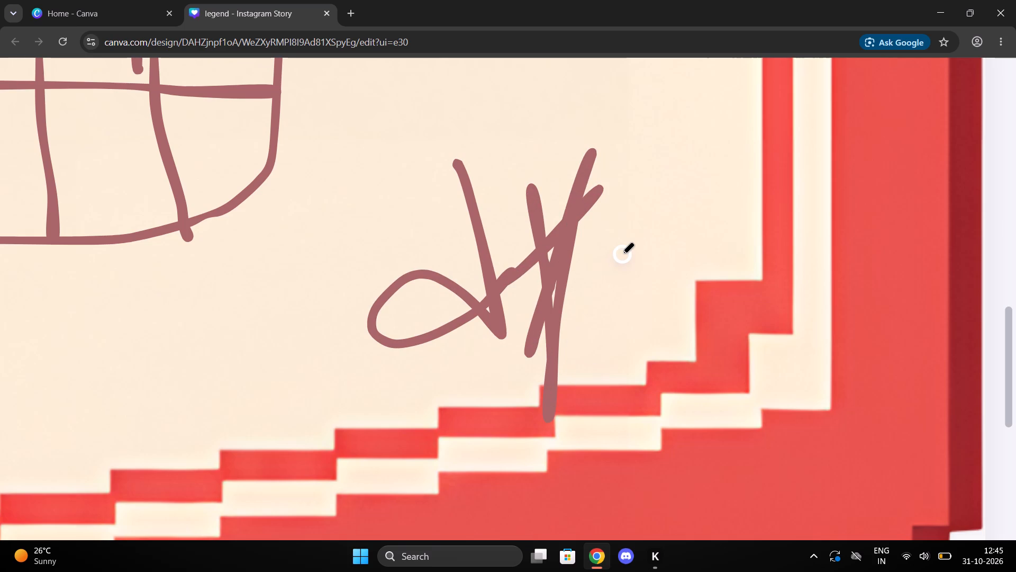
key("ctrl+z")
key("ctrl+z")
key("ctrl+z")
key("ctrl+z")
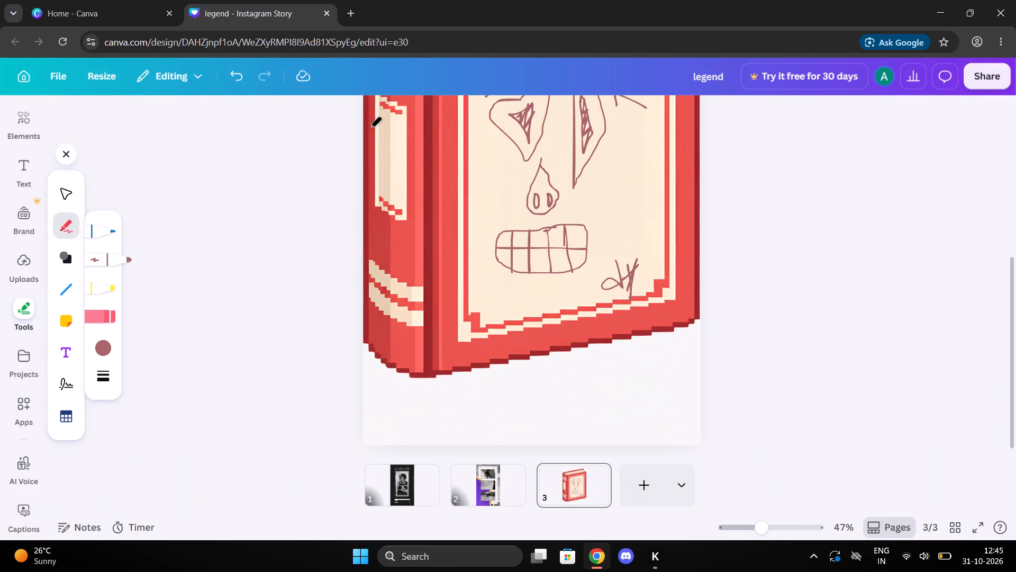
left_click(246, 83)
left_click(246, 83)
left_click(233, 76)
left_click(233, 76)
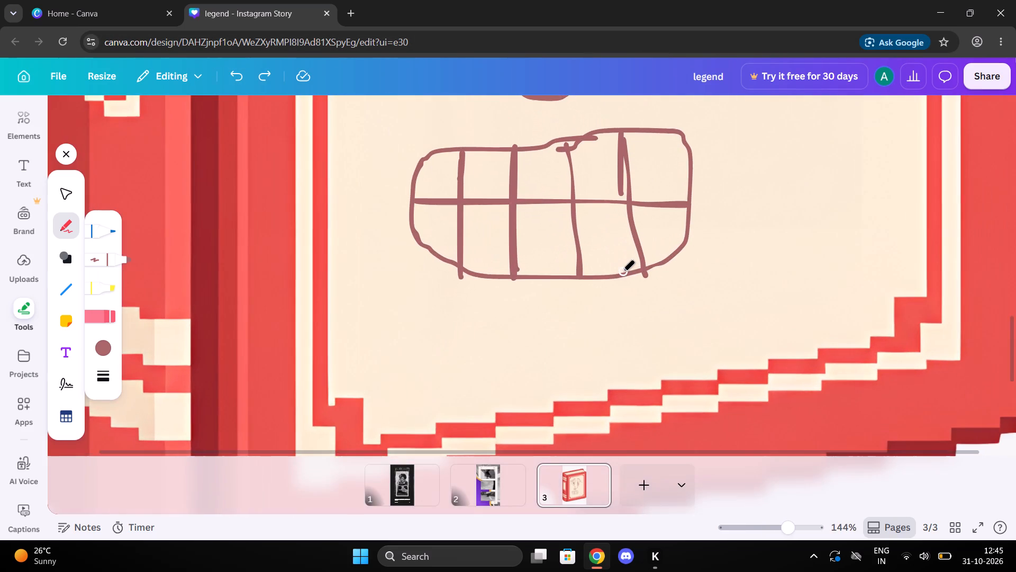
Set the marker weight to 1, leaving the transparency at 100.
scroll(623, 271, "left", 13)
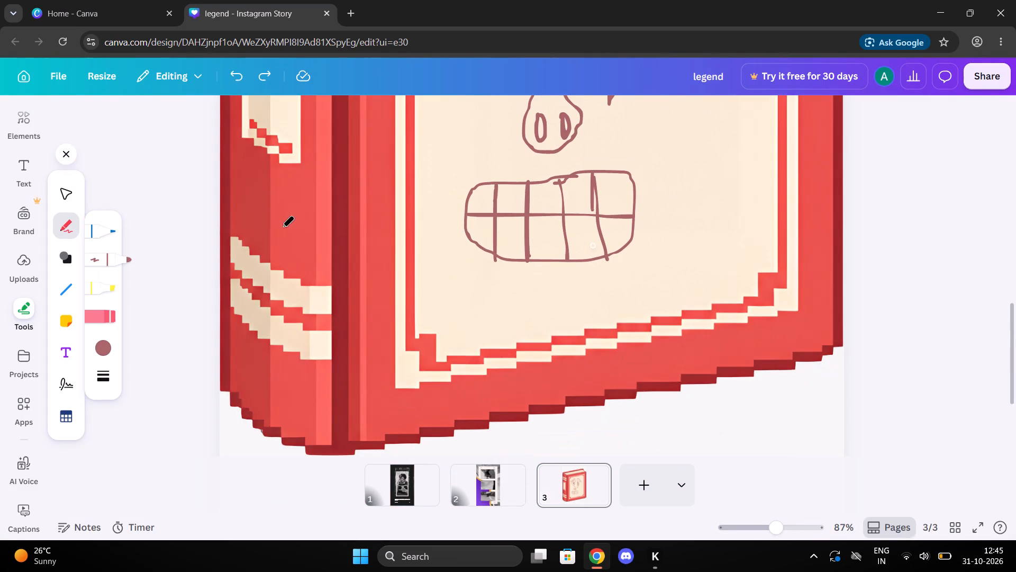
left_click(112, 377)
left_click_drag(161, 388, 116, 390)
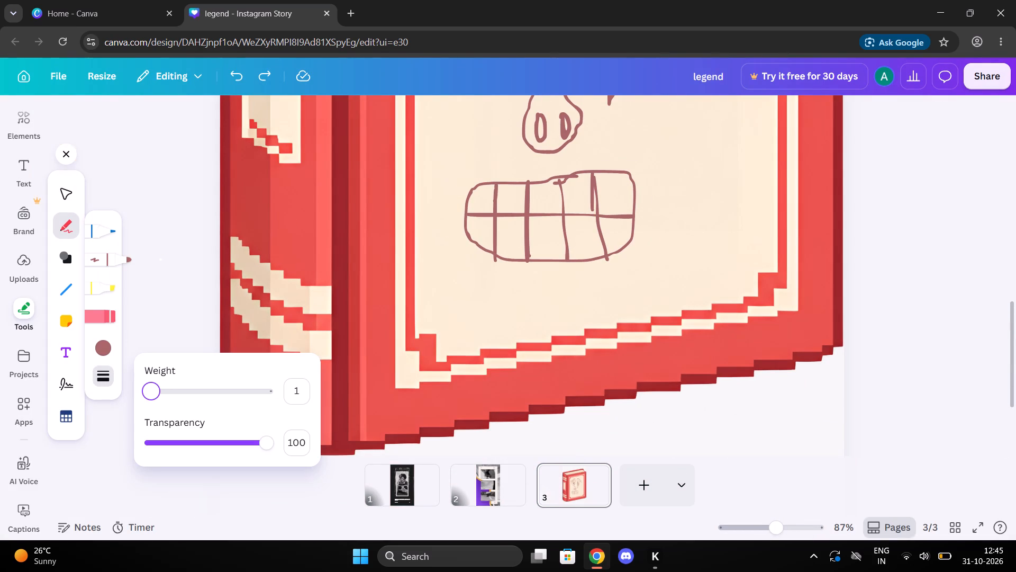
left_click_drag(116, 390, 107, 390)
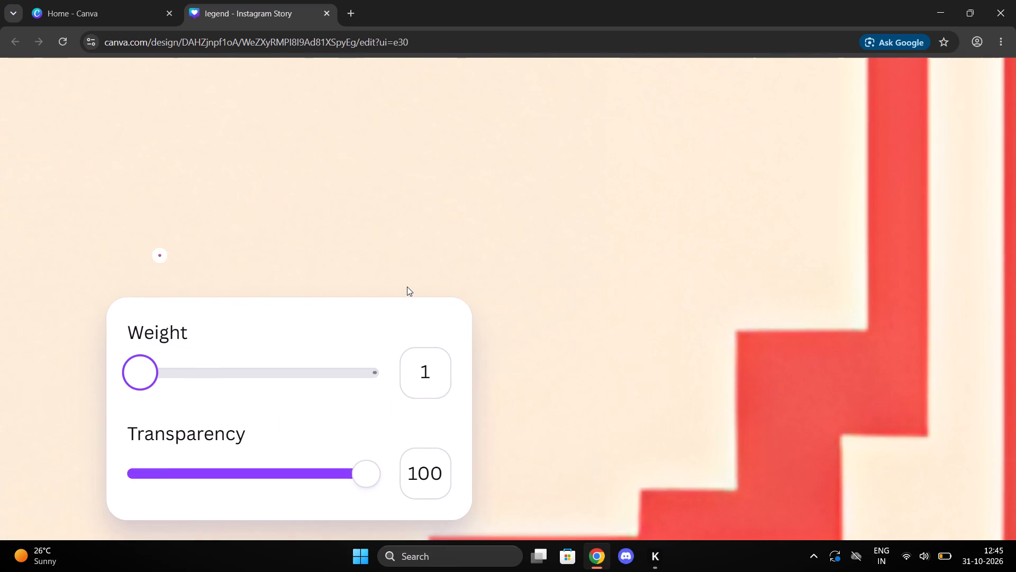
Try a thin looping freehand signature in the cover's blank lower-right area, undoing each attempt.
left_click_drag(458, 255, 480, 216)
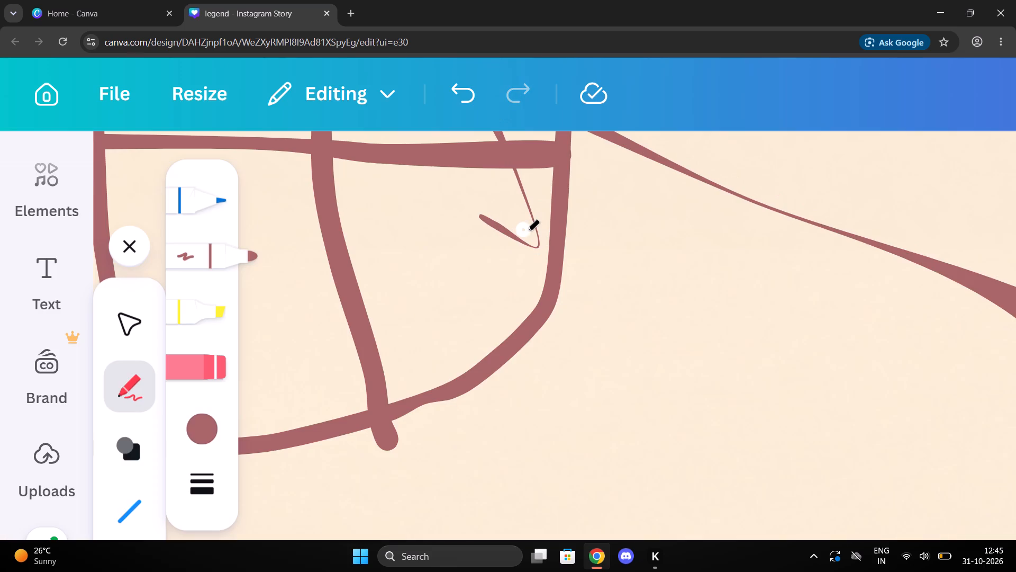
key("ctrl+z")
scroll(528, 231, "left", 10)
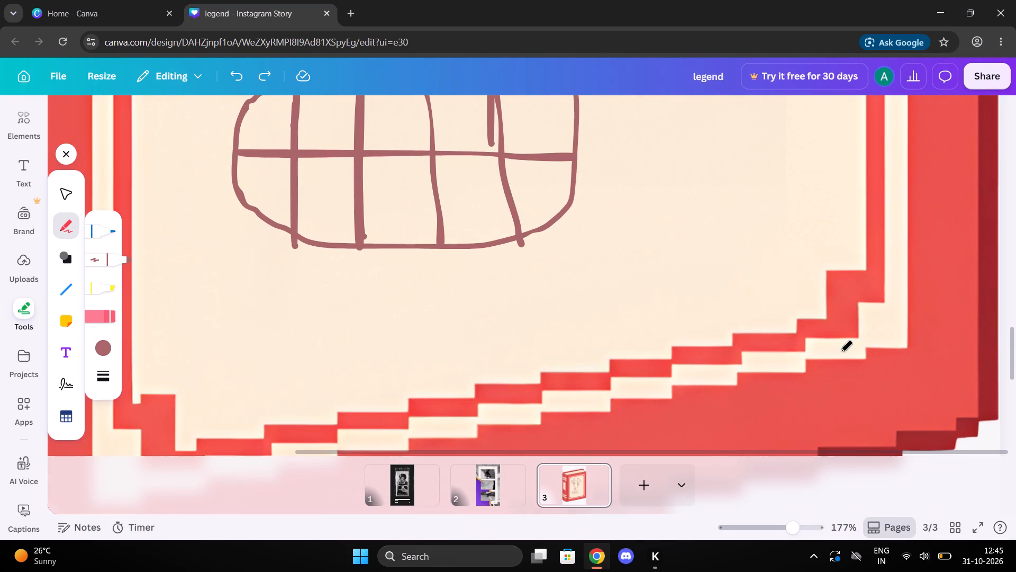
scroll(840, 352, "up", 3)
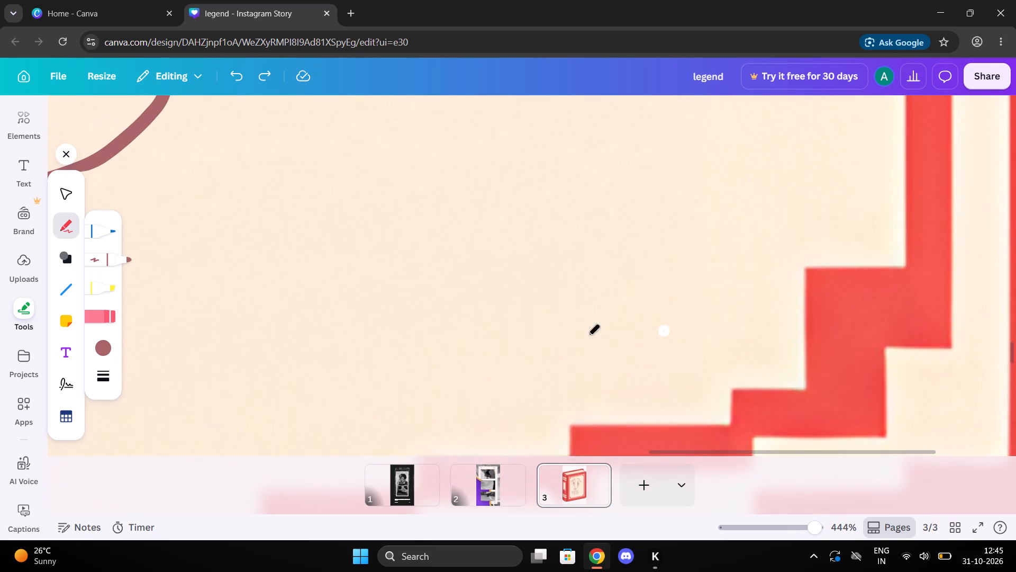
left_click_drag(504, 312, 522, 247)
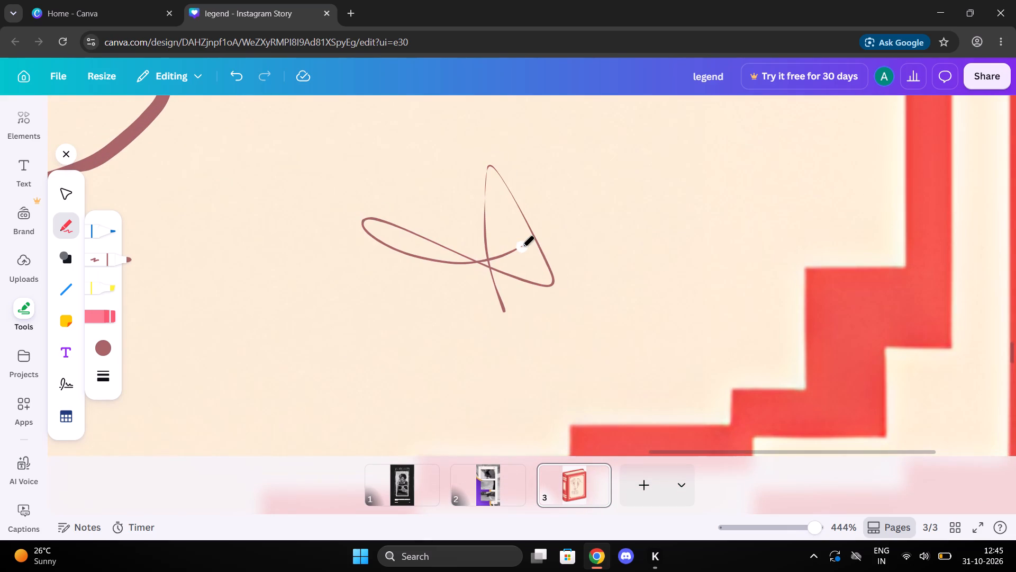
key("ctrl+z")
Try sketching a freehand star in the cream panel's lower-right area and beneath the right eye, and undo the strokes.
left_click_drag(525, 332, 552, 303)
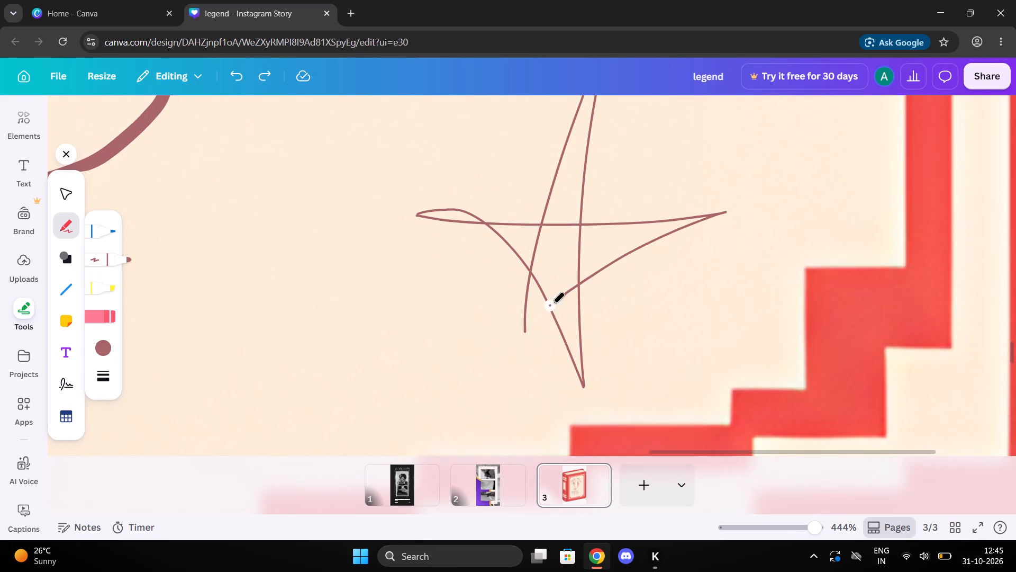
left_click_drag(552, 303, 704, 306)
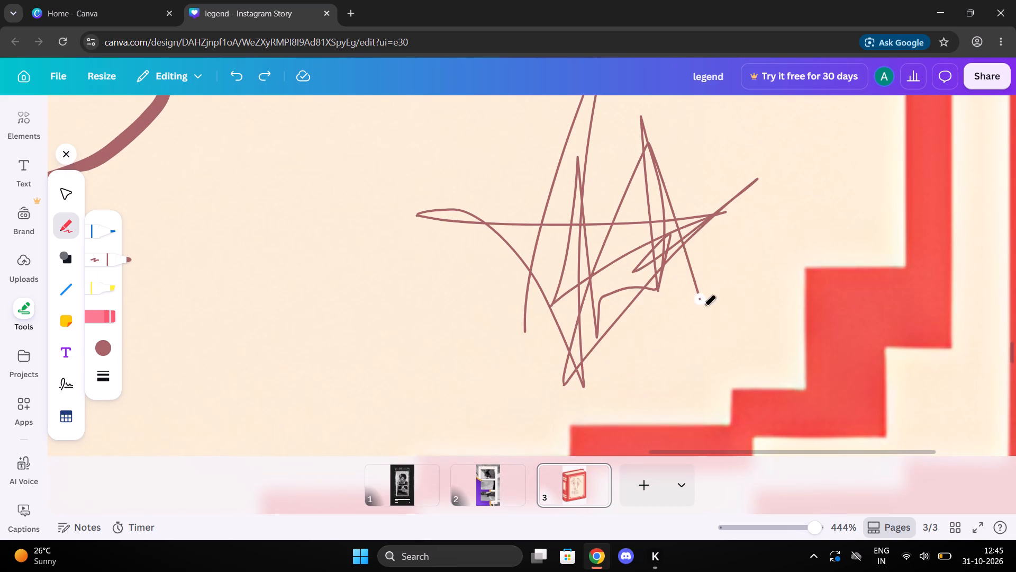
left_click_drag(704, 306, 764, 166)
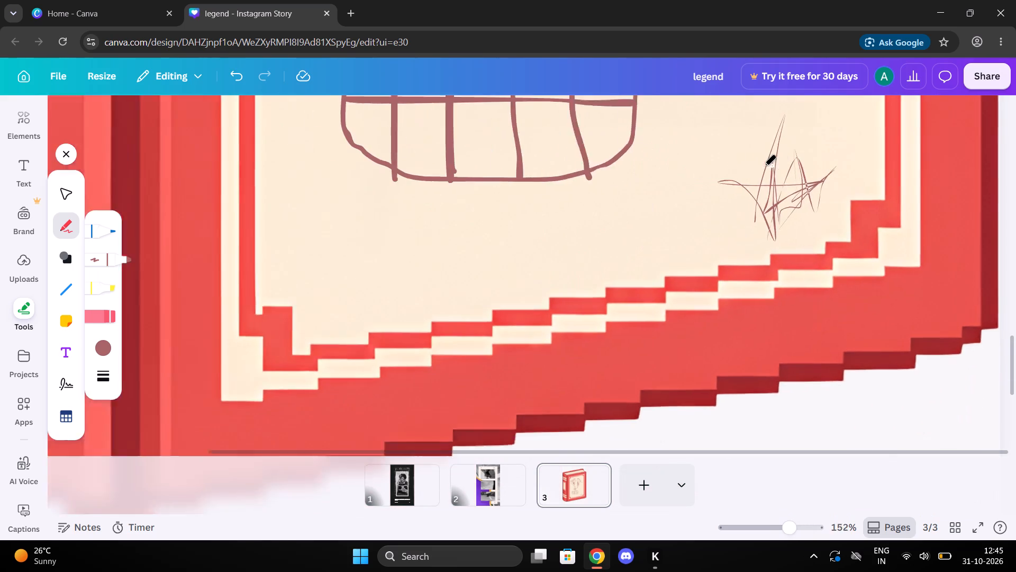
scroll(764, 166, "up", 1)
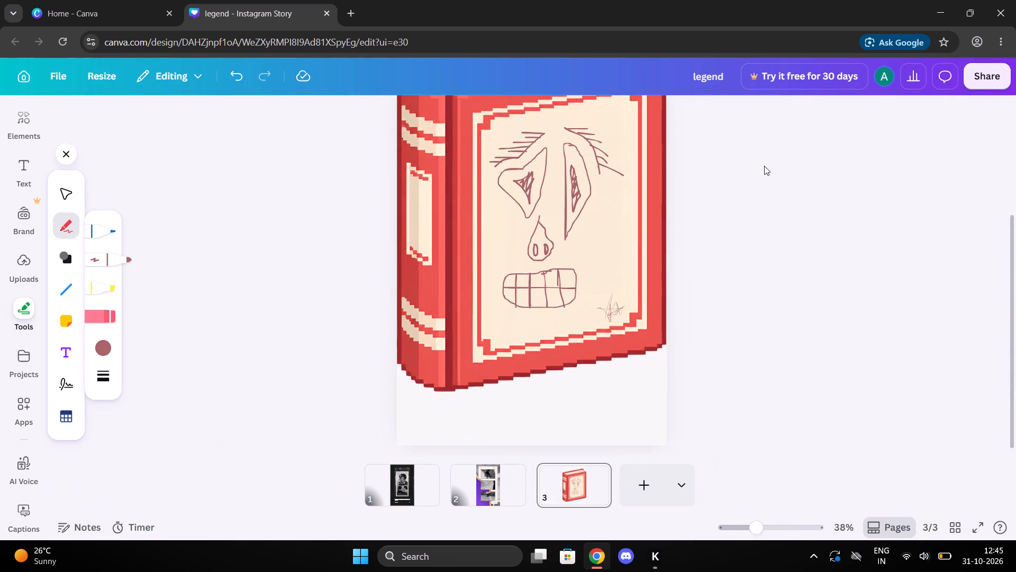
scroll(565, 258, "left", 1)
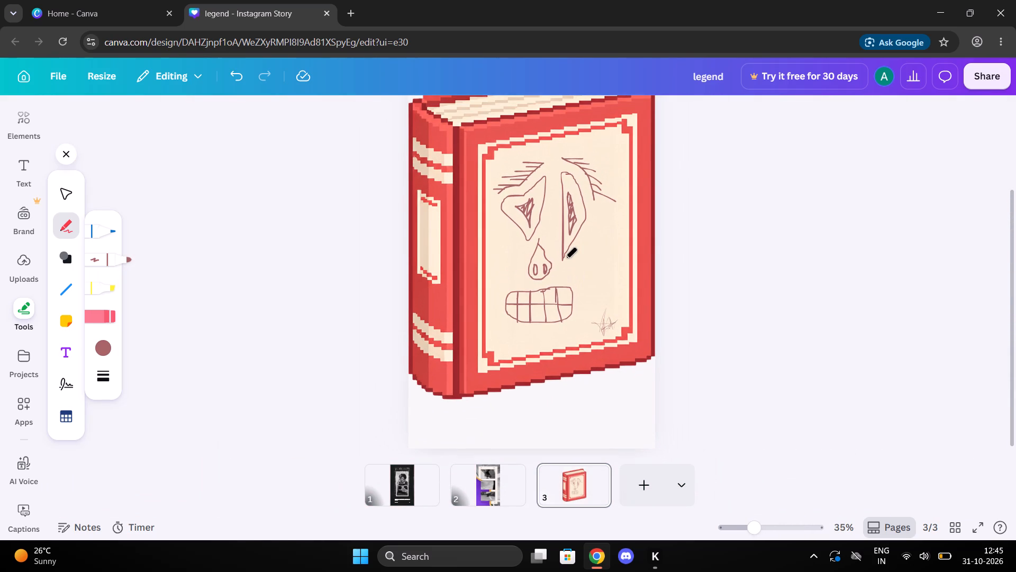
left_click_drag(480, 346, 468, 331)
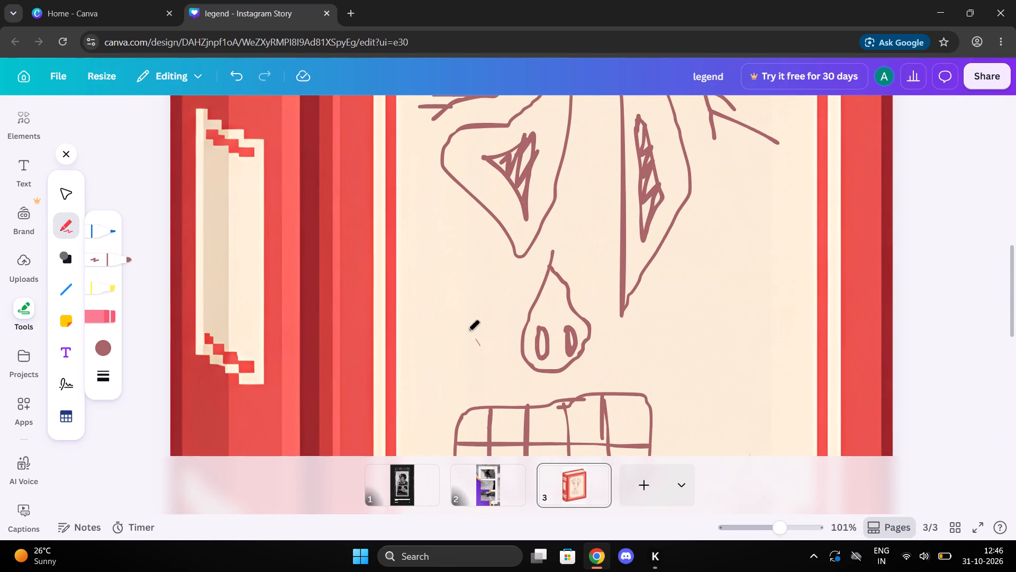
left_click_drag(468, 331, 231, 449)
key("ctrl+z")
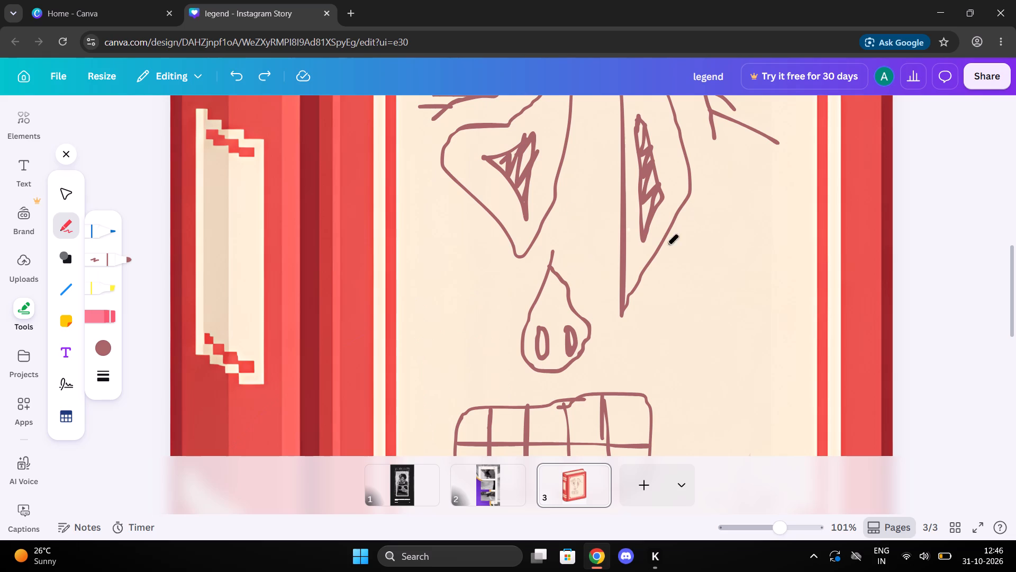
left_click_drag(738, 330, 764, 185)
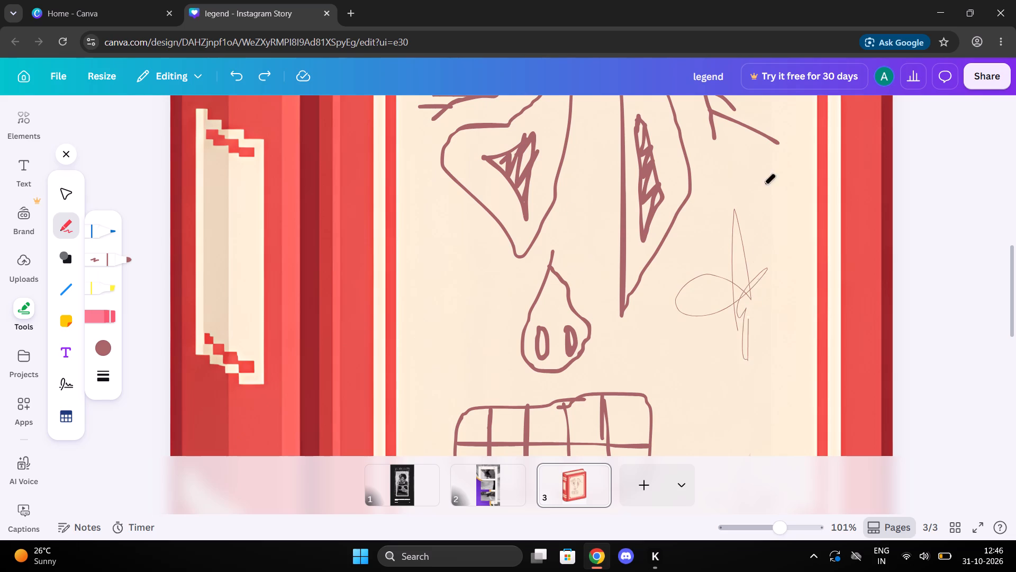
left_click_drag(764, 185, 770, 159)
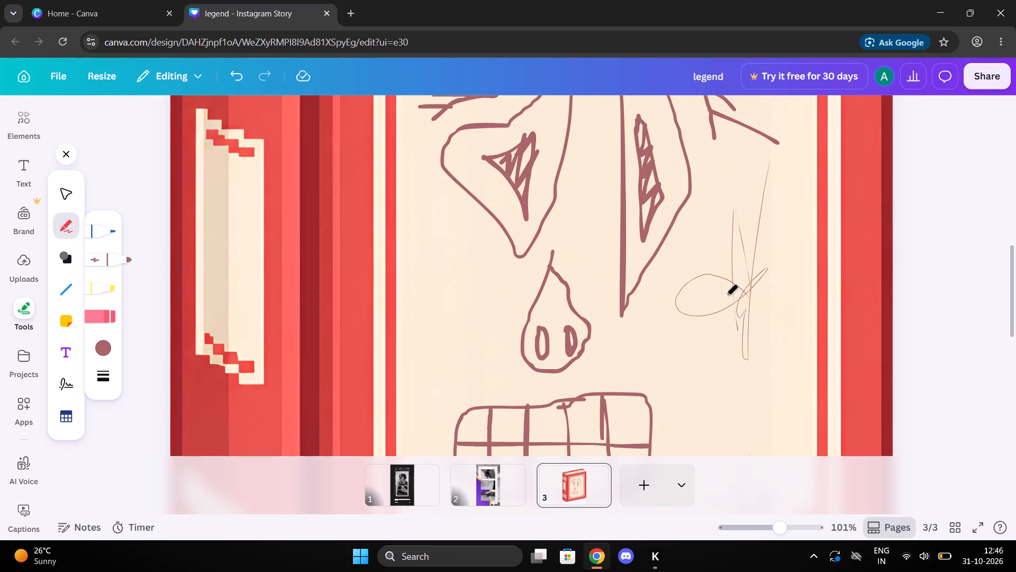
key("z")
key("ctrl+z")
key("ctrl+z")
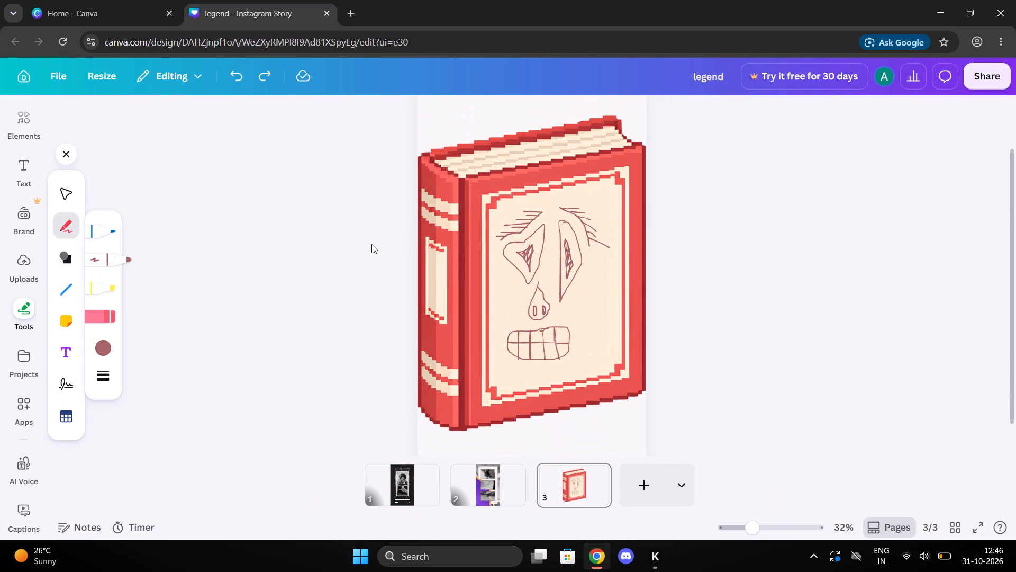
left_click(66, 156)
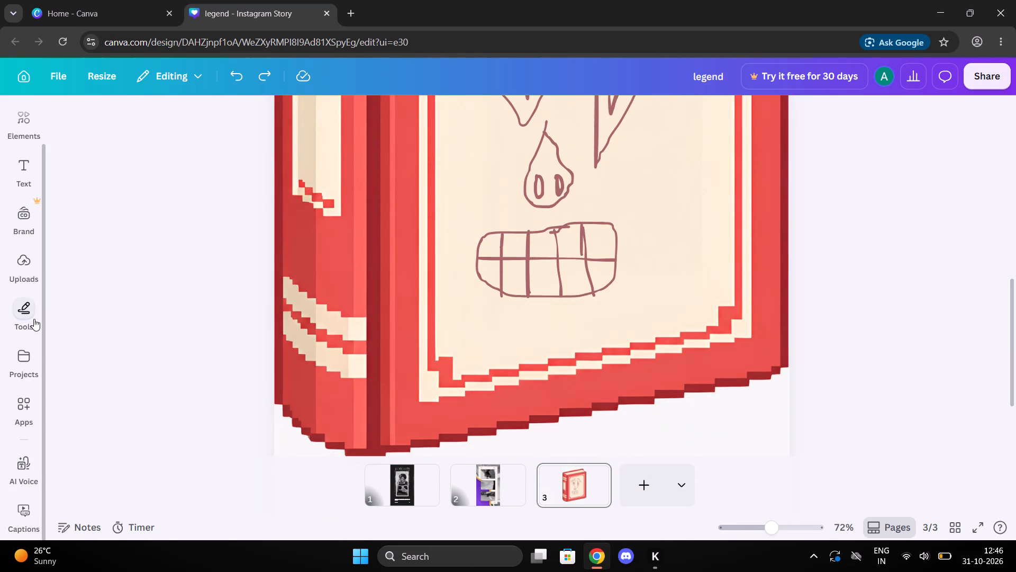
Scribble zigzag marker strokes in the upper and lower cells of the mouth grid's second column, undoing the first attempt.
left_click(34, 319)
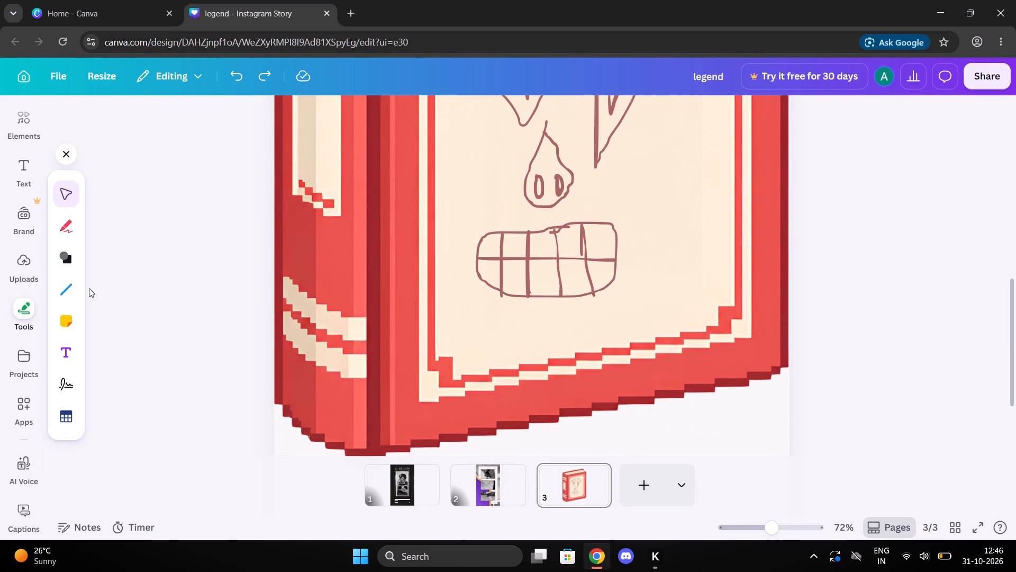
left_click(72, 232)
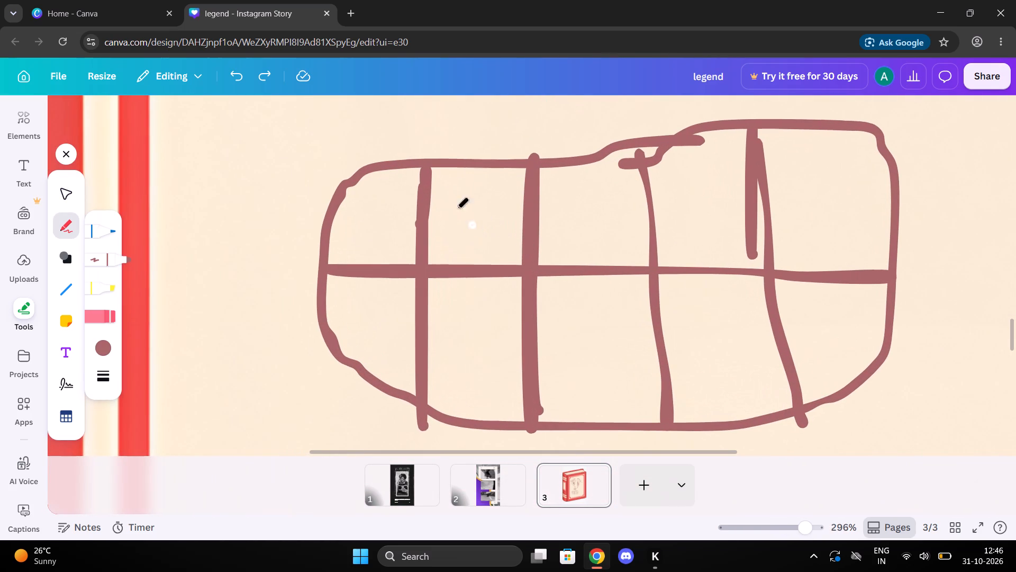
left_click(445, 211)
left_click_drag(445, 211, 471, 254)
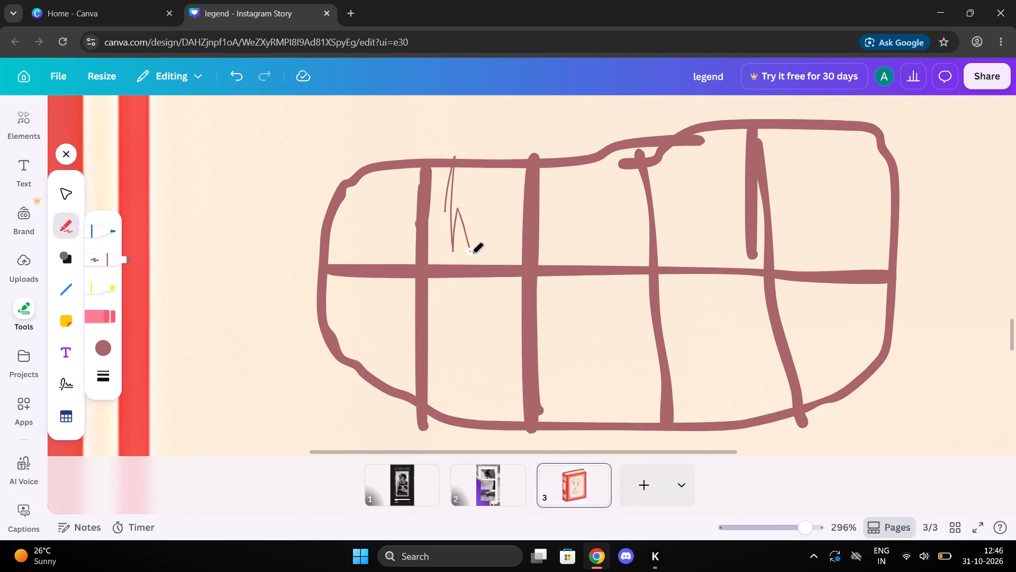
left_click_drag(471, 254, 518, 230)
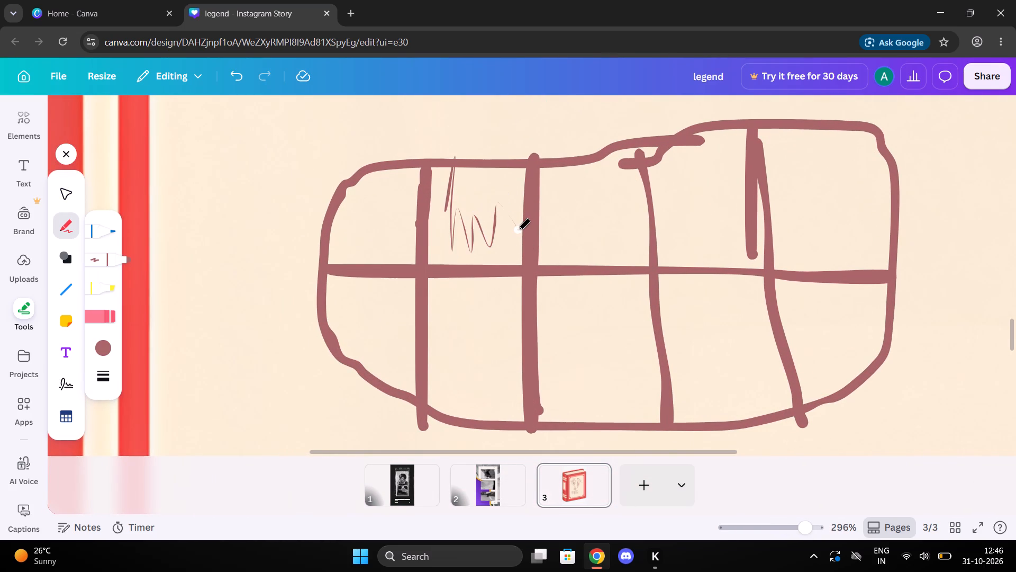
key("ctrl+z")
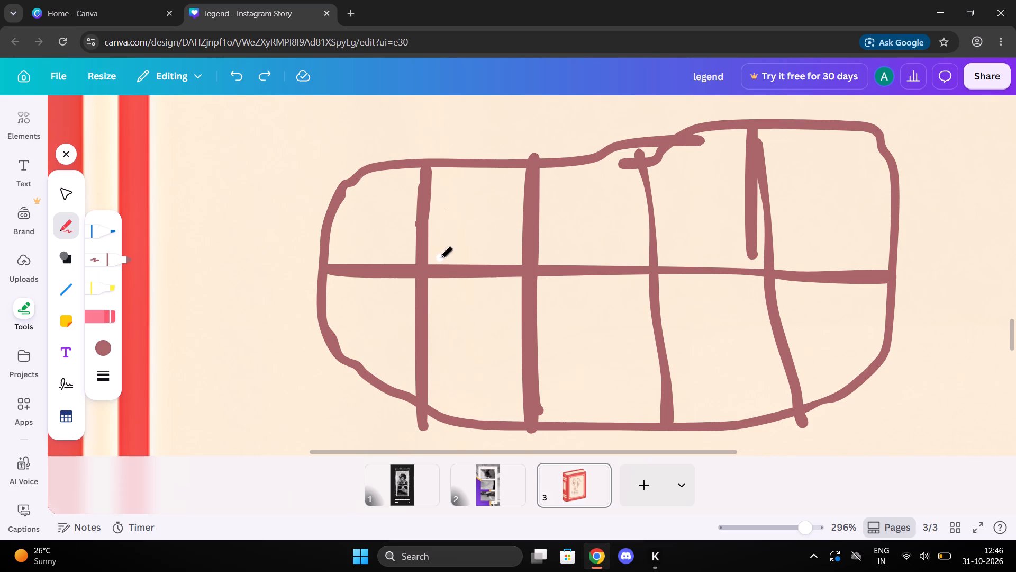
left_click_drag(440, 258, 496, 255)
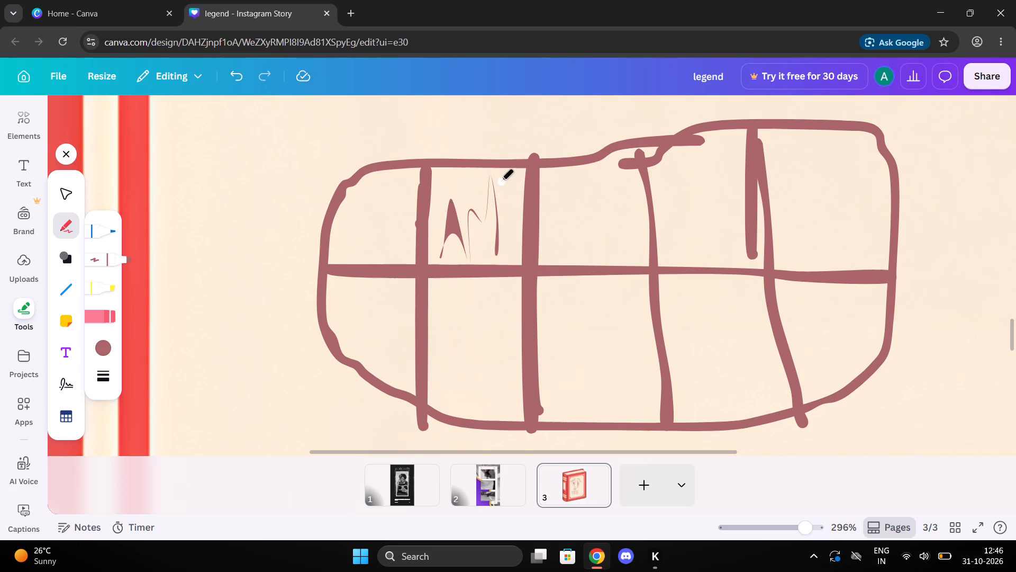
left_click_drag(456, 371, 494, 336)
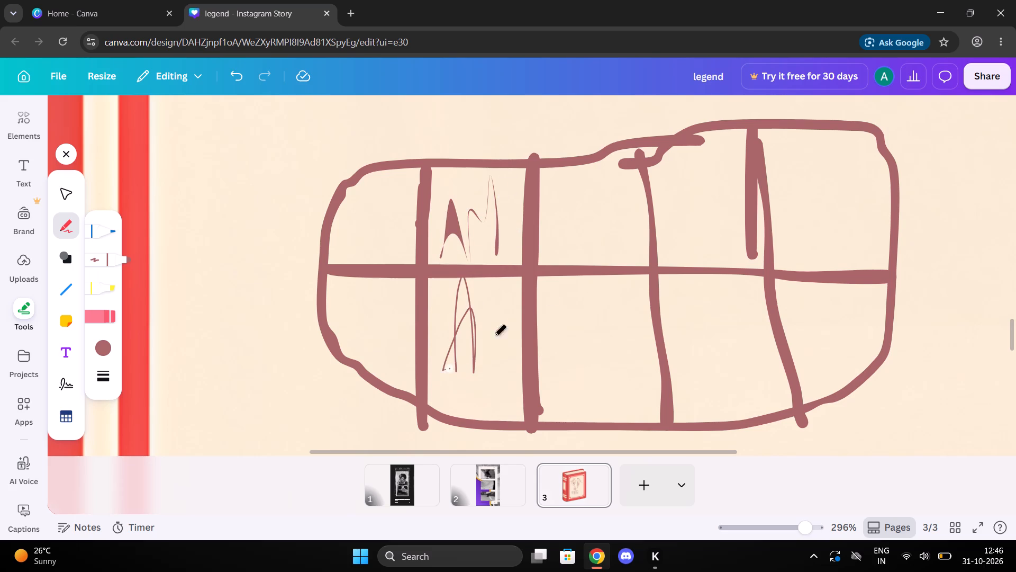
left_click_drag(494, 336, 500, 355)
Scribble crossed zigzag marker strokes in the lower and upper cells of the mouth grid's third column.
left_click_drag(567, 273, 588, 306)
left_click(581, 369)
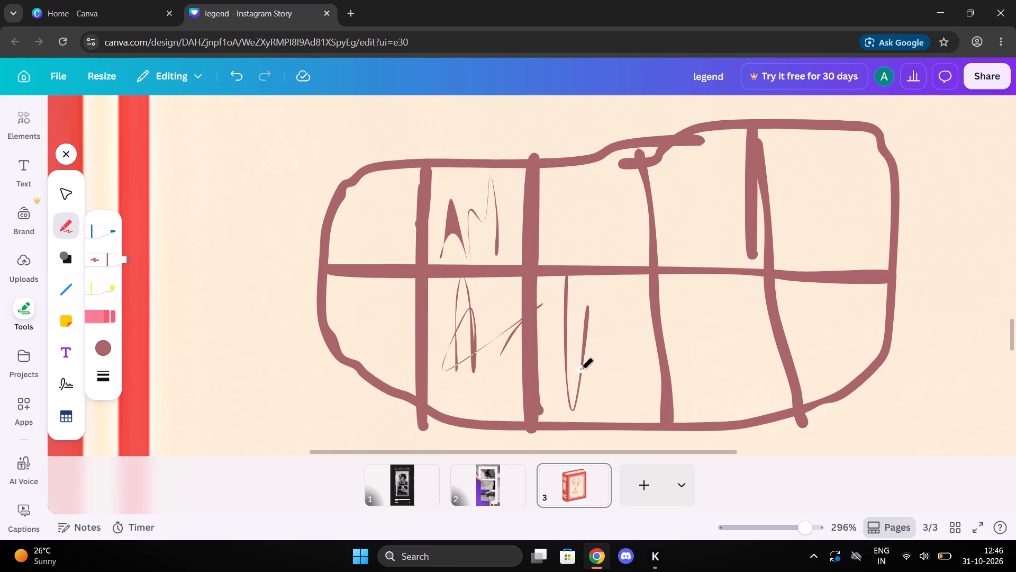
left_click_drag(572, 335, 631, 358)
left_click_drag(615, 275, 636, 314)
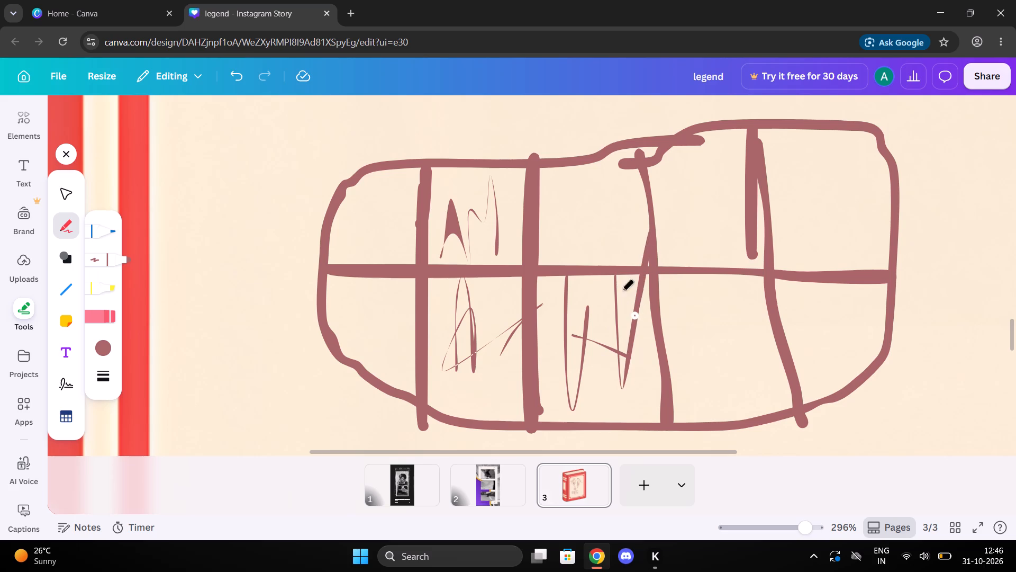
left_click_drag(559, 209, 620, 212)
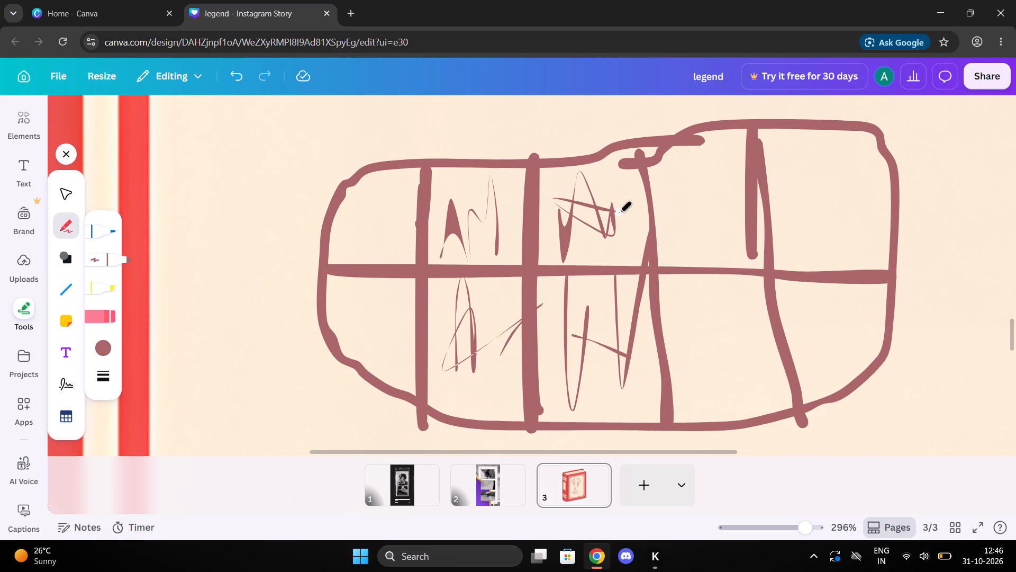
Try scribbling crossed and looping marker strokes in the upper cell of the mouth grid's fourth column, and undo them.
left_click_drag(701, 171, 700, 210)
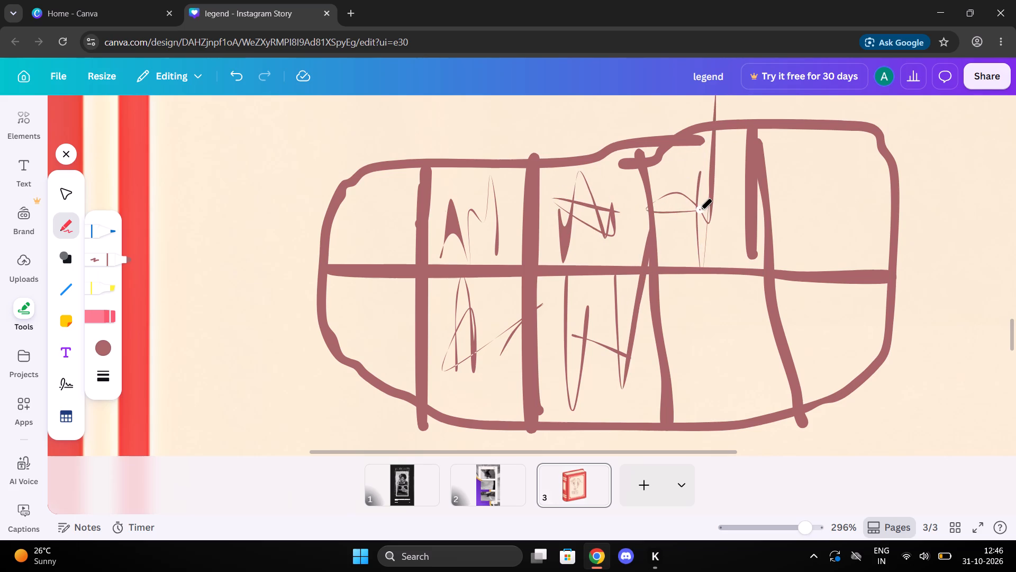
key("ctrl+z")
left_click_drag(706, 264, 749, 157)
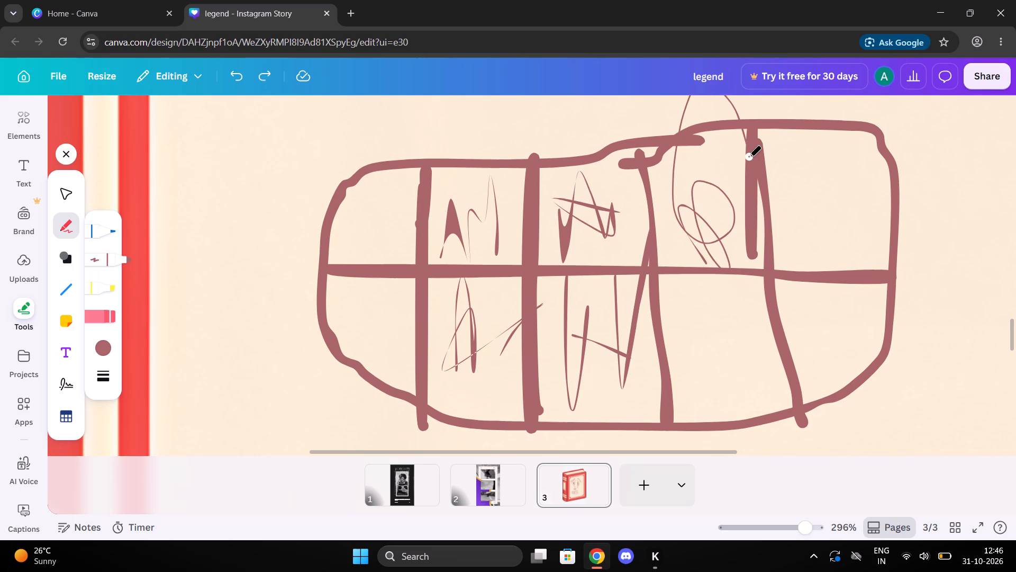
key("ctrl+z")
Scribble zigzag marker strokes in the upper cell of the mouth grid's fourth column.
left_click_drag(676, 135, 676, 257)
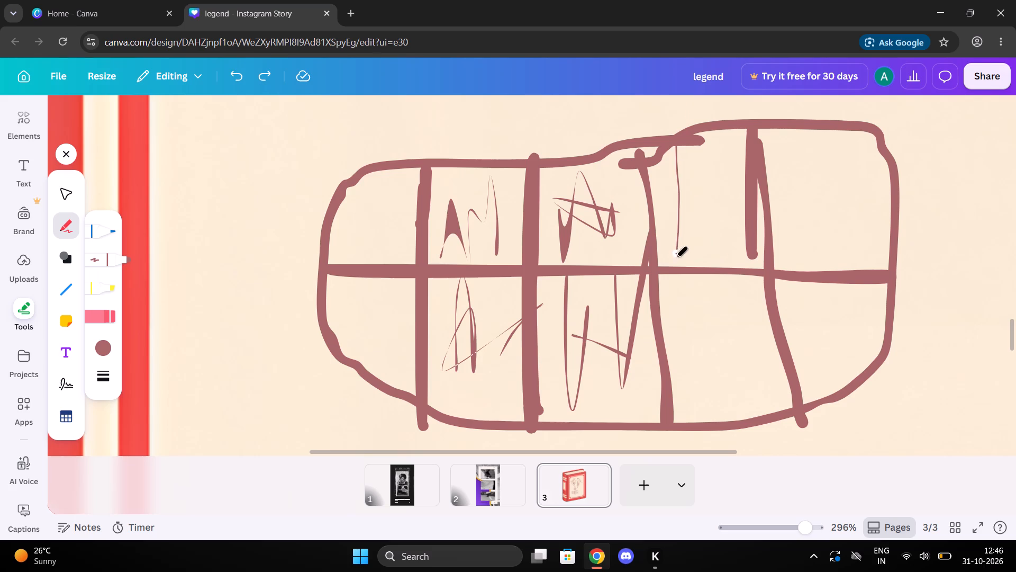
left_click_drag(676, 257, 743, 208)
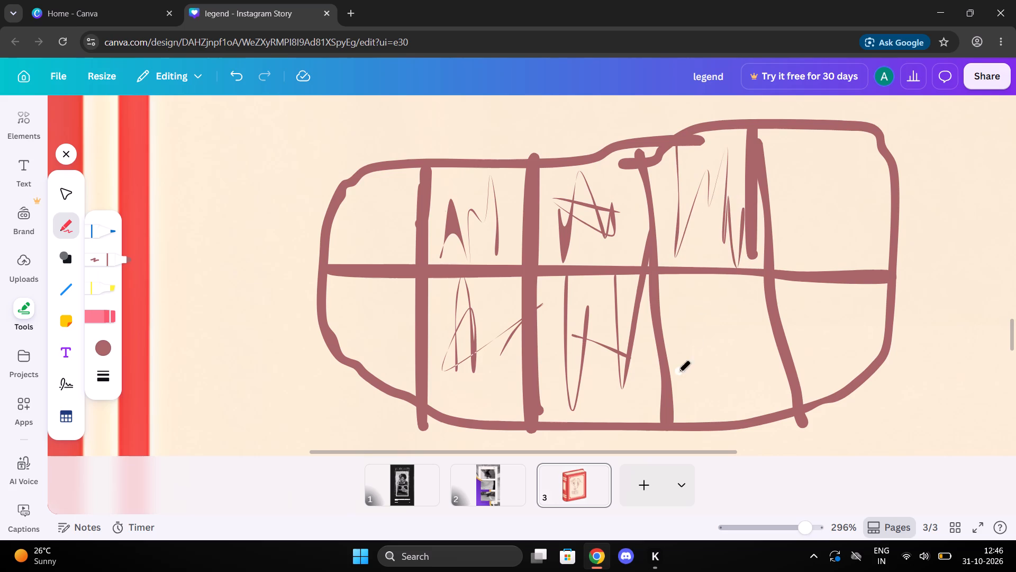
Add thin zigzag marks inside the mouth grid's two lower-right teeth, upper-right tooth and both leftmost teeth, undoing one misplaced scribble.
left_click_drag(669, 307, 744, 382)
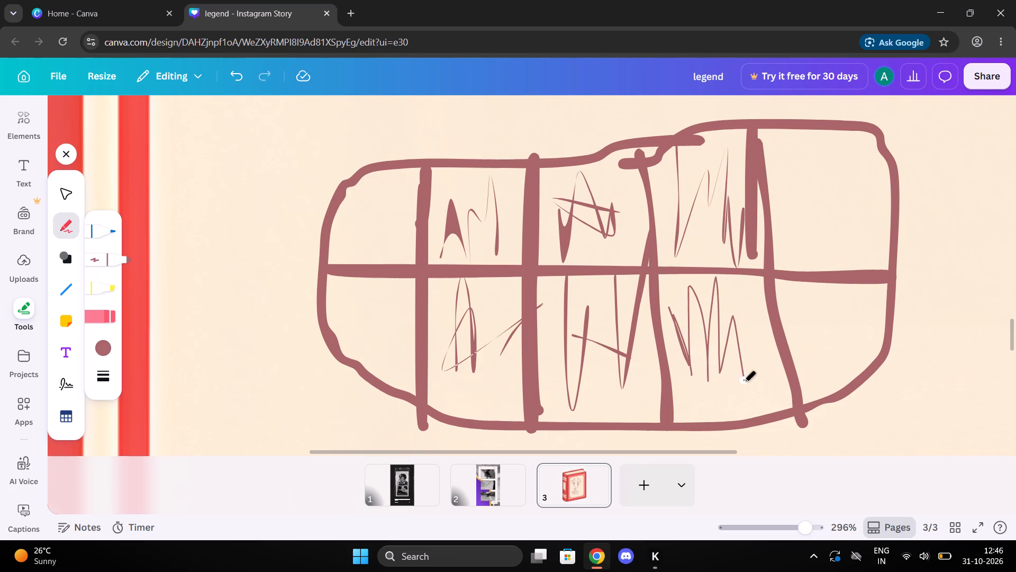
left_click_drag(744, 382, 751, 316)
left_click_drag(813, 322, 862, 339)
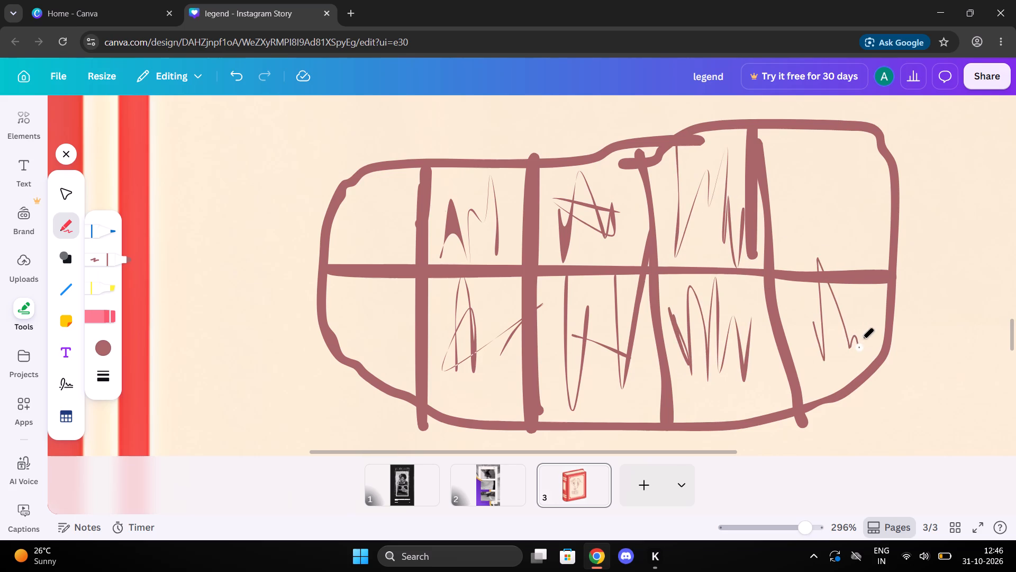
left_click_drag(862, 339, 863, 330)
key("ctrl+z")
left_click_drag(791, 395, 834, 306)
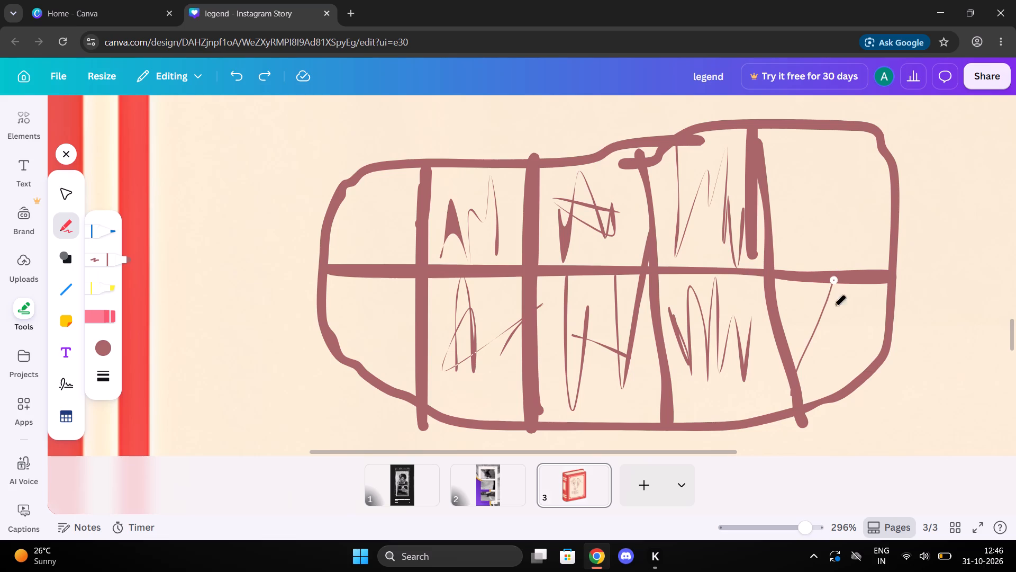
left_click_drag(834, 306, 823, 350)
left_click_drag(805, 309, 826, 327)
left_click_drag(803, 207, 798, 171)
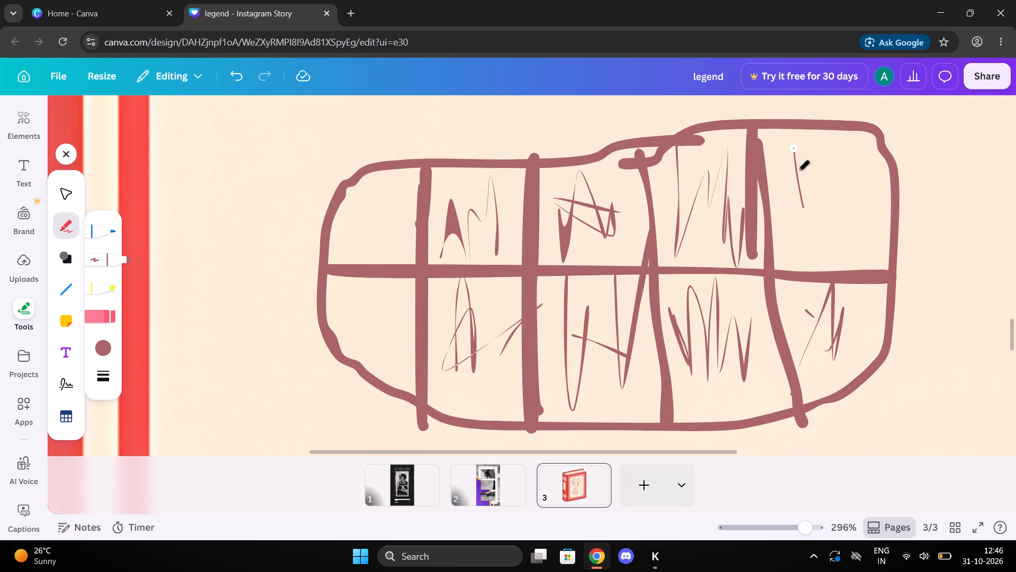
left_click_drag(798, 171, 868, 207)
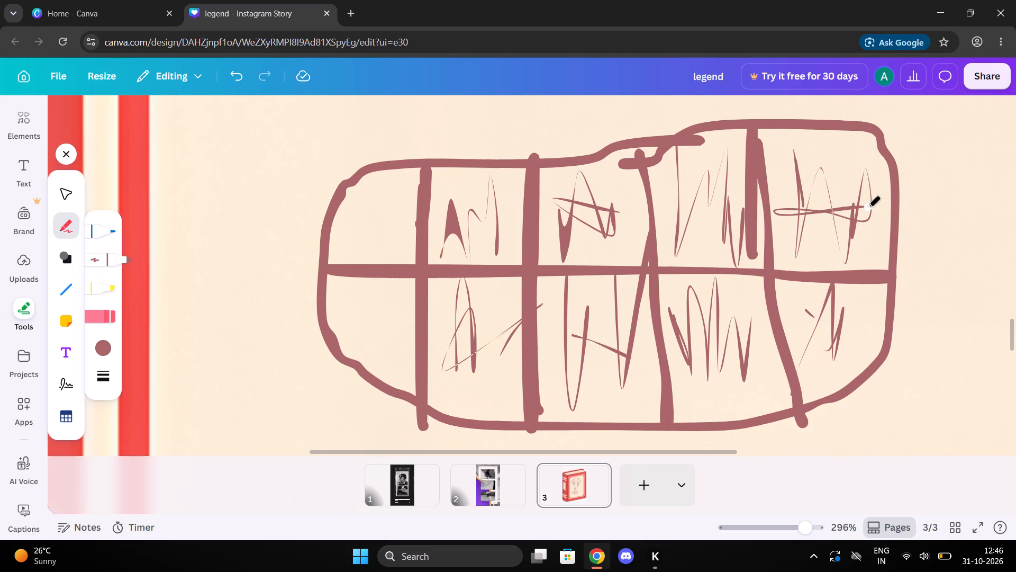
left_click_drag(373, 257, 389, 231)
left_click_drag(357, 311, 399, 293)
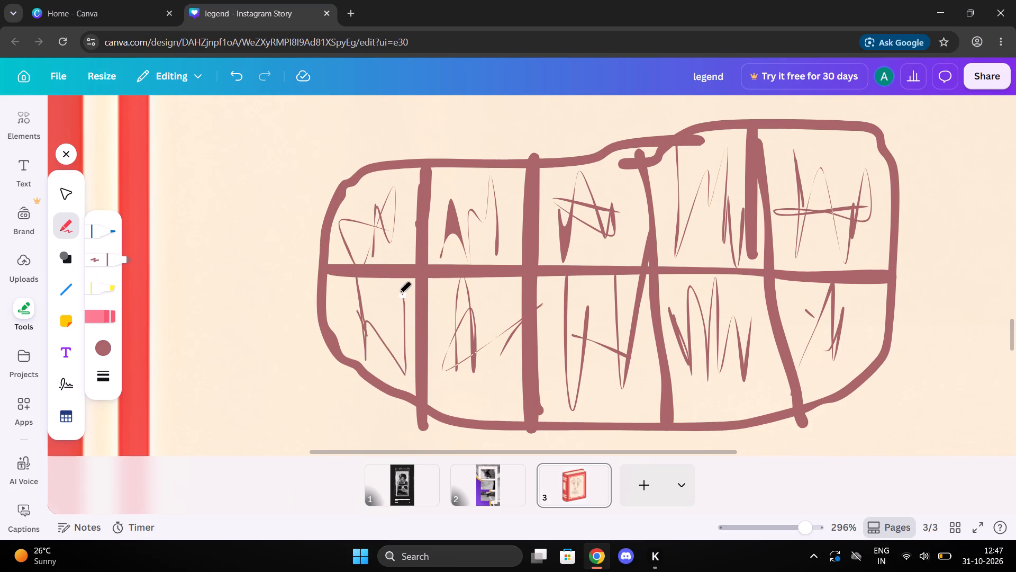
left_click_drag(399, 293, 398, 264)
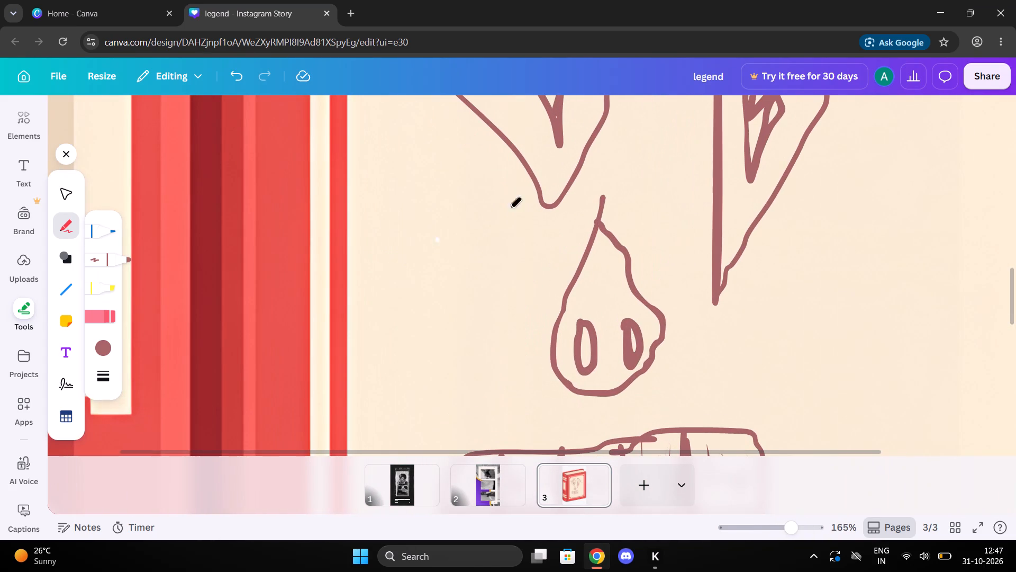
Draw a thin, elongated drip outline hanging from the nose's left nostril past the nose outline.
left_click(588, 361)
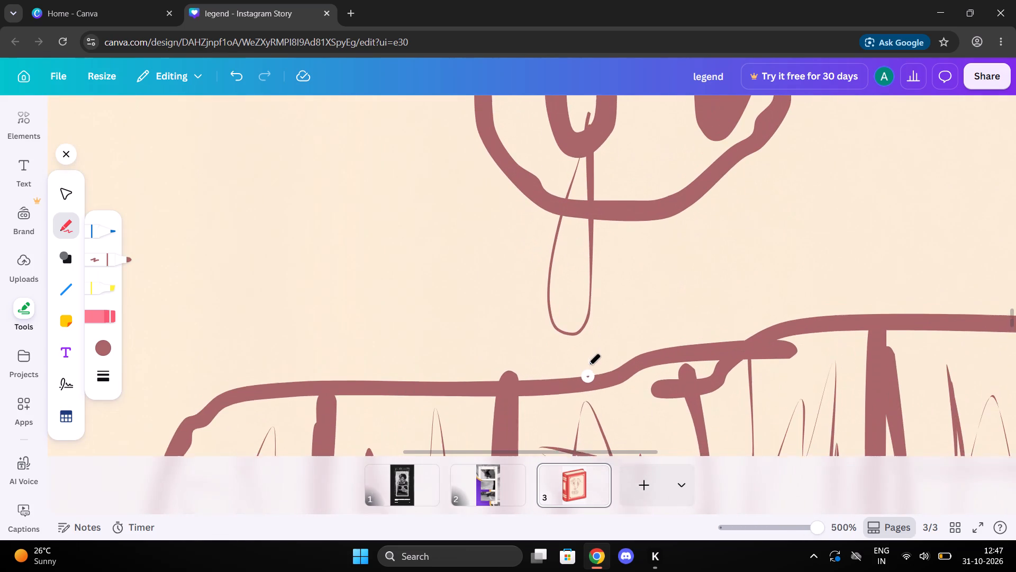
Set the marker weight to 7 and place three round dots in a column inside the nostril drip.
left_click(106, 387)
left_click(106, 381)
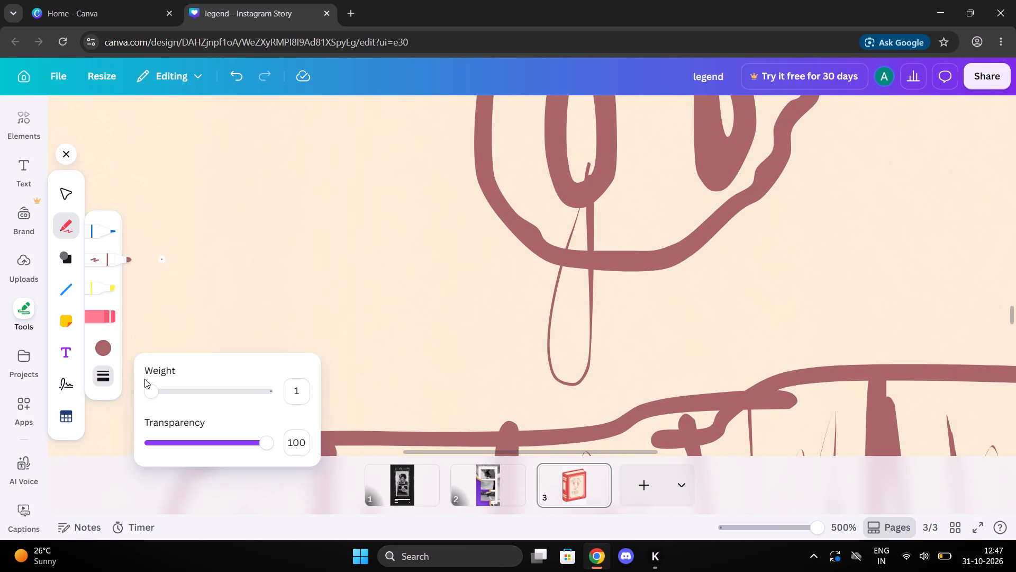
left_click(157, 395)
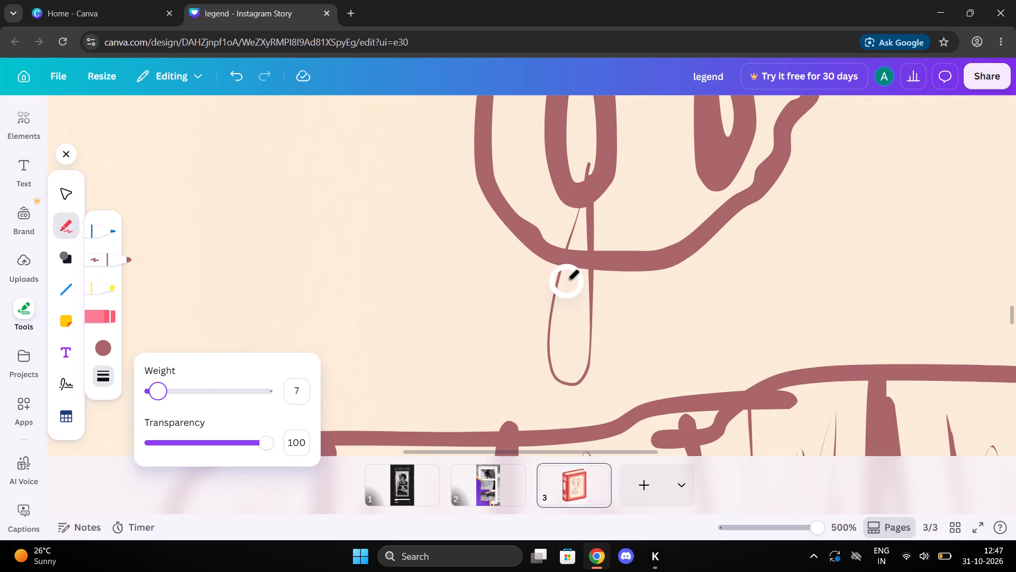
left_click(575, 281)
left_click(566, 316)
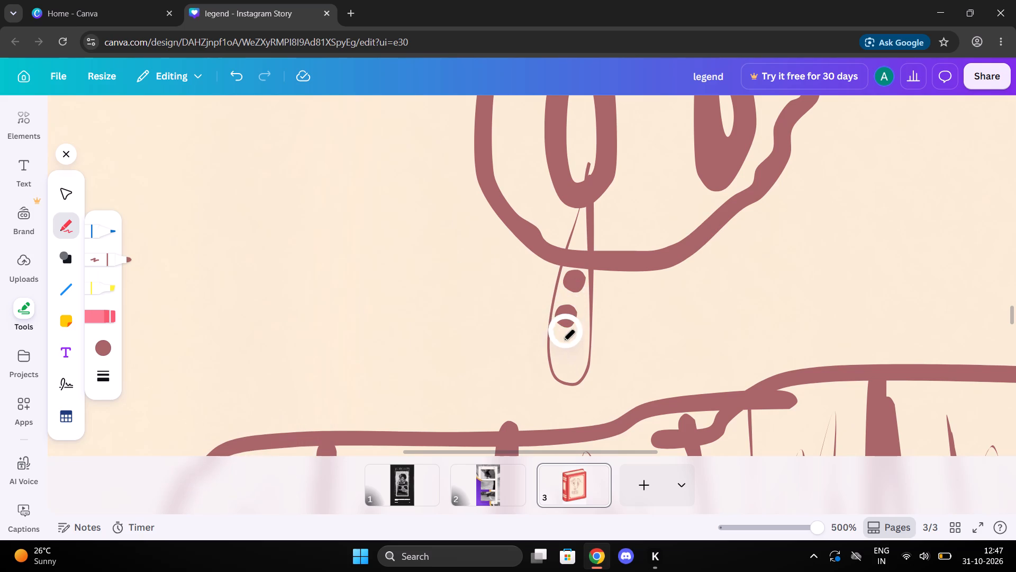
left_click(563, 344)
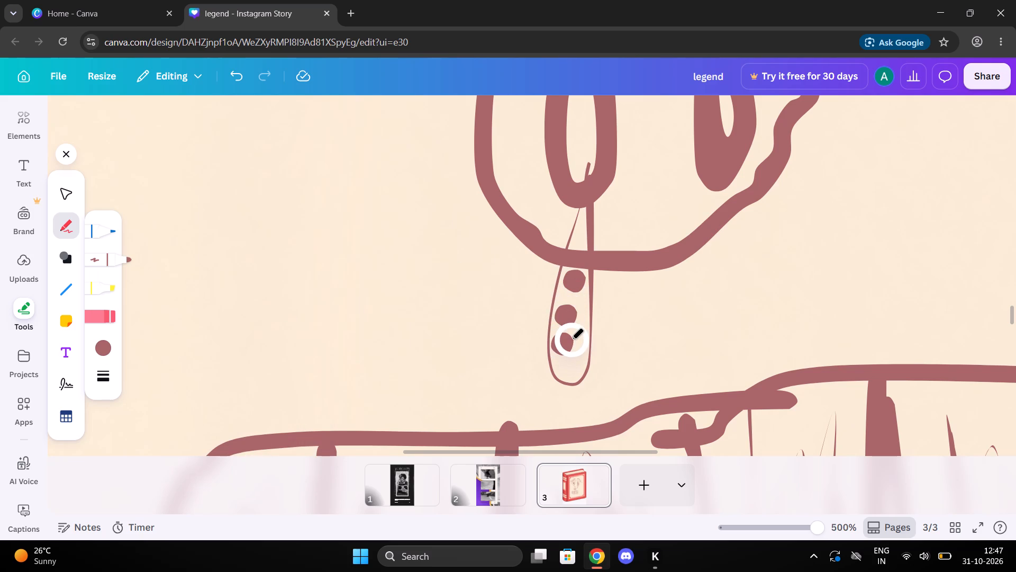
Set the marker weight to 3 and fill the nostril drip's interior with overlapping strokes, undoing one stray stroke outside it.
left_click(105, 370)
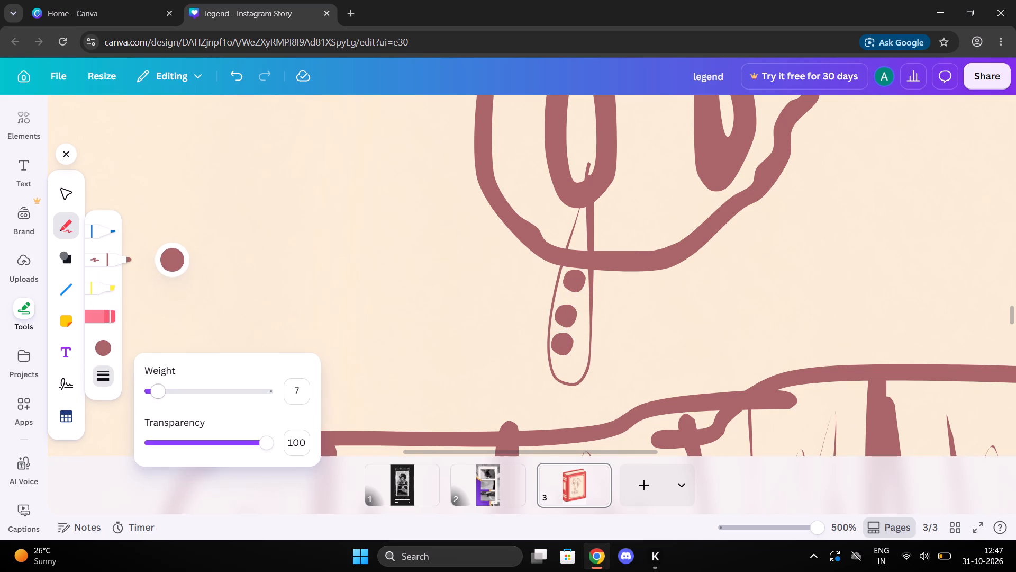
left_click_drag(161, 384, 152, 385)
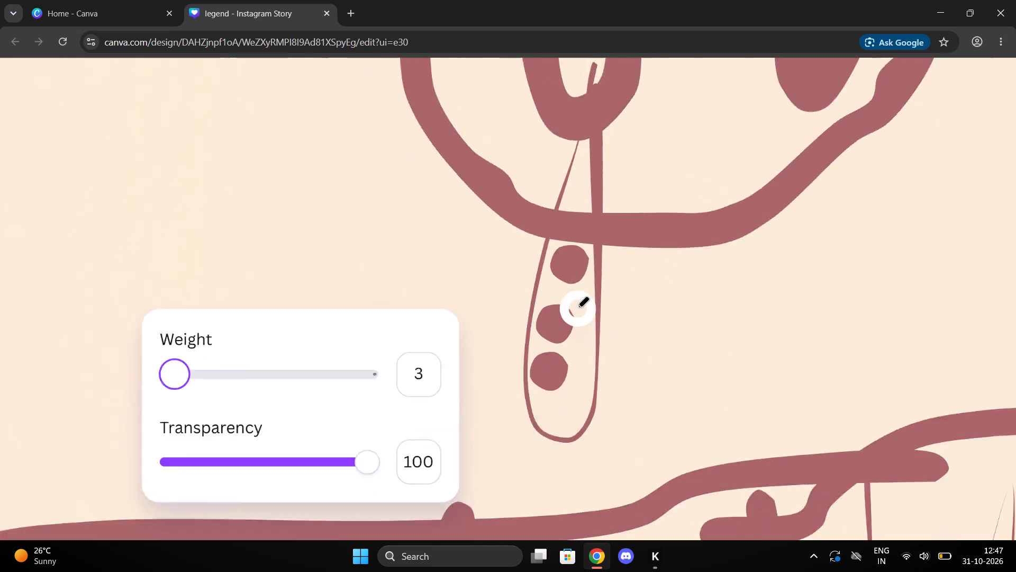
left_click_drag(565, 287, 564, 302)
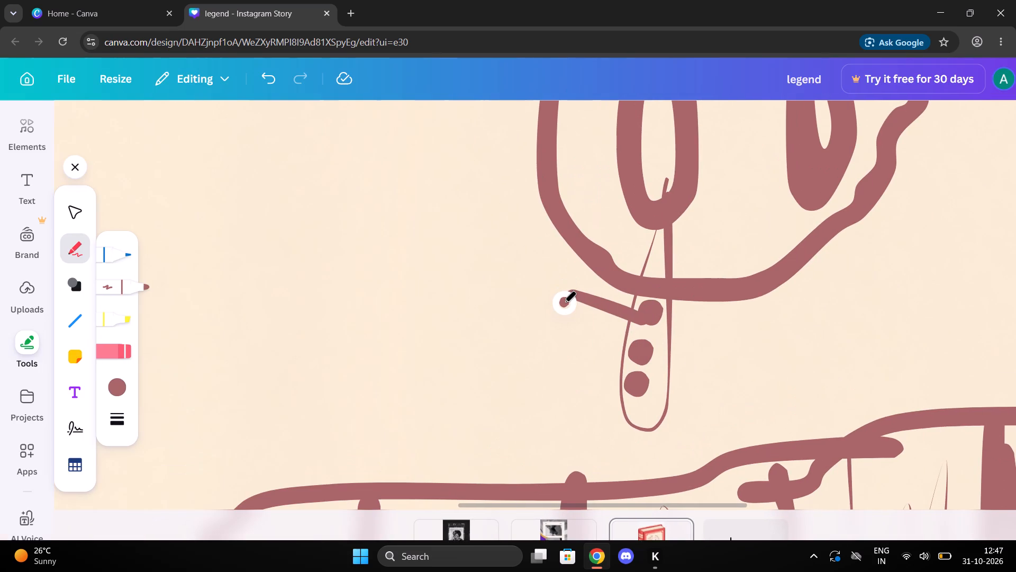
key("ctrl+z")
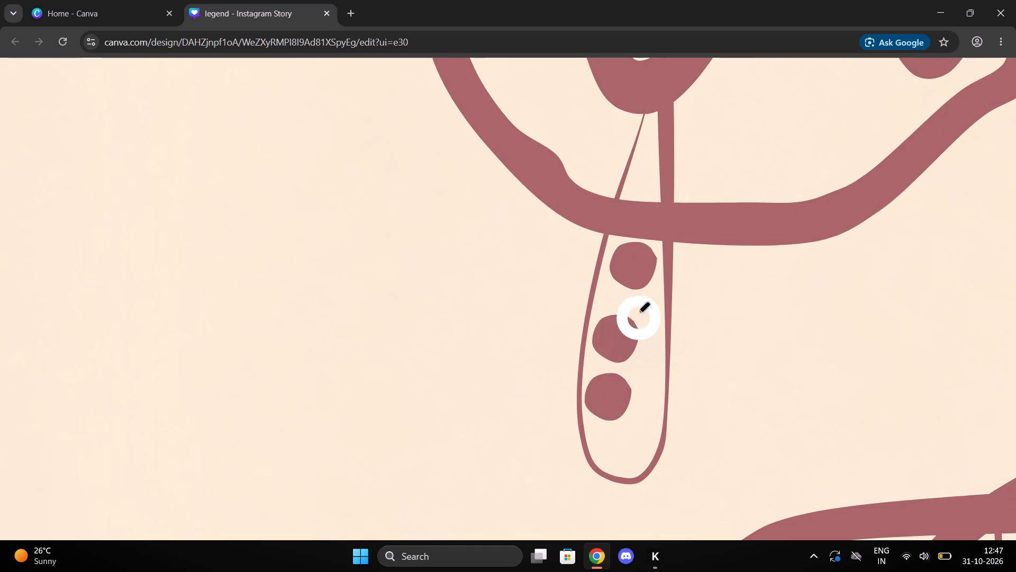
scroll(641, 280, "down", 1)
left_click_drag(641, 280, 641, 301)
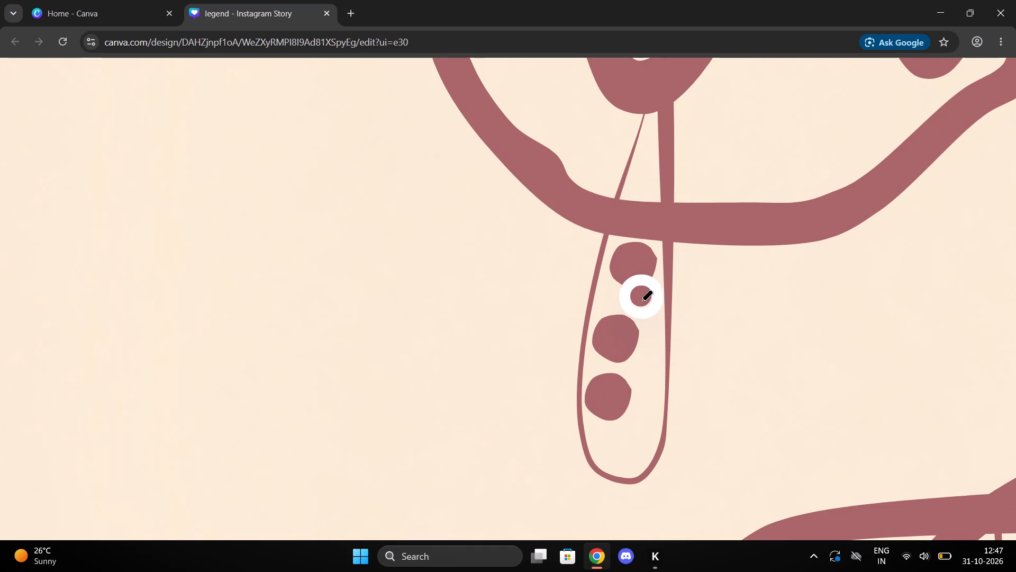
left_click_drag(641, 301, 646, 407)
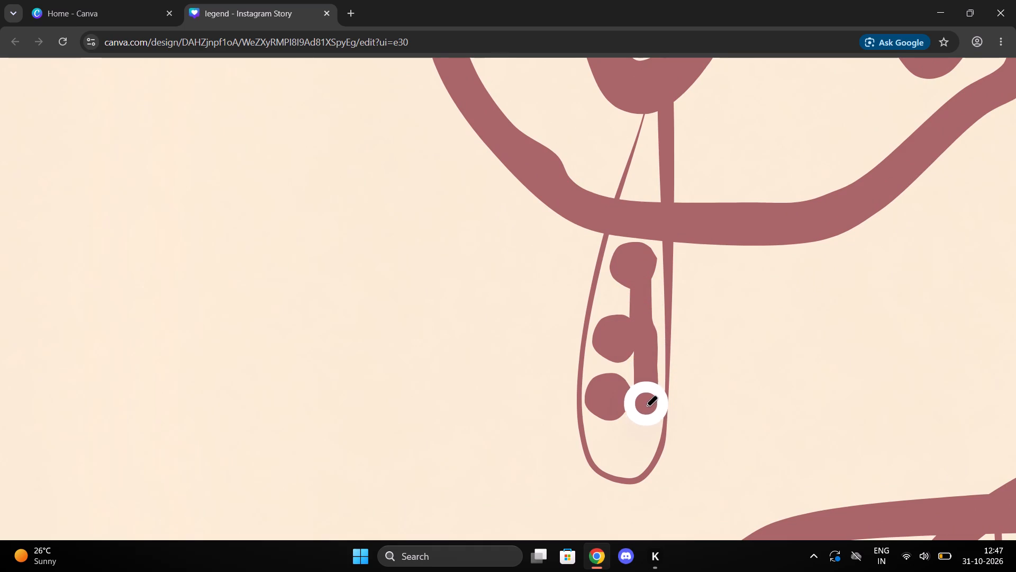
left_click_drag(646, 407, 630, 450)
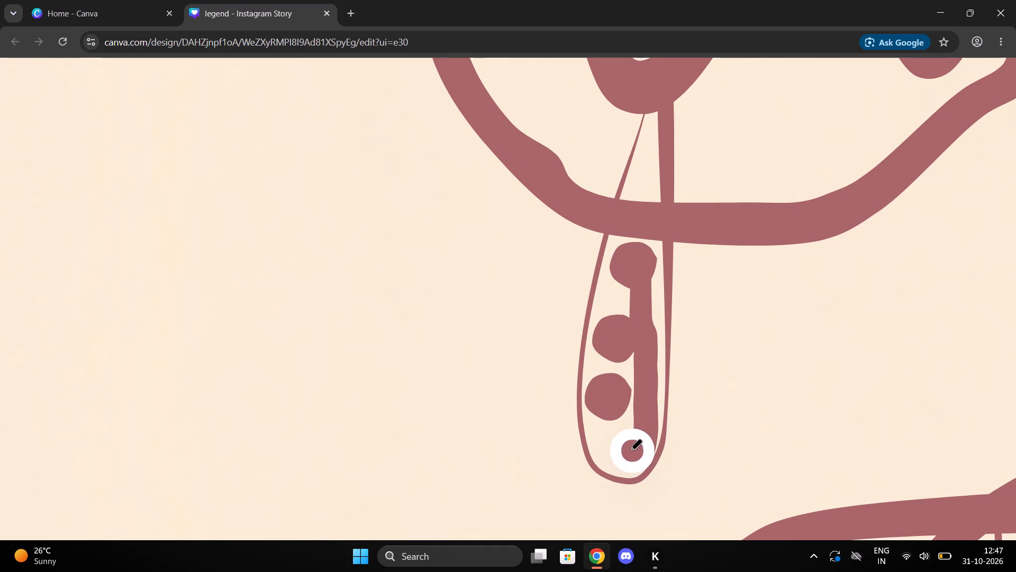
left_click_drag(630, 450, 636, 272)
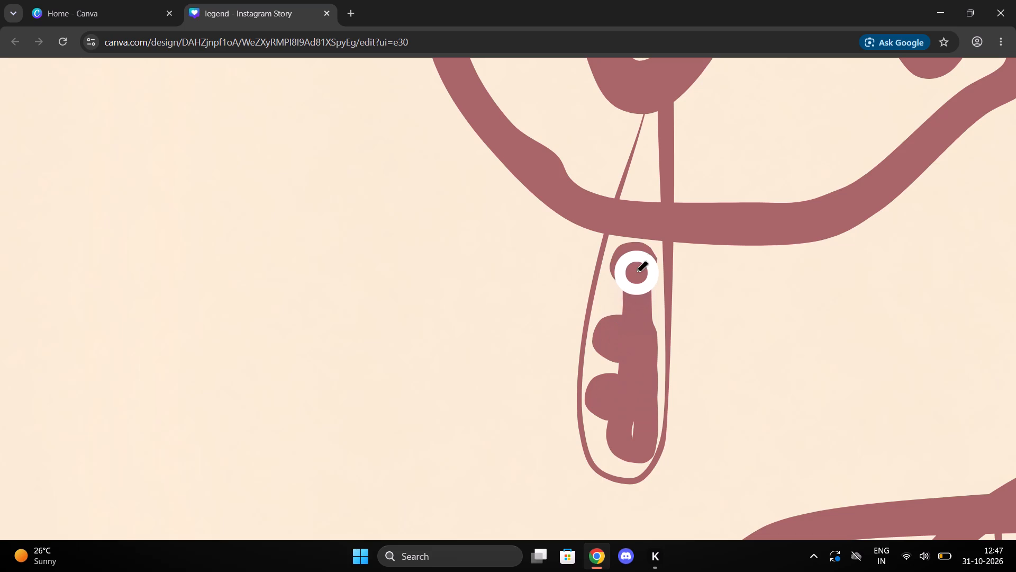
left_click_drag(636, 272, 616, 316)
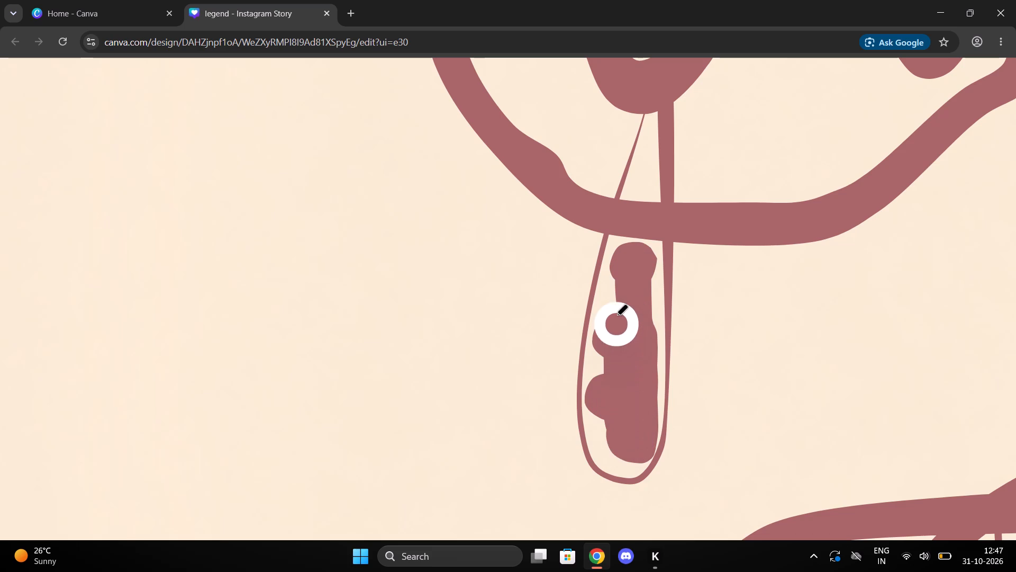
left_click_drag(616, 316, 598, 346)
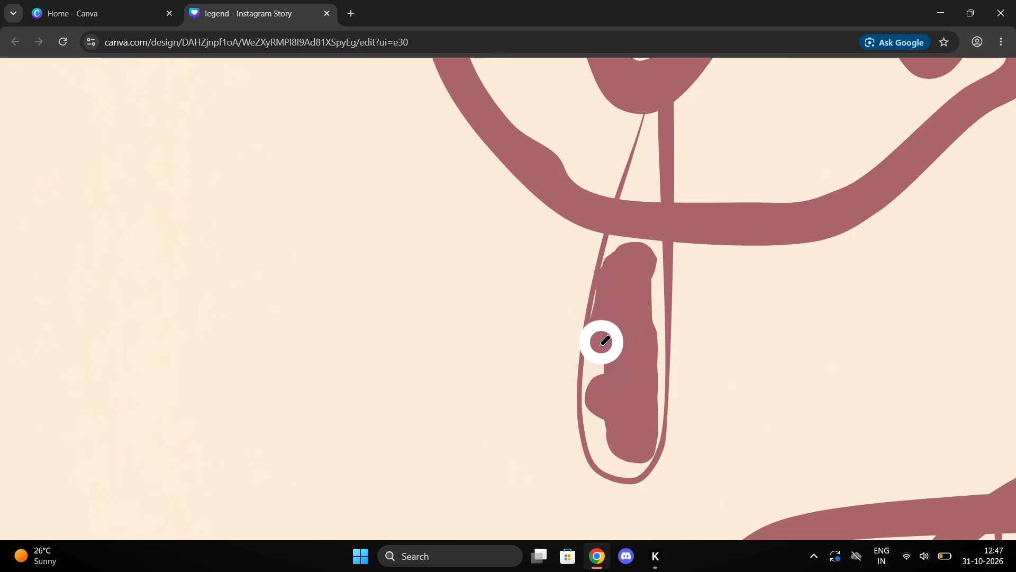
left_click_drag(598, 346, 603, 414)
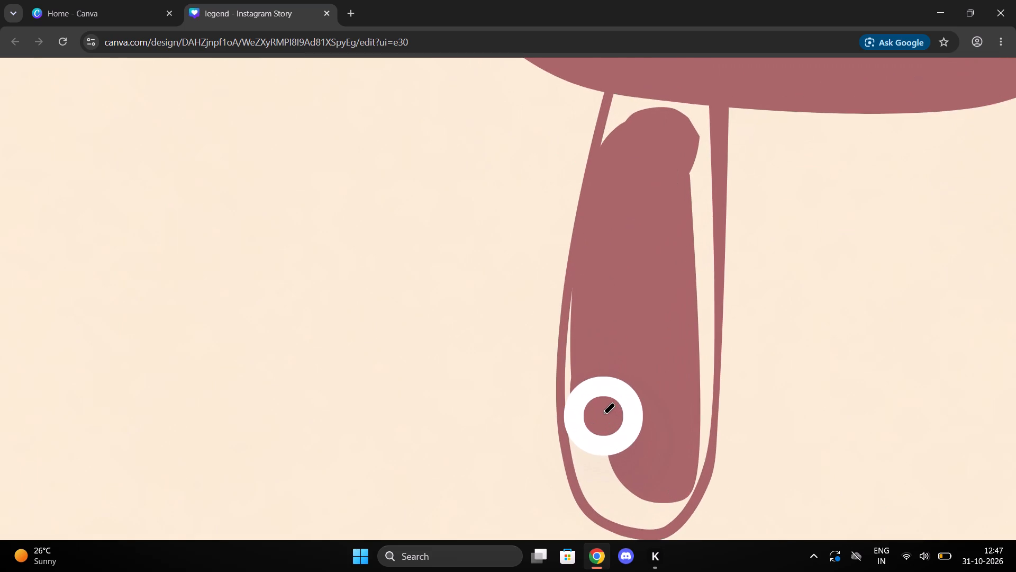
left_click_drag(591, 378, 574, 318)
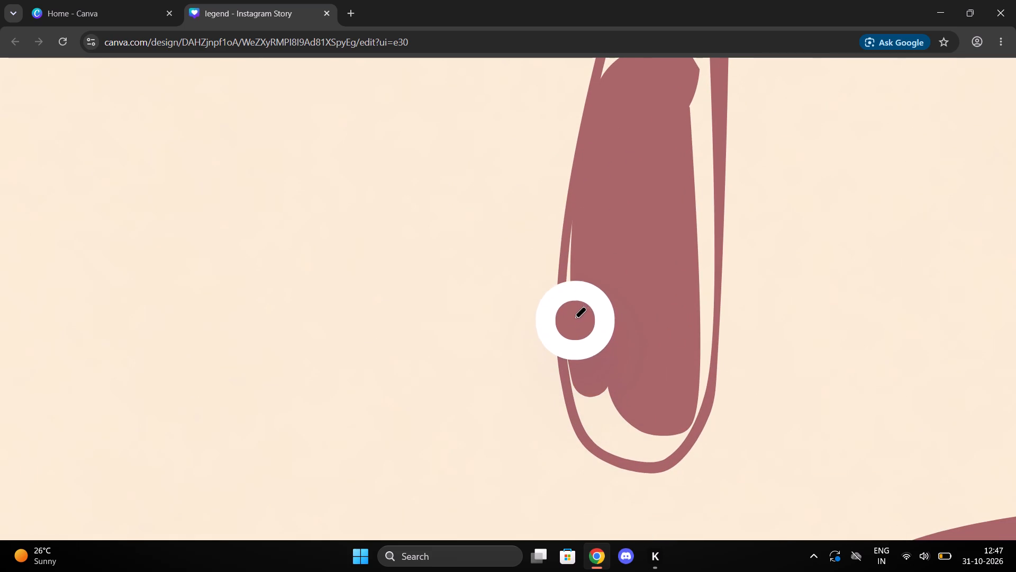
left_click_drag(574, 318, 584, 252)
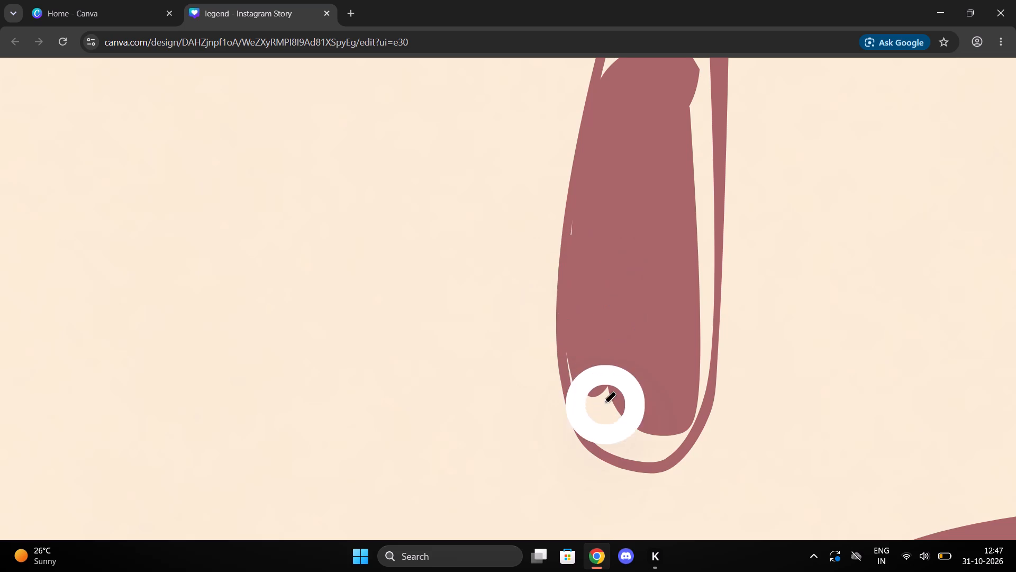
Fill the lower-left part of the nostril drip out to its outline with marker dabs, undoing one misplaced dab.
left_click(582, 231)
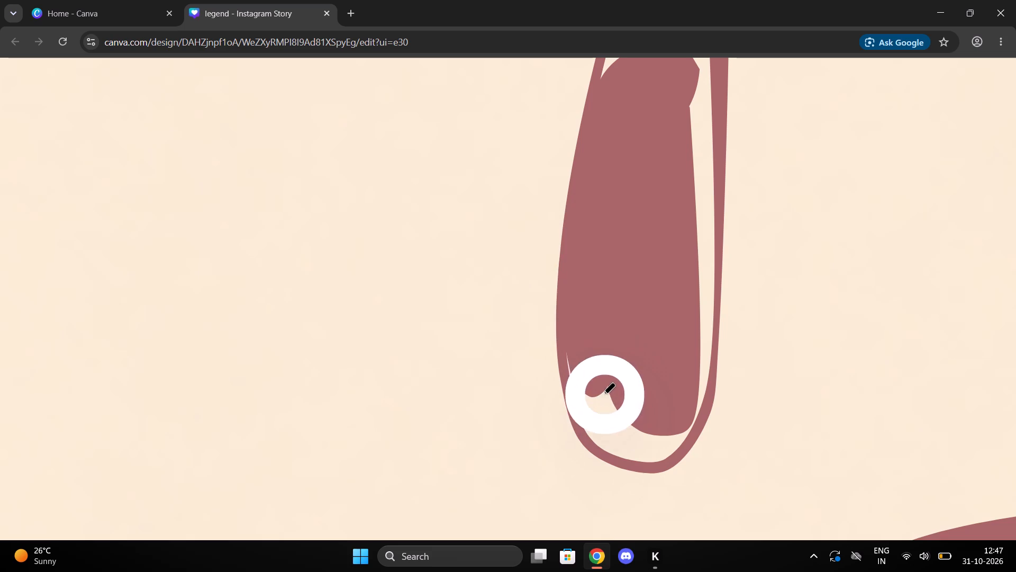
left_click(595, 385)
left_click(585, 371)
left_click(574, 355)
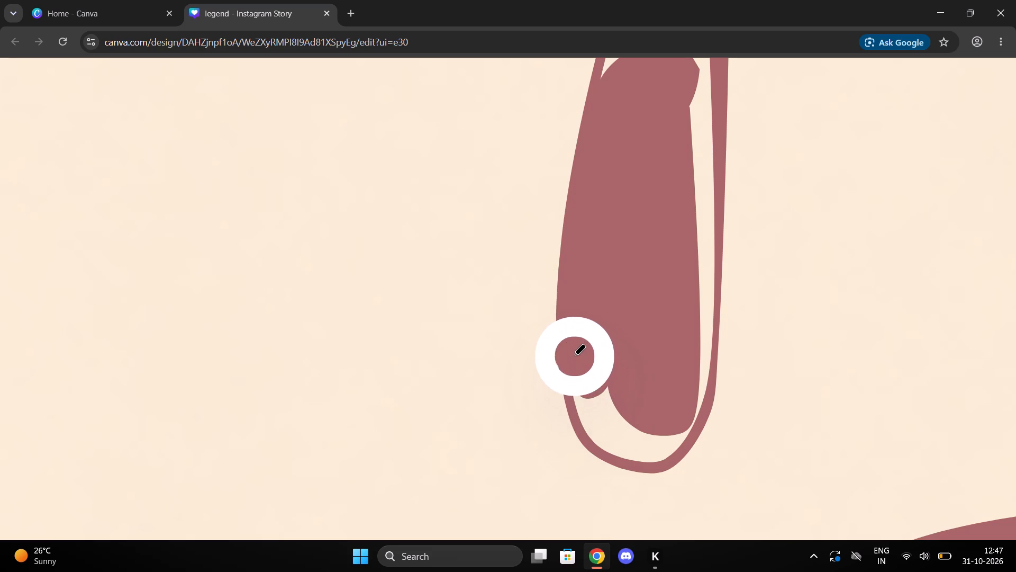
left_click(587, 398)
left_click(609, 405)
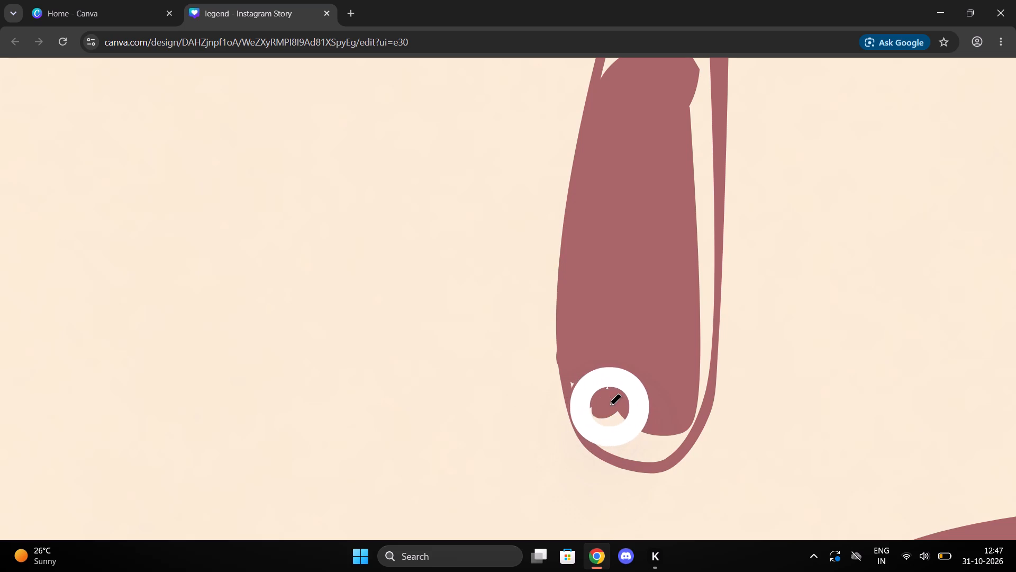
left_click(575, 387)
key("ctrl+z")
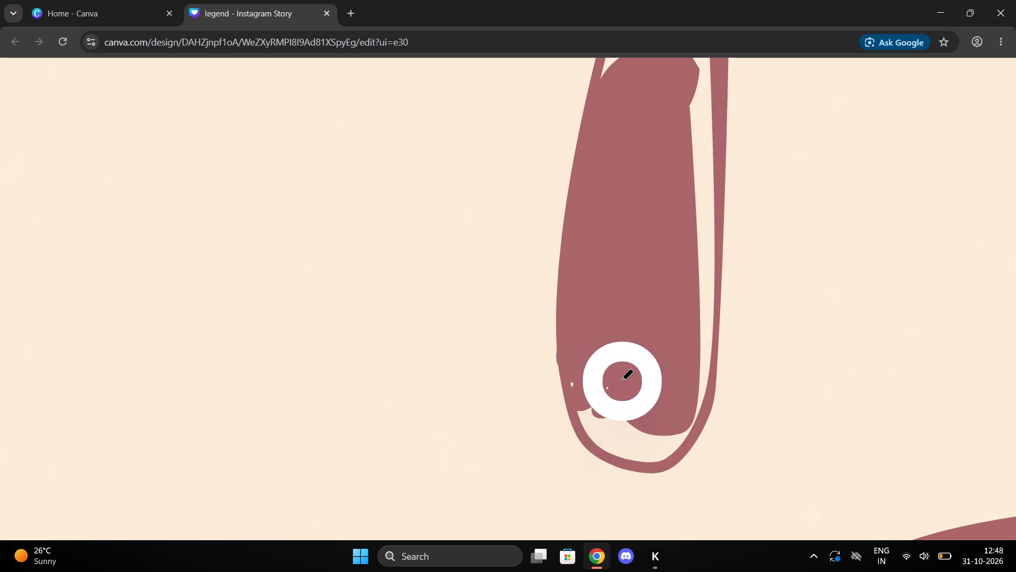
left_click(584, 381)
left_click(615, 392)
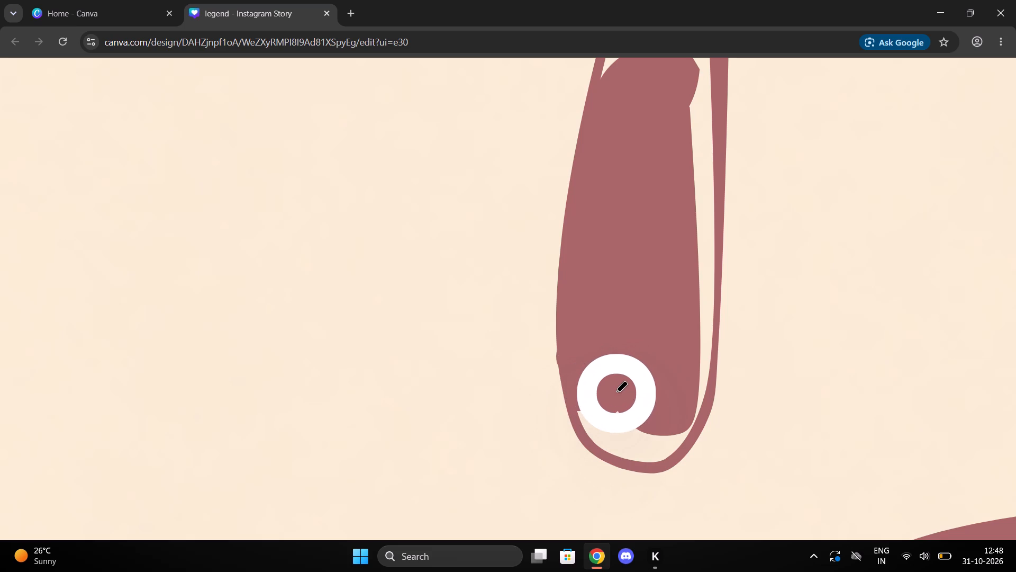
left_click(595, 409)
left_click(610, 425)
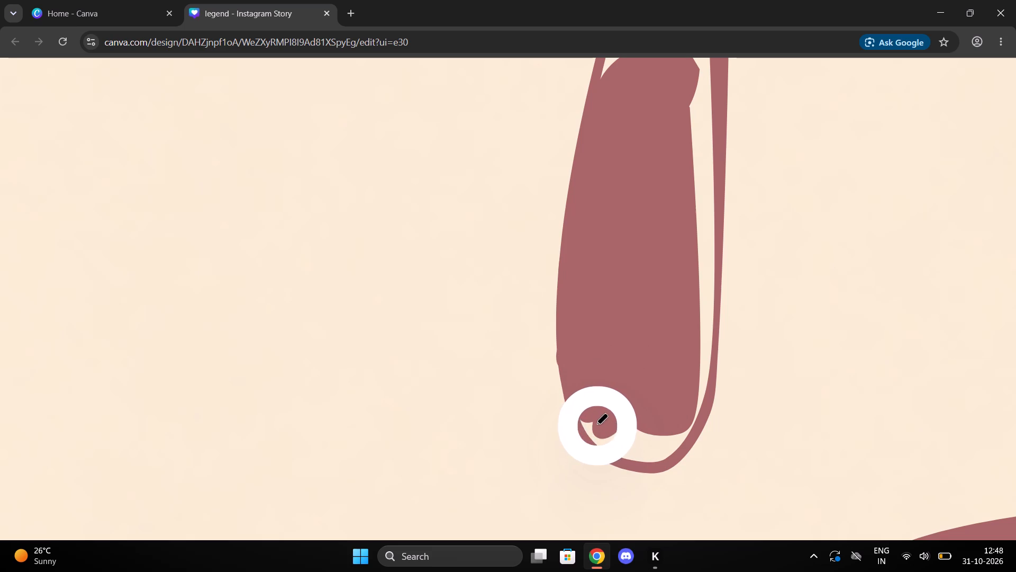
left_click(596, 425)
left_click(610, 437)
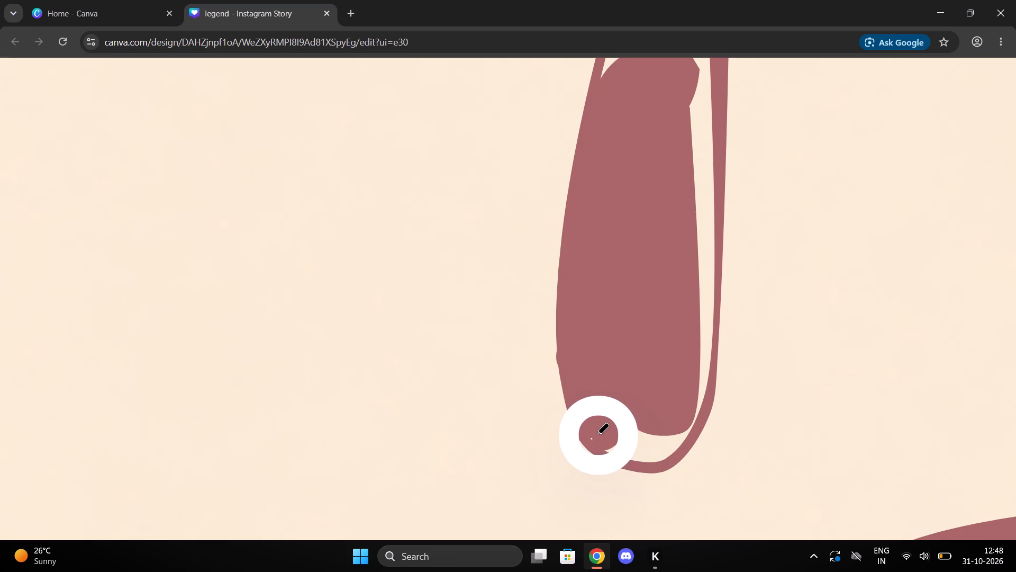
Fill the drip's rounded bottom tip with marker dabs, working along the lower outline from left to right.
left_click(603, 431)
left_click(613, 438)
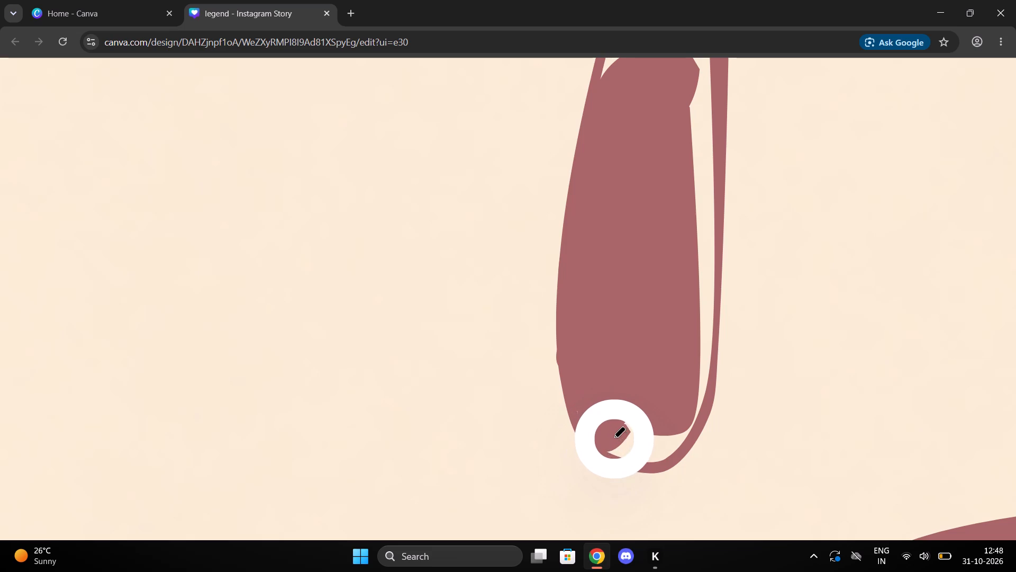
left_click(625, 441)
left_click(619, 443)
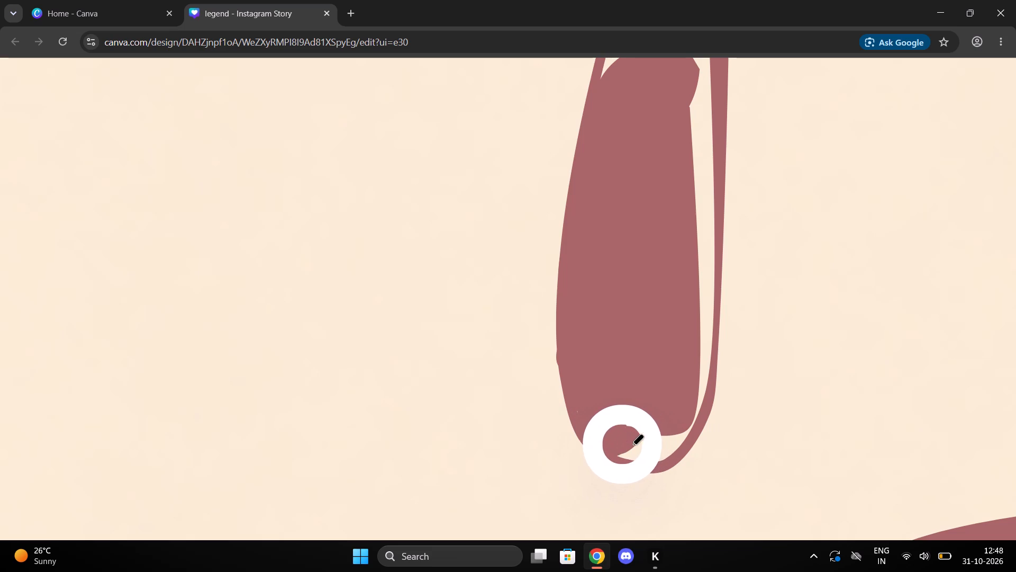
left_click(635, 446)
left_click(638, 446)
left_click(650, 446)
left_click(657, 445)
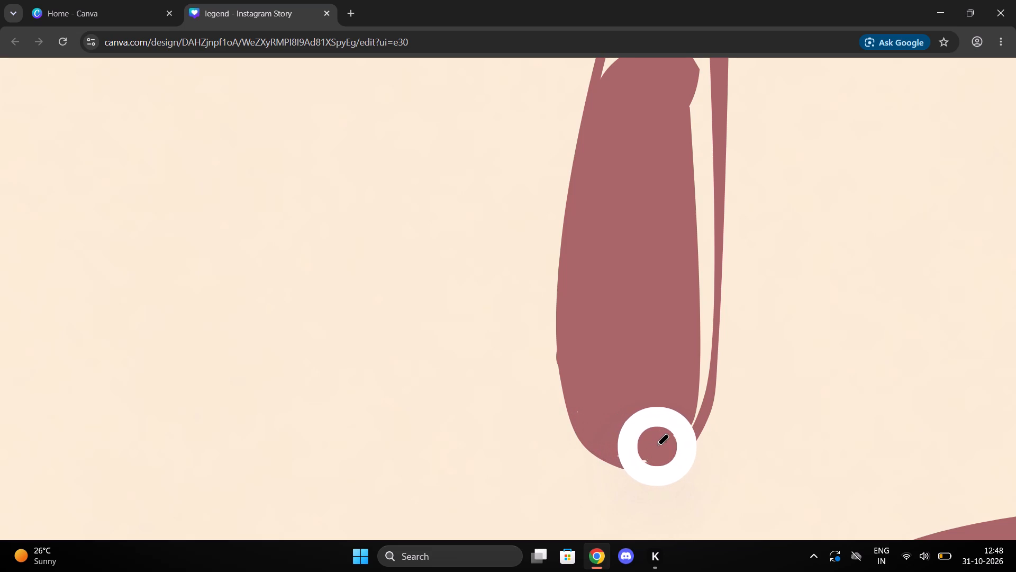
left_click(666, 444)
left_click(672, 440)
left_click(676, 436)
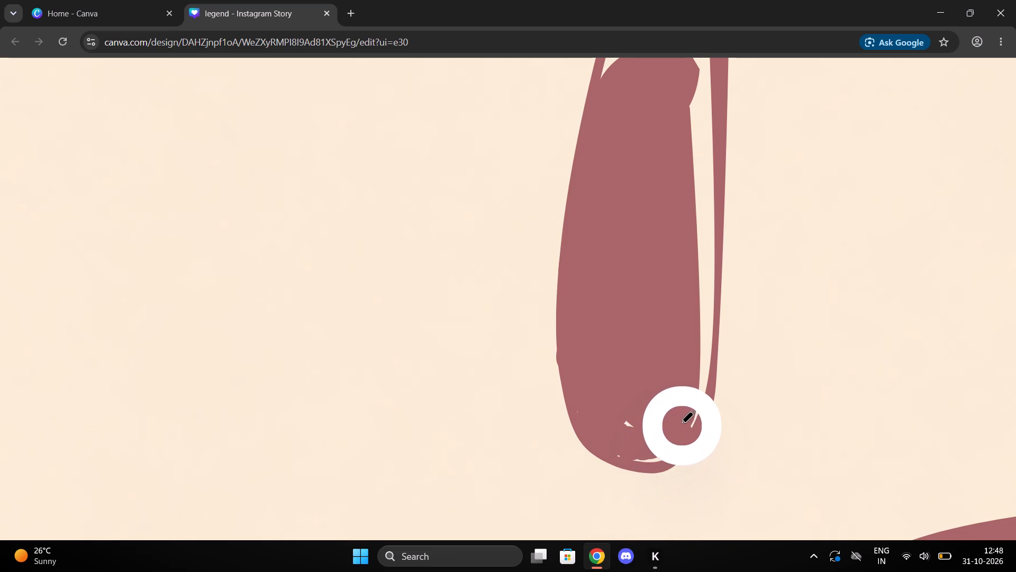
Cover the remaining cream slivers inside the drip's bottom tip and along its lower-right curve with marker dabs.
left_click(683, 419)
left_click(686, 414)
left_click(684, 419)
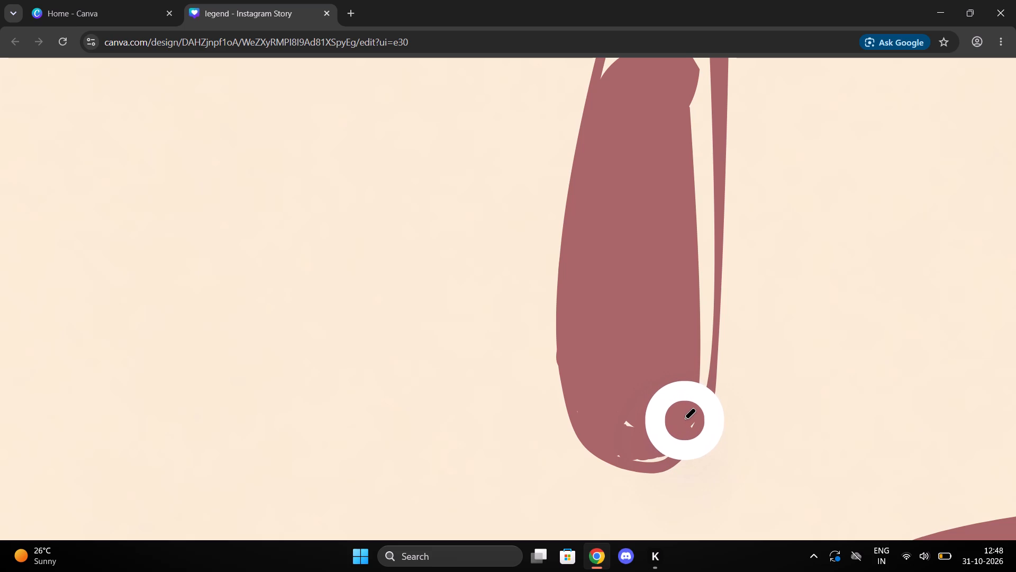
left_click(676, 427)
left_click(666, 443)
left_click(656, 449)
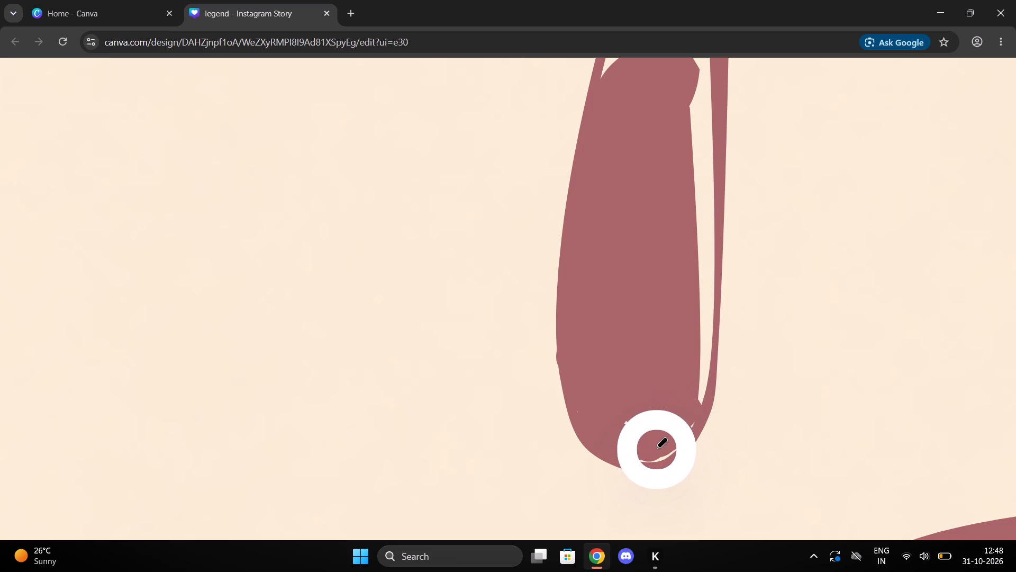
left_click(656, 449)
left_click(656, 449)
left_click(647, 449)
left_click(659, 455)
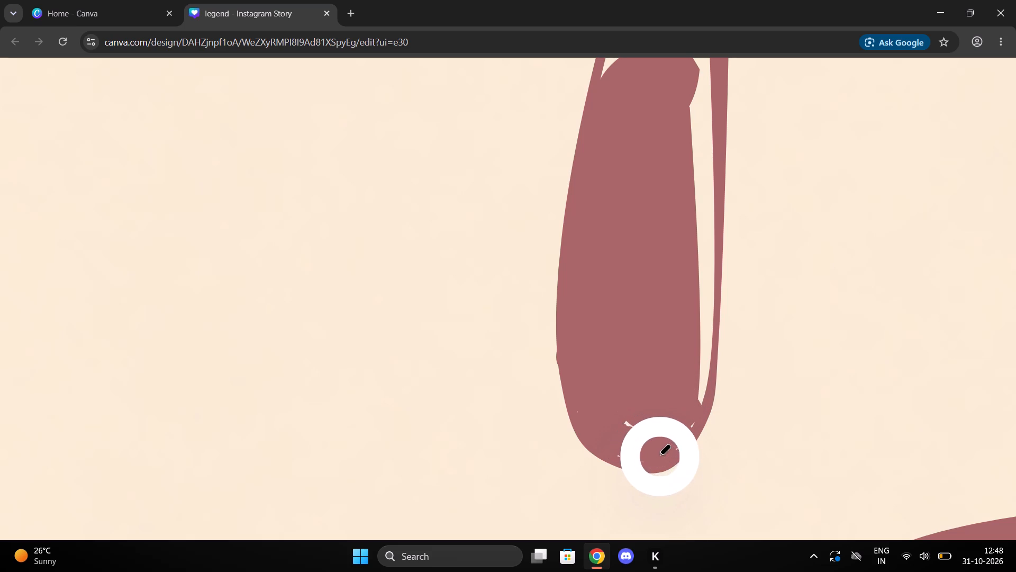
left_click(674, 445)
left_click(625, 452)
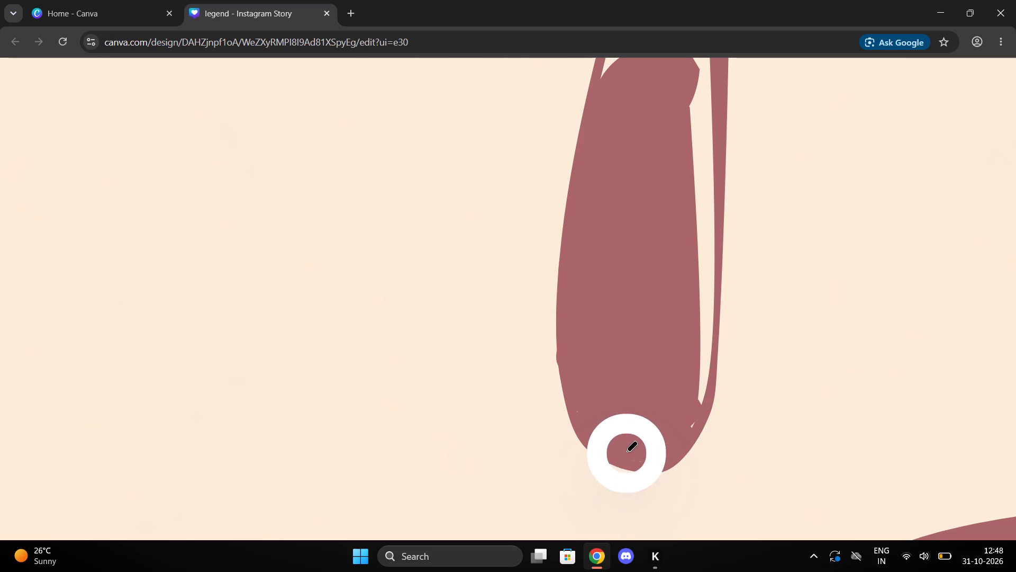
left_click(650, 453)
left_click(637, 425)
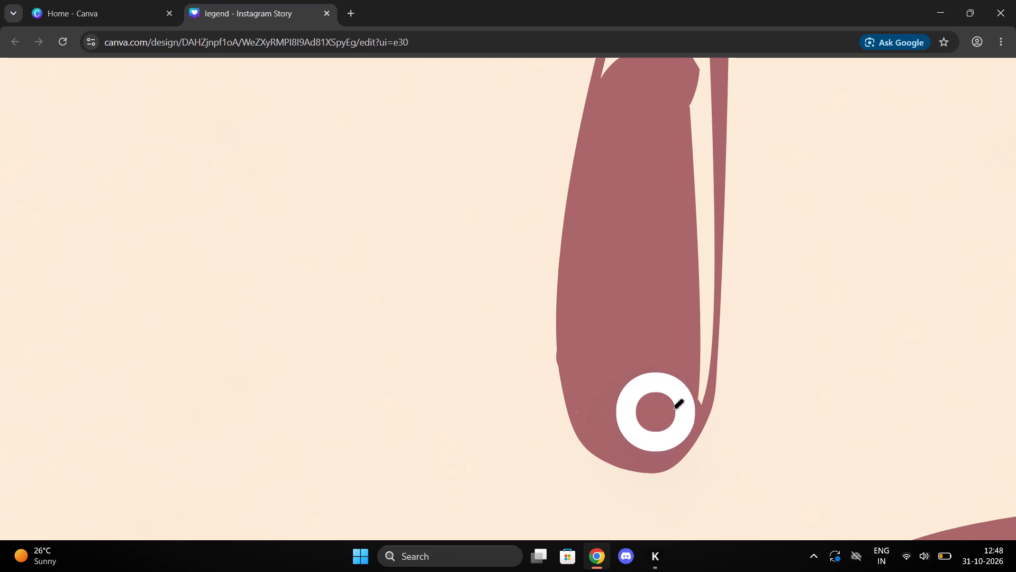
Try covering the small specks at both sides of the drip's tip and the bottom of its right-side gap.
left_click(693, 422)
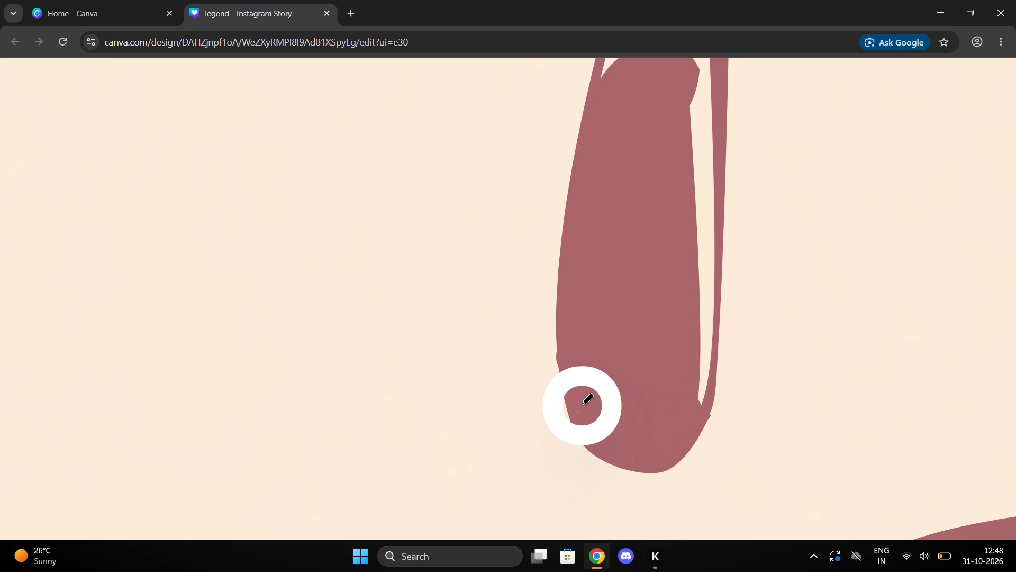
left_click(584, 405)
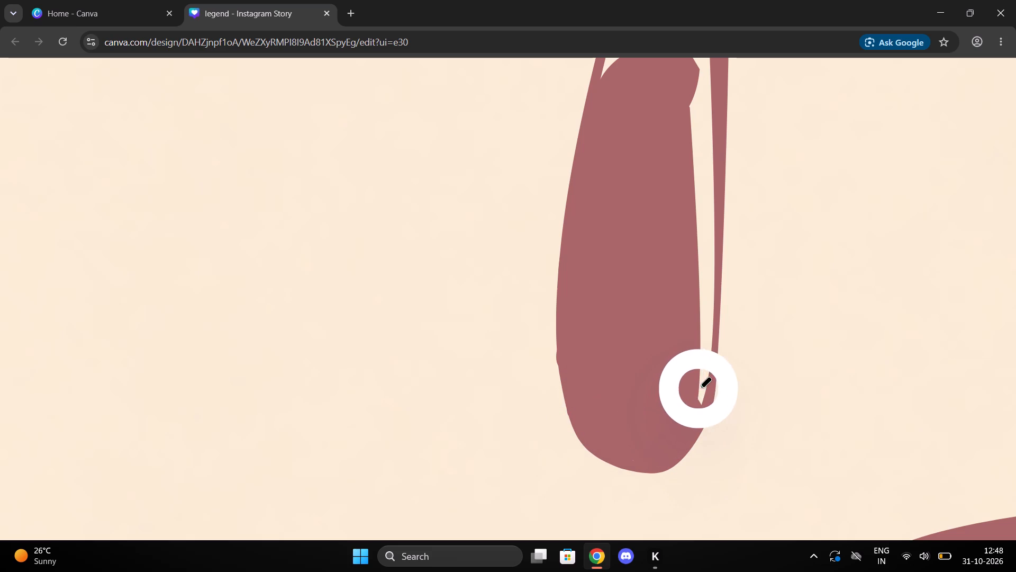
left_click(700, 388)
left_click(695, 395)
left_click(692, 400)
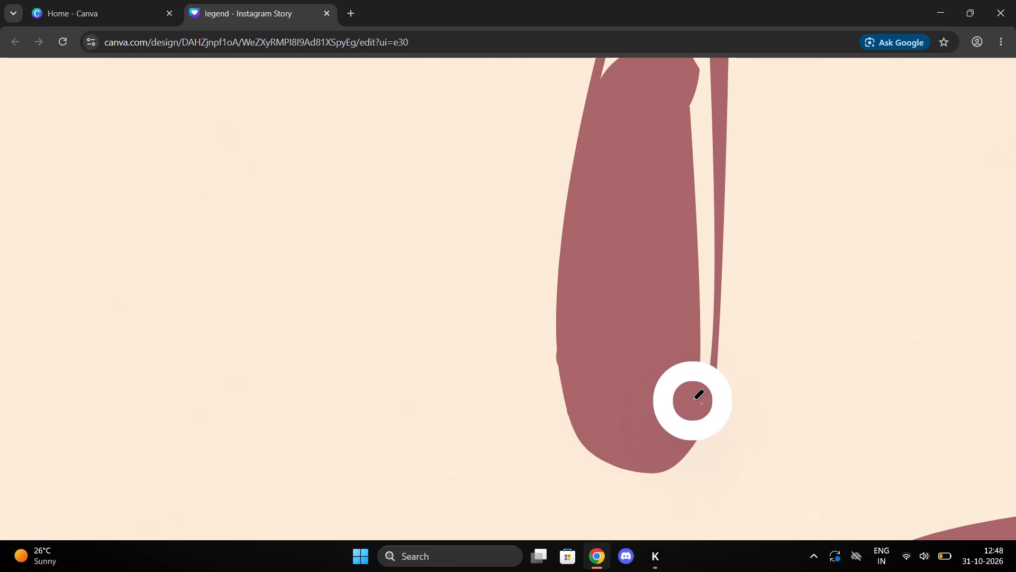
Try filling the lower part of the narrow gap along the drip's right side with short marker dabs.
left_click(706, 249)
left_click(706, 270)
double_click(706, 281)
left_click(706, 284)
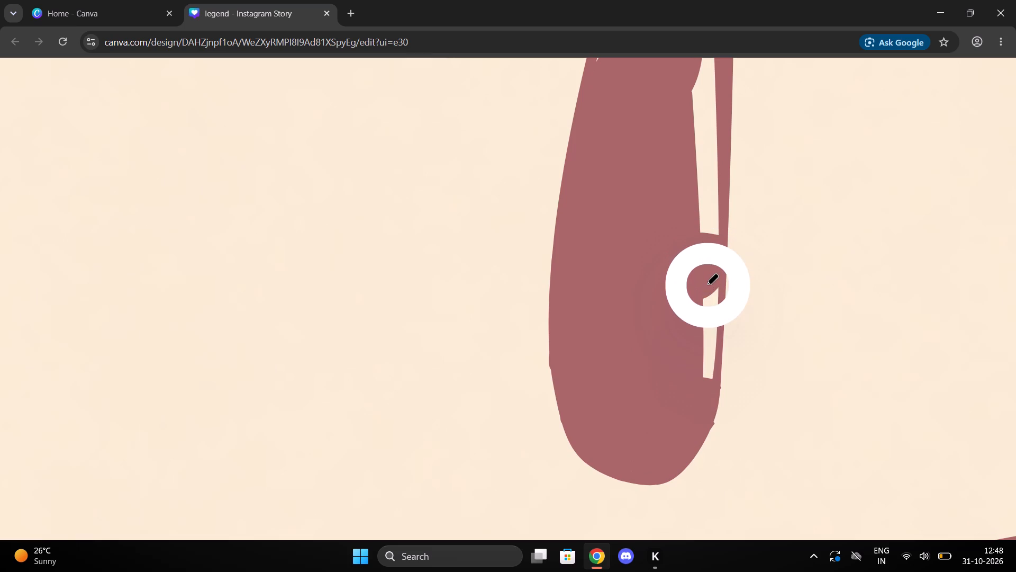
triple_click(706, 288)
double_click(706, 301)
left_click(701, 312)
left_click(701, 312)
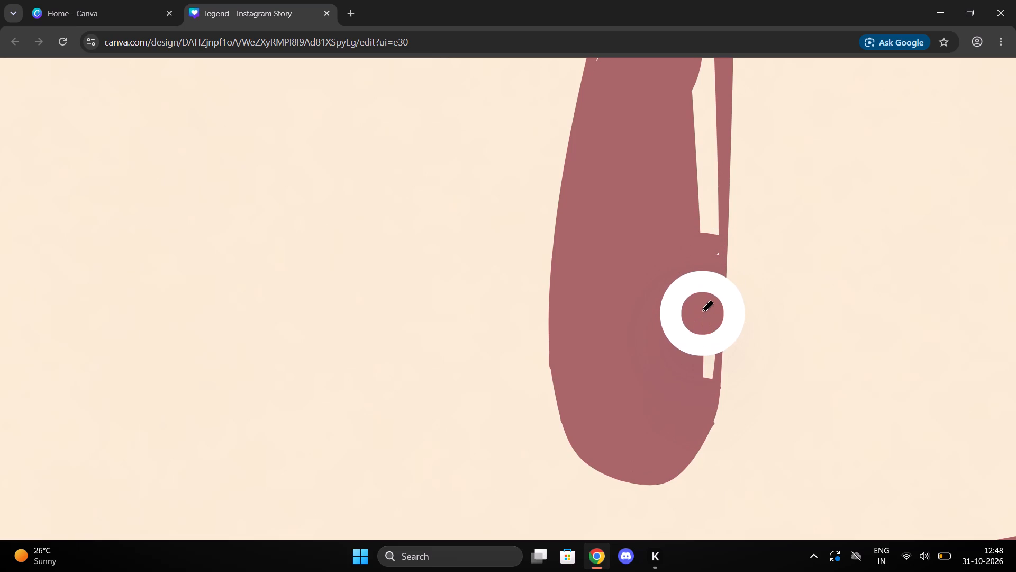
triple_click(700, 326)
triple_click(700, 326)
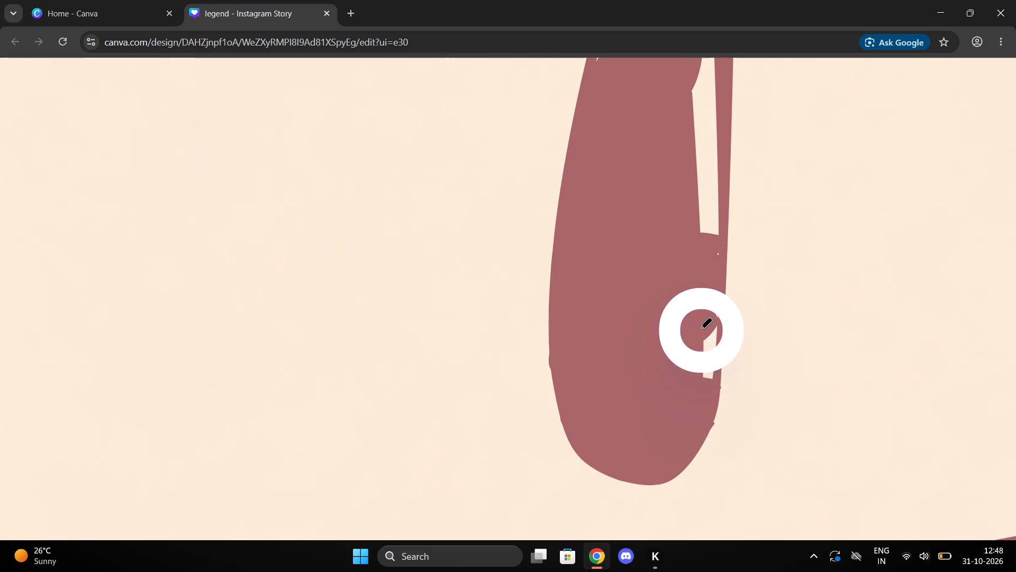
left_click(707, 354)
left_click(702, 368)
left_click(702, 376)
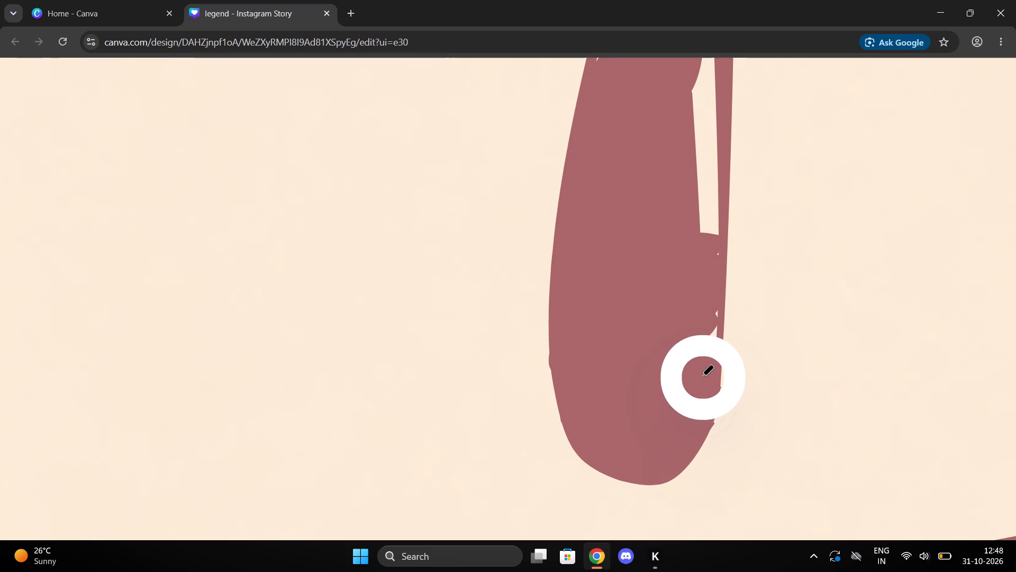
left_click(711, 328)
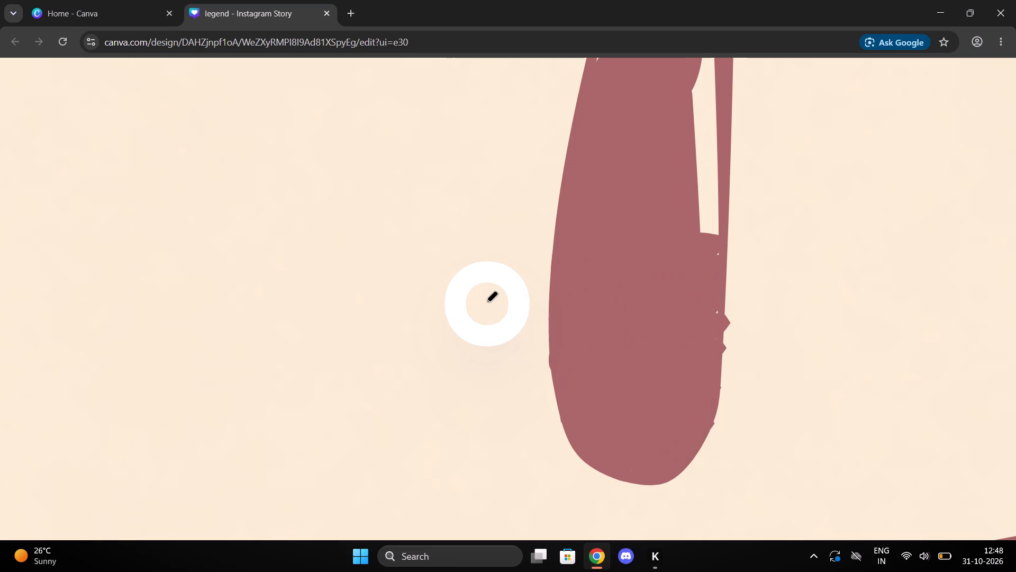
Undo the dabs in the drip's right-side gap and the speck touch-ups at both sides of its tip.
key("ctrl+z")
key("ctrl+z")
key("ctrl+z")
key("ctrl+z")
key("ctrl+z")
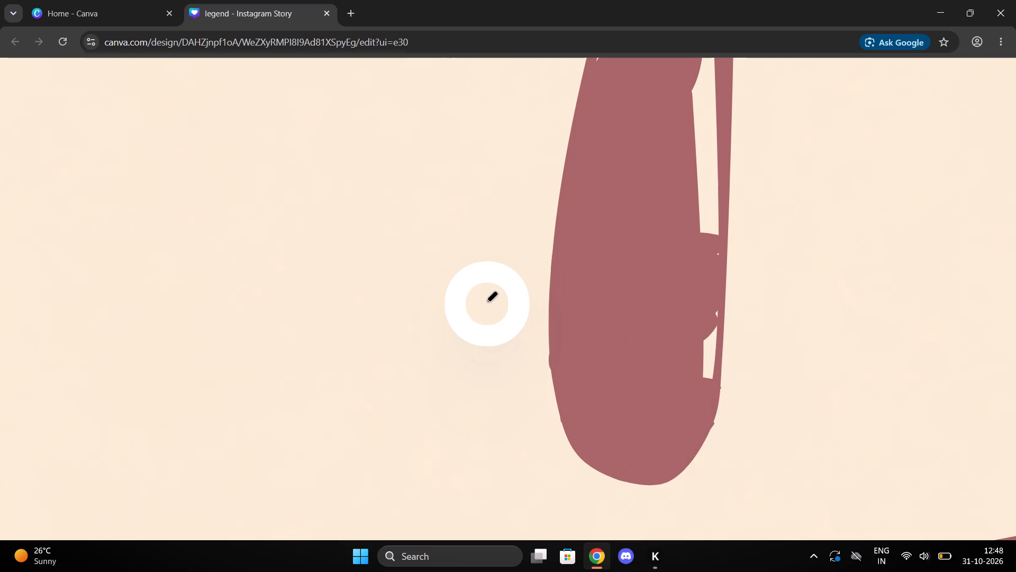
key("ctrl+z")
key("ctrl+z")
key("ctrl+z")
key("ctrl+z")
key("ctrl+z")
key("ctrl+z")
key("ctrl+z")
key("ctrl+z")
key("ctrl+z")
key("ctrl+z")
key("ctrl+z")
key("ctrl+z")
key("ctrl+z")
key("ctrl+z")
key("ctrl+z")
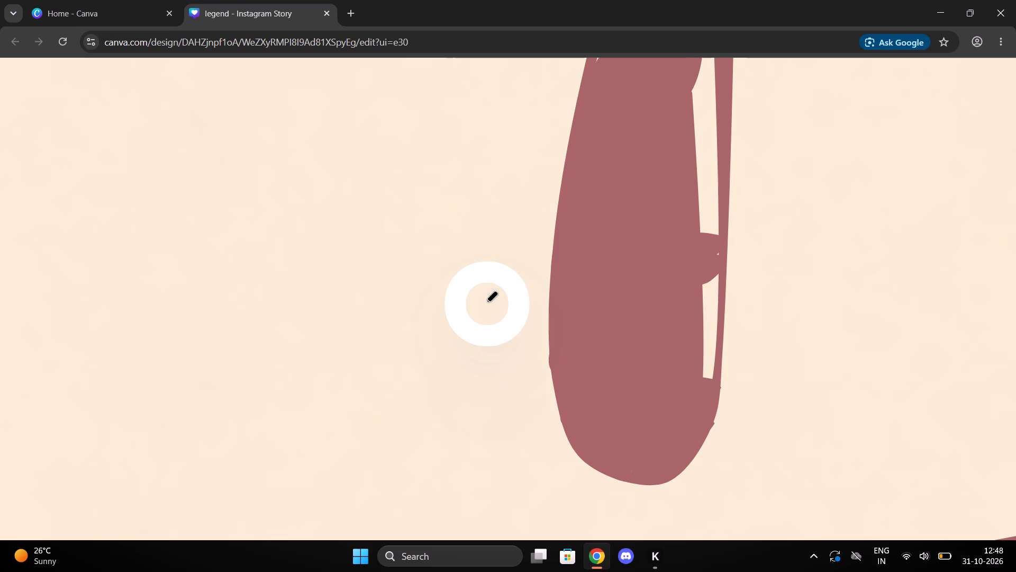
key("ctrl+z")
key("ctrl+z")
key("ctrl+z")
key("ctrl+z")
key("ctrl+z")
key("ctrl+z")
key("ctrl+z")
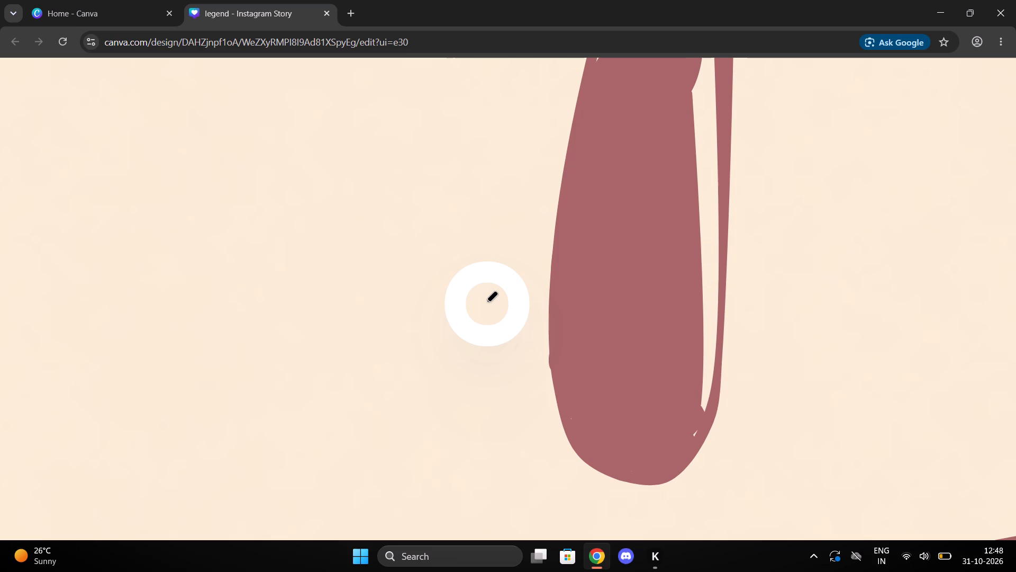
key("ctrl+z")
Cover the small cream speck at the lower-right of the drip's tip with marker dabs and a short stroke.
left_click(631, 419)
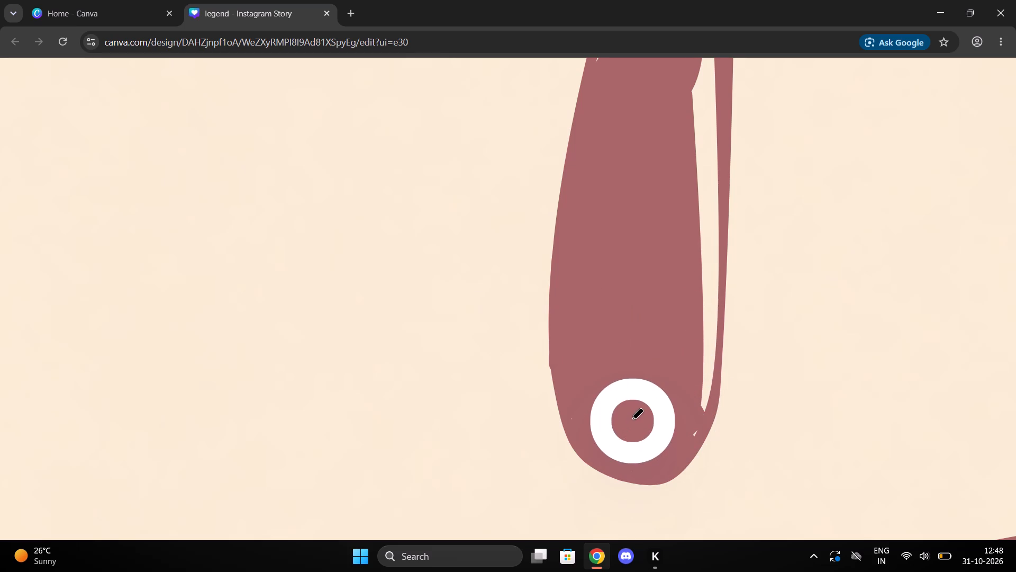
left_click(634, 430)
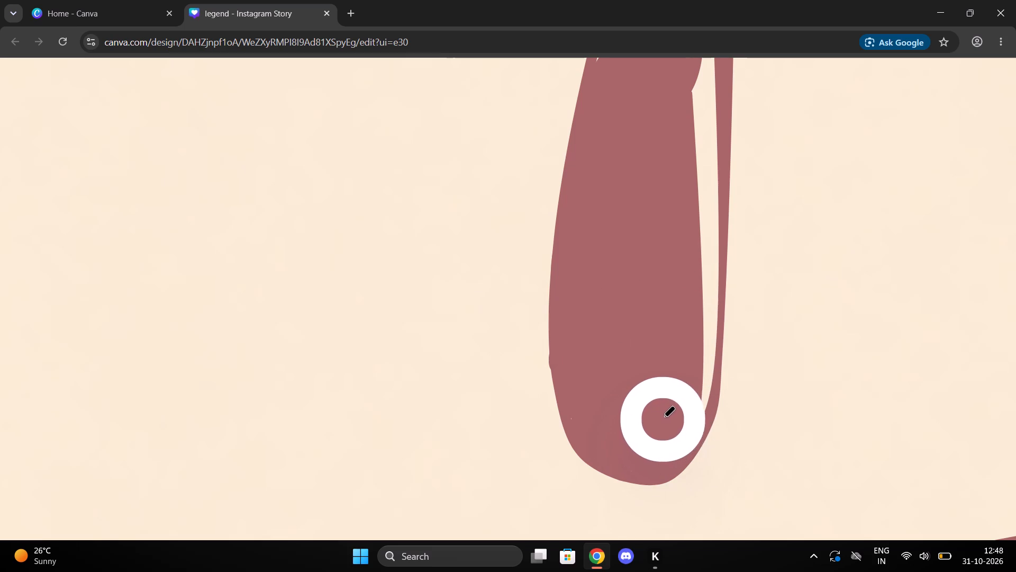
left_click(668, 417)
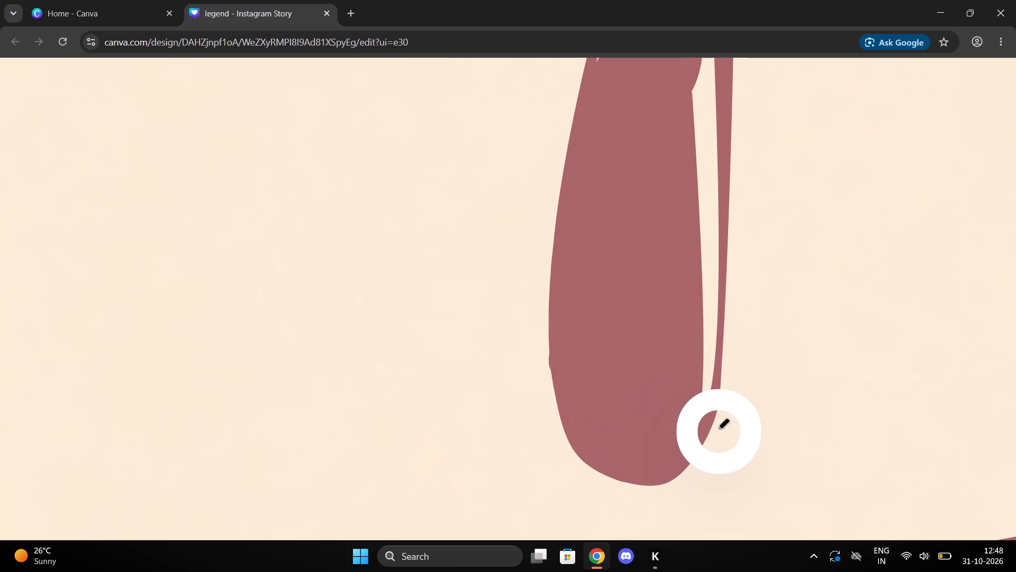
left_click(674, 418)
left_click(677, 423)
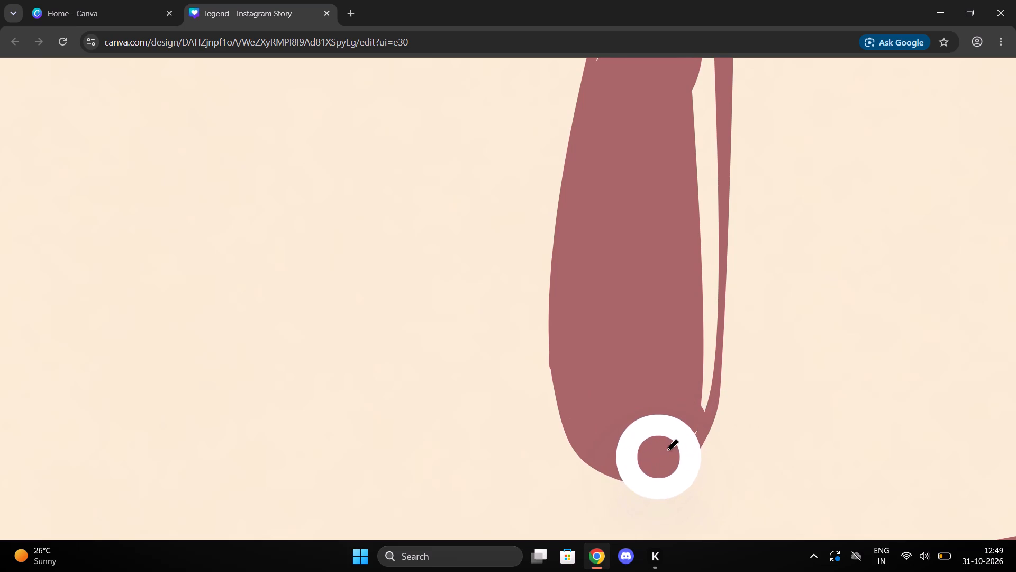
left_click(685, 420)
left_click(685, 420)
left_click_drag(685, 420, 685, 430)
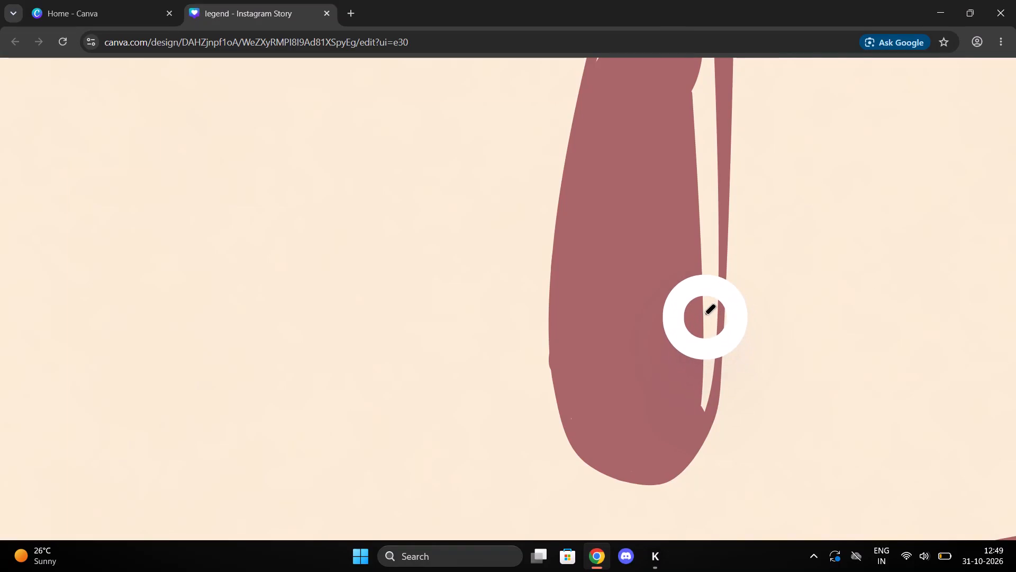
Fill the upper part of the narrow gap along the drip's right side with marker strokes, up to the face outline.
left_click_drag(697, 305, 694, 224)
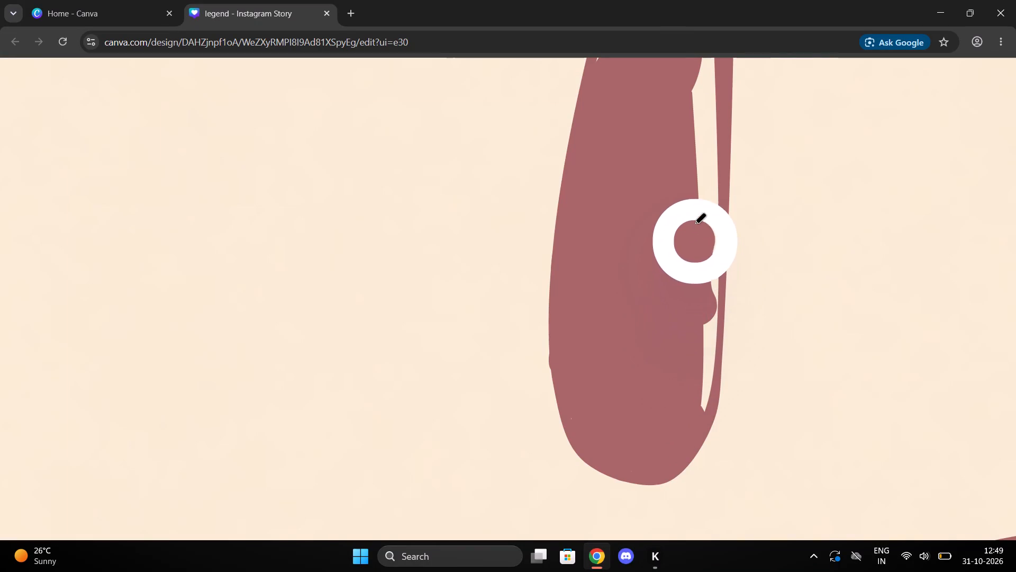
left_click_drag(694, 224, 687, 102)
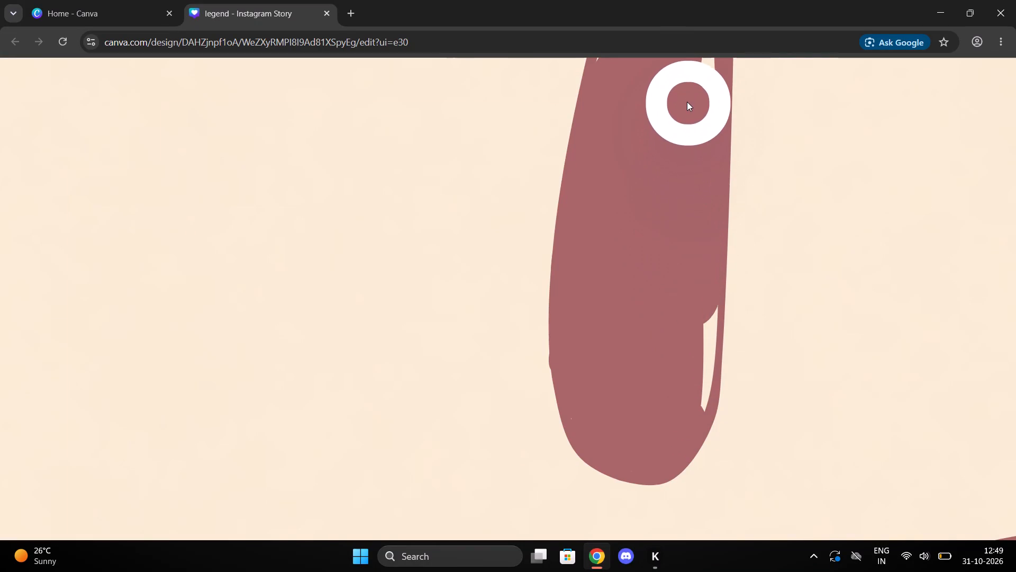
left_click_drag(693, 145, 698, 246)
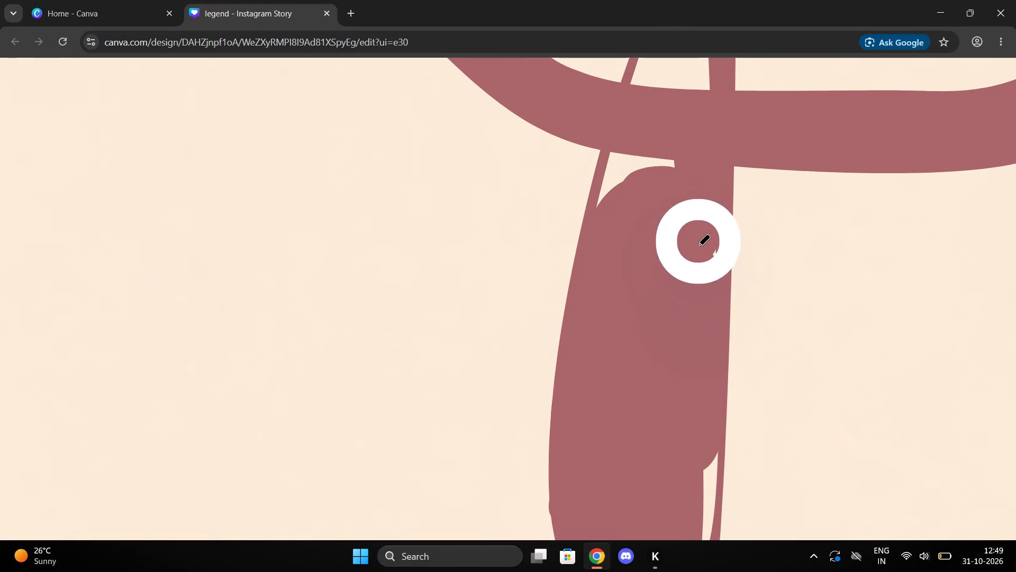
left_click_drag(698, 246, 702, 272)
left_click_drag(699, 256, 674, 141)
left_click_drag(697, 166, 705, 199)
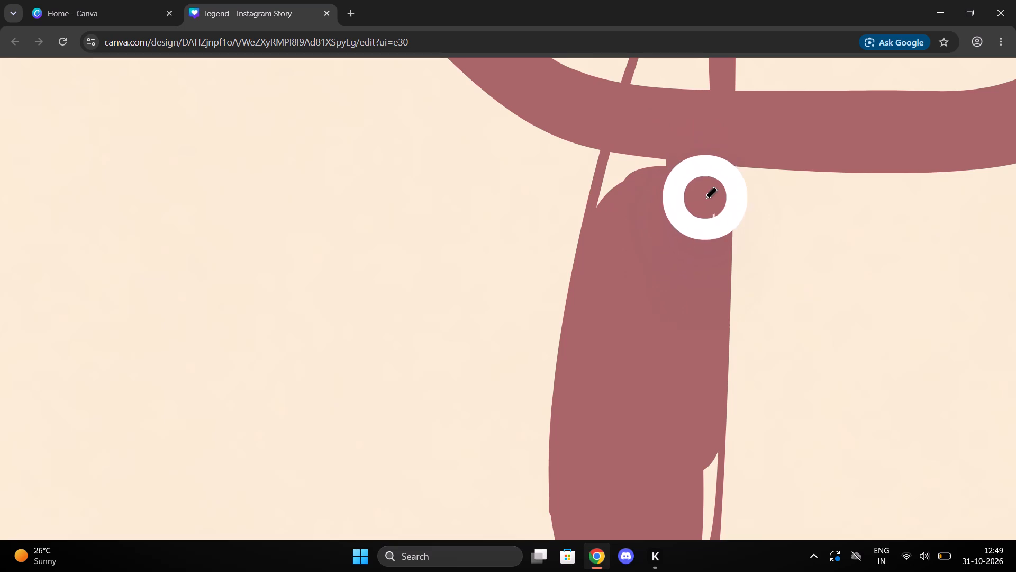
left_click_drag(705, 199, 711, 230)
Fill the cream gap at the drip's upper-left, just beneath the face outline, with short marker strokes.
left_click_drag(657, 155, 625, 192)
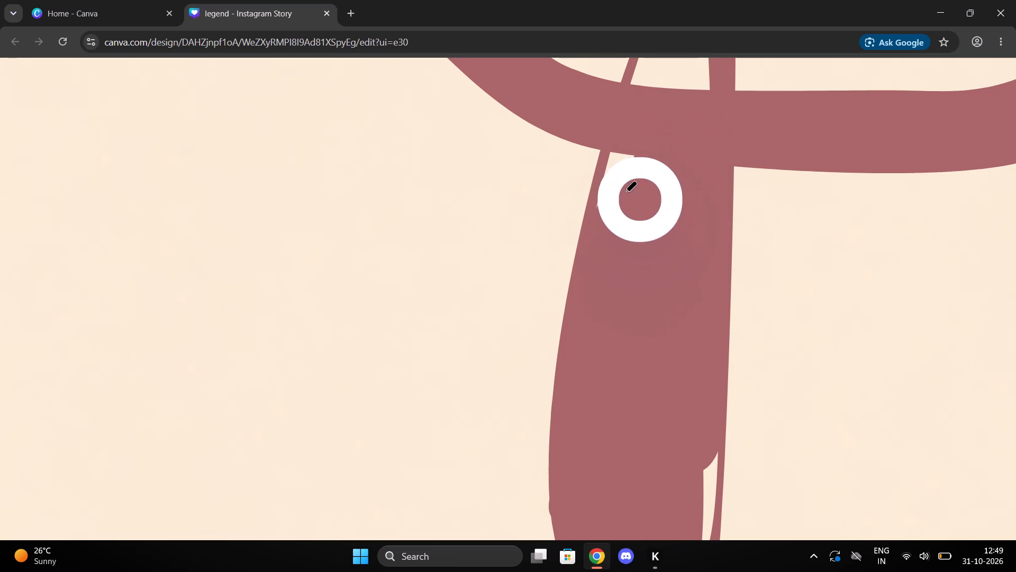
left_click_drag(625, 192, 630, 160)
left_click_drag(617, 212, 615, 185)
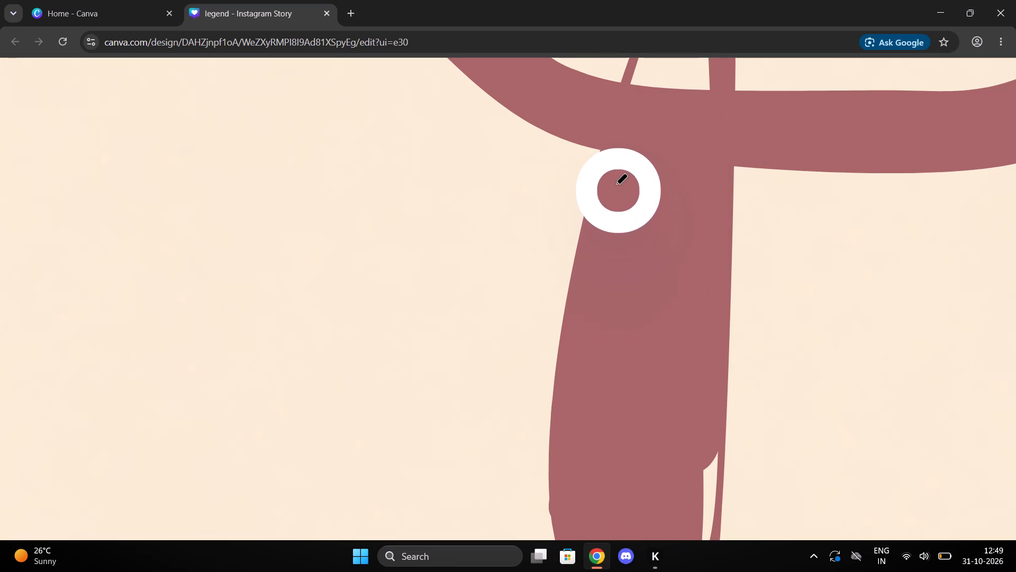
left_click_drag(615, 185, 613, 175)
left_click(609, 198)
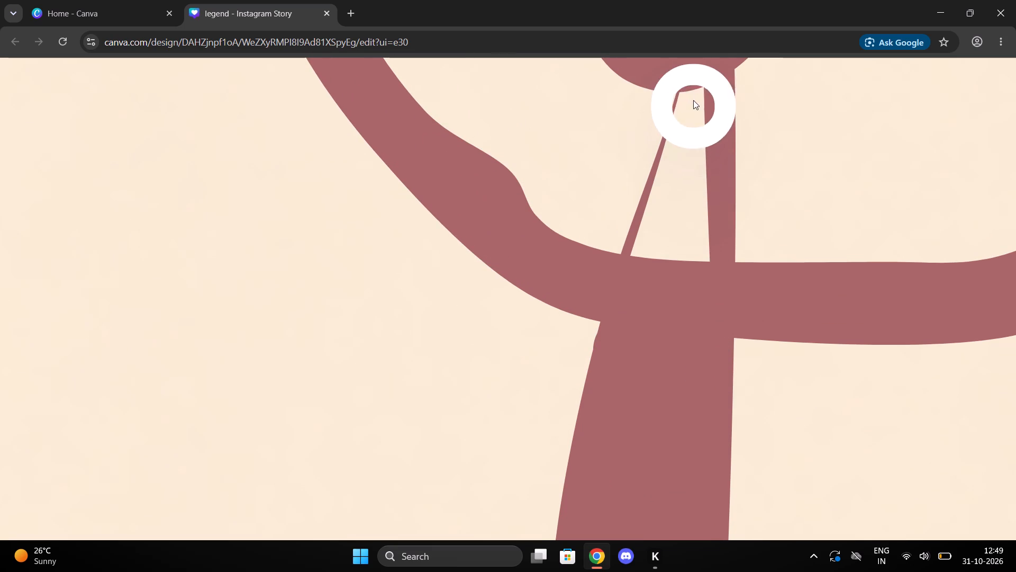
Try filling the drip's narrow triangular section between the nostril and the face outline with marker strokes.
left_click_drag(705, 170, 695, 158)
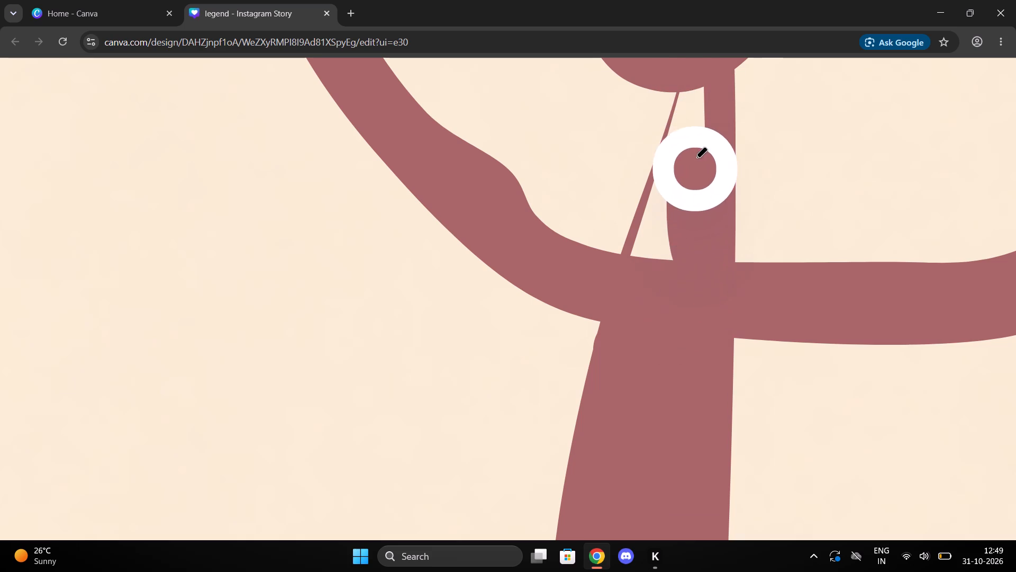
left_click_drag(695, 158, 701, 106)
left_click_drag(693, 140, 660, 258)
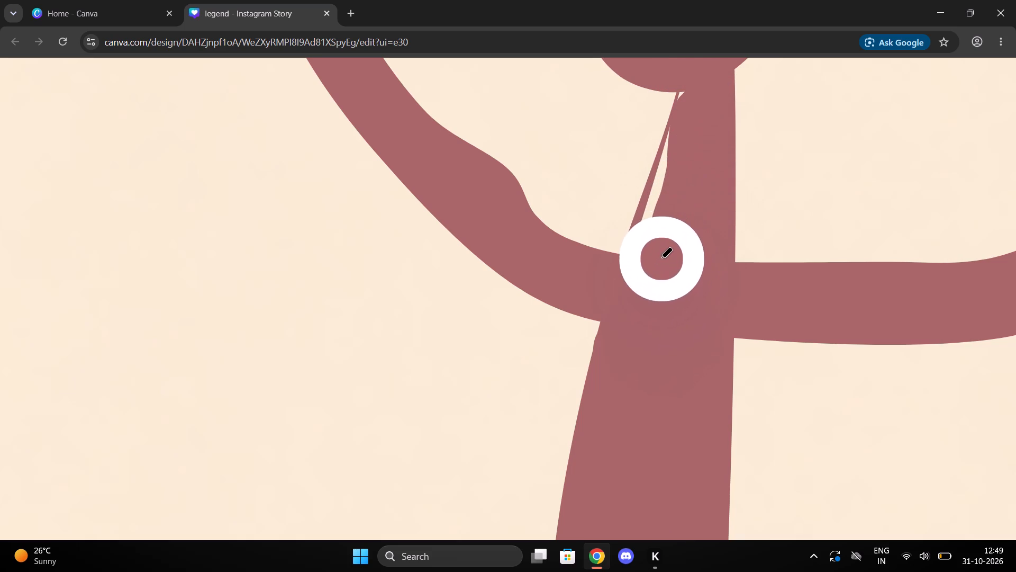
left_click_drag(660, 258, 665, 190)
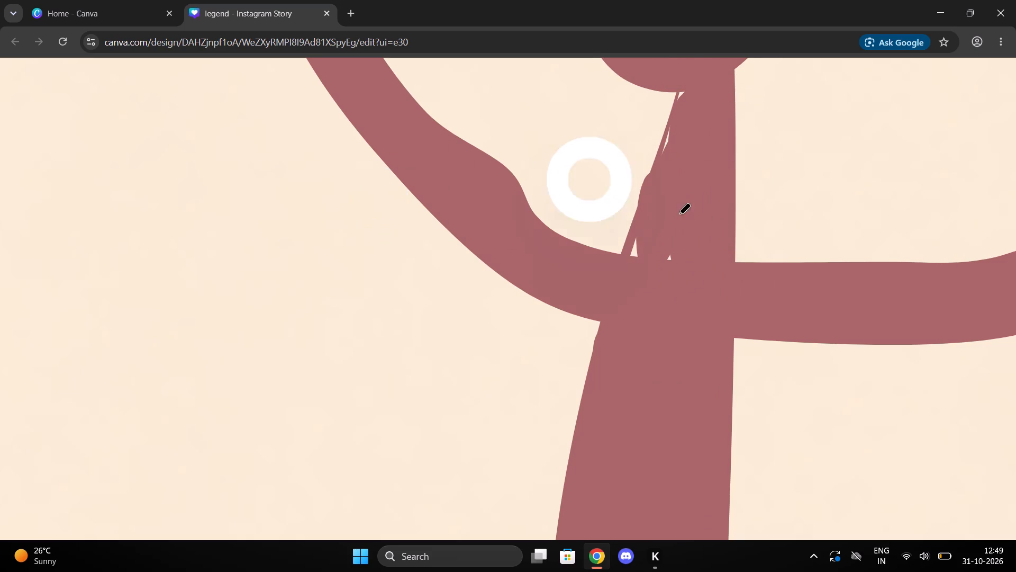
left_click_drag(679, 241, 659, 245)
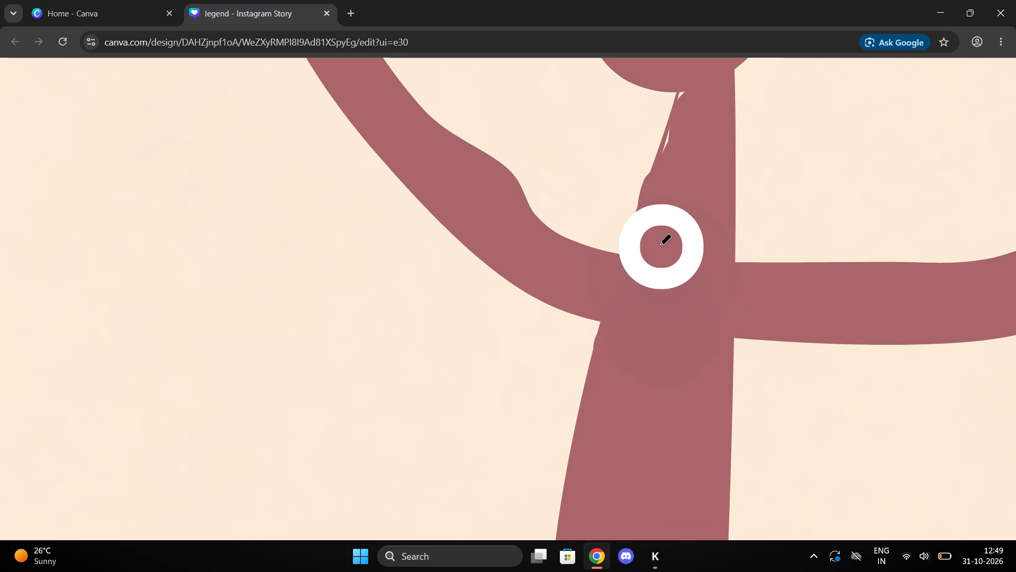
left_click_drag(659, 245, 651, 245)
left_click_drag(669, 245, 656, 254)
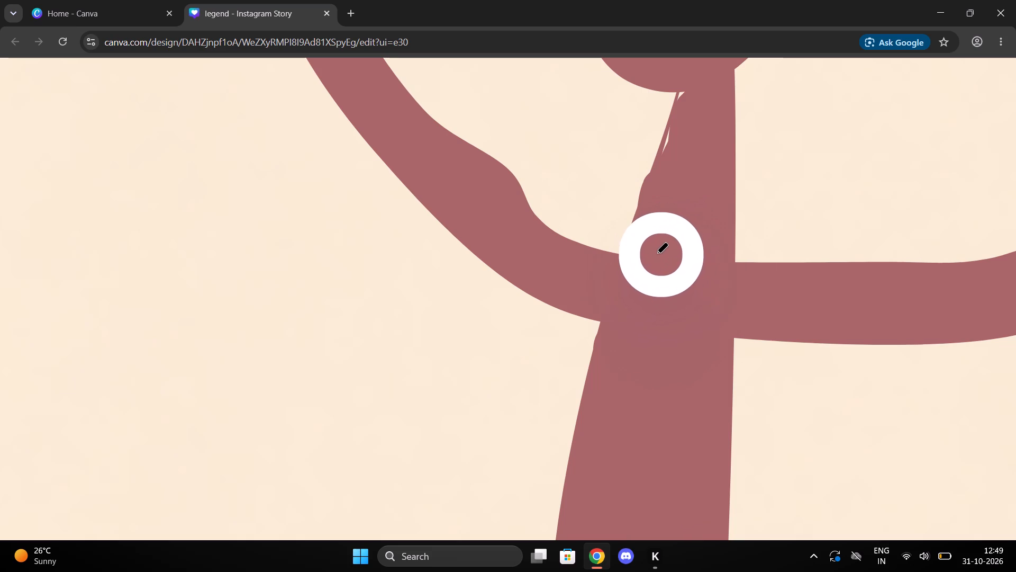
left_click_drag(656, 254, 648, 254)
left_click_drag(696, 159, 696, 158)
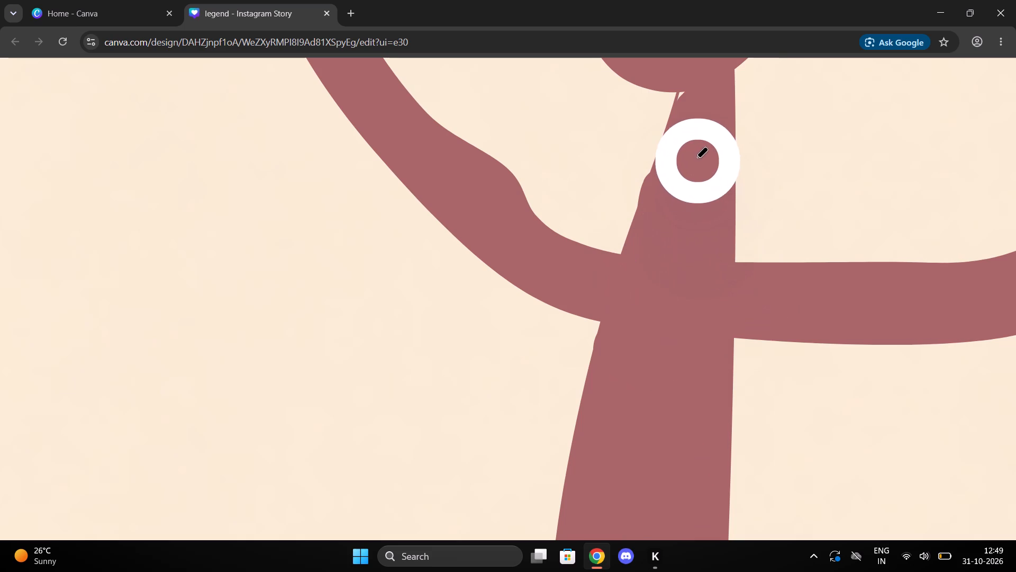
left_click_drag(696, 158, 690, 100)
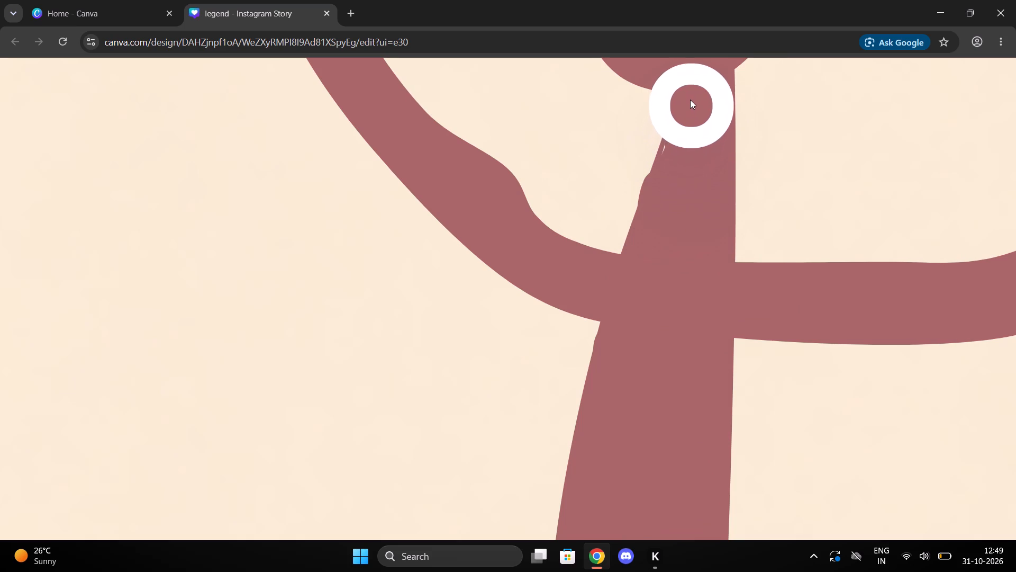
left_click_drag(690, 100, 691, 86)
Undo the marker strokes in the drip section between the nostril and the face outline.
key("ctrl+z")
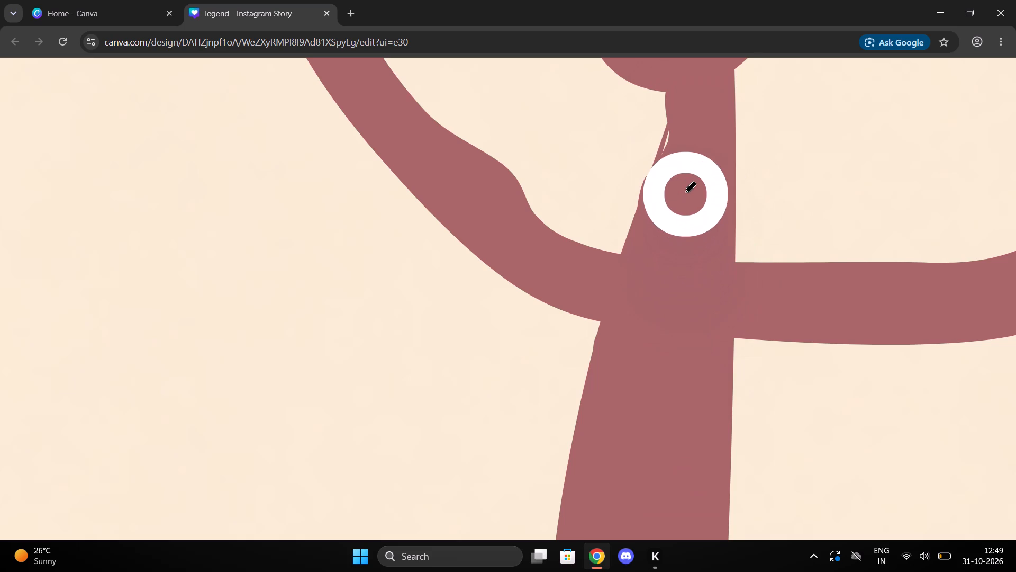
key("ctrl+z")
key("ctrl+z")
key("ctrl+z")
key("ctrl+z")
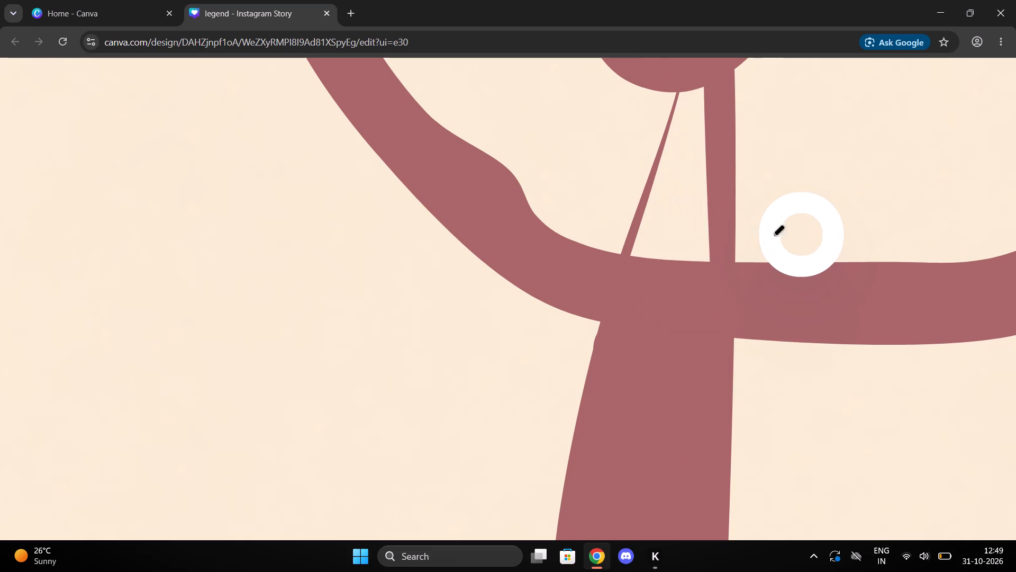
Fill most of the drip section between the nostril and the face outline again, working along its right side.
left_click_drag(698, 253, 699, 200)
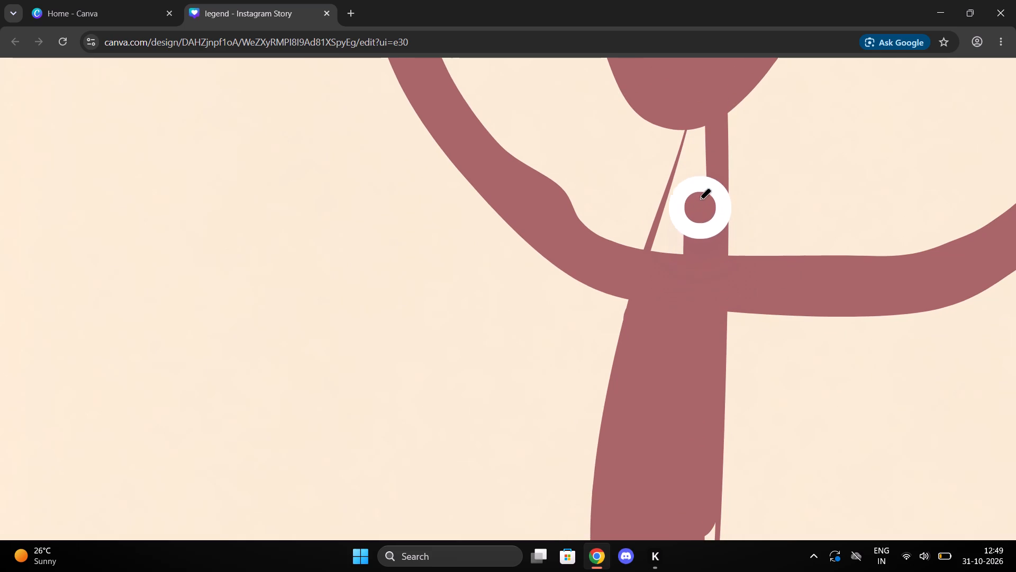
left_click_drag(699, 200, 699, 158)
left_click_drag(679, 264, 687, 236)
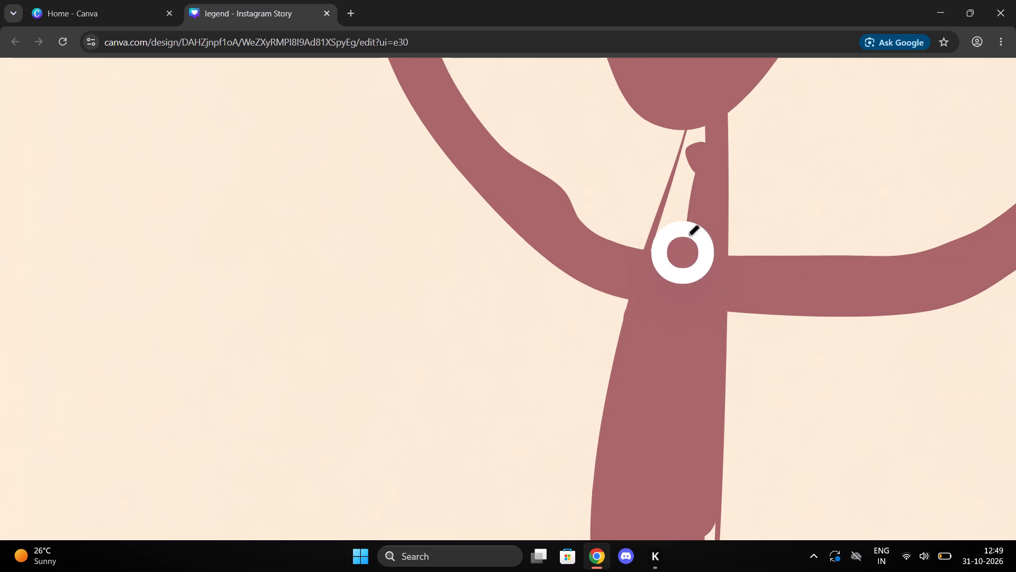
left_click_drag(687, 236, 693, 203)
left_click_drag(666, 255, 673, 241)
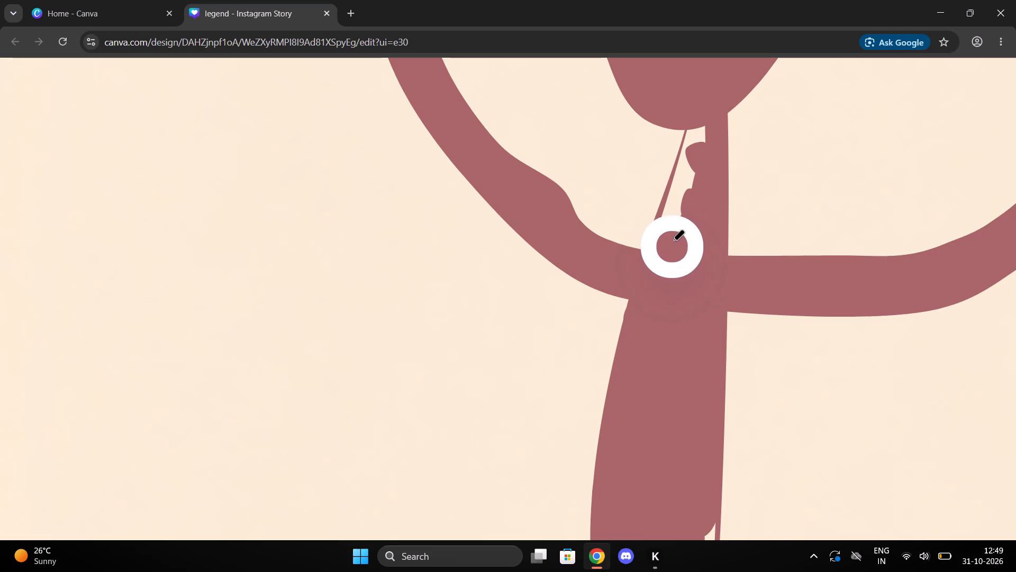
left_click_drag(673, 241, 692, 184)
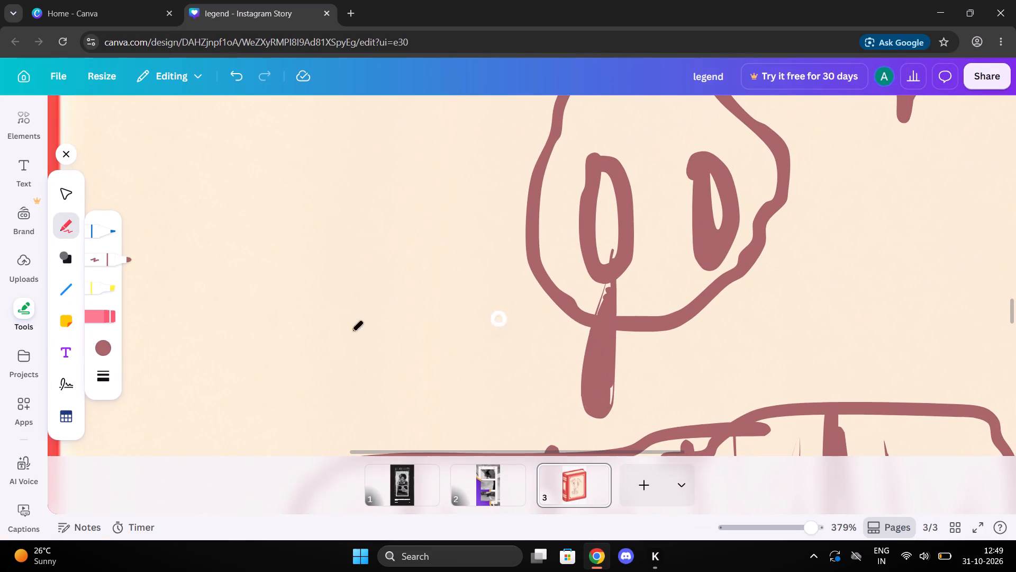
Set the marker weight to 1 and fill the remaining slivers of the drip between the nostril and the face outline.
left_click(102, 371)
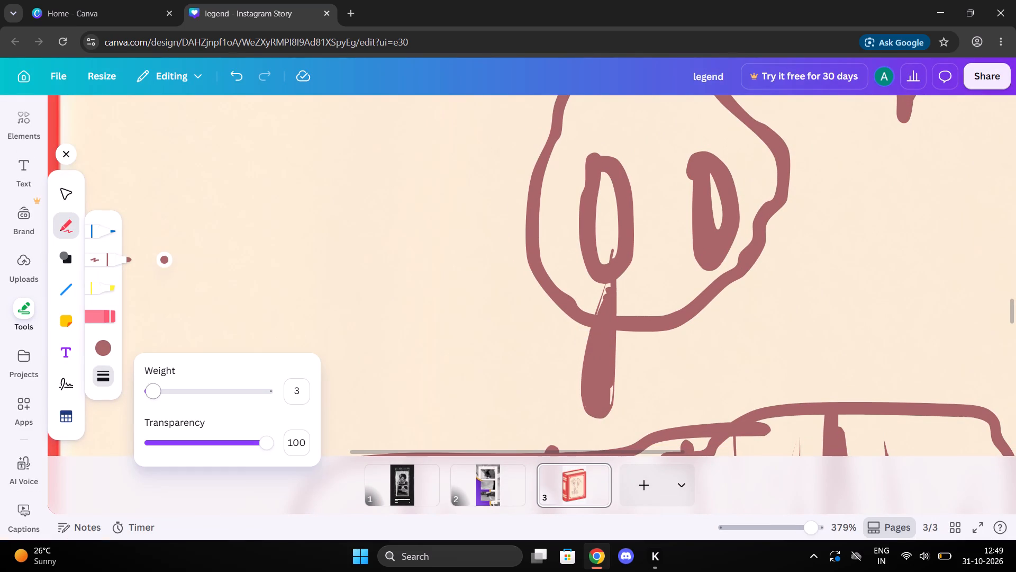
left_click_drag(165, 402, 149, 400)
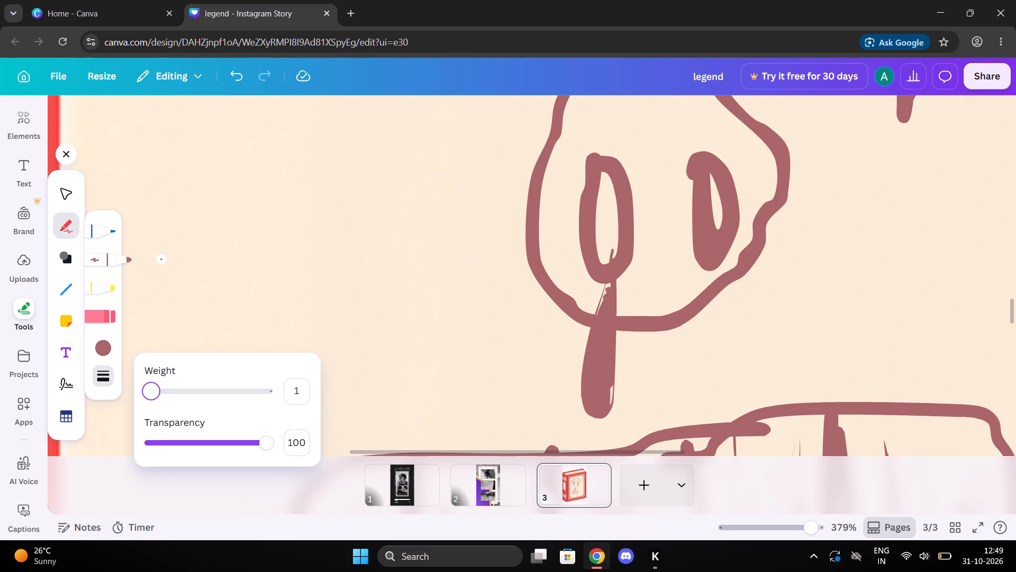
left_click_drag(149, 400, 149, 400)
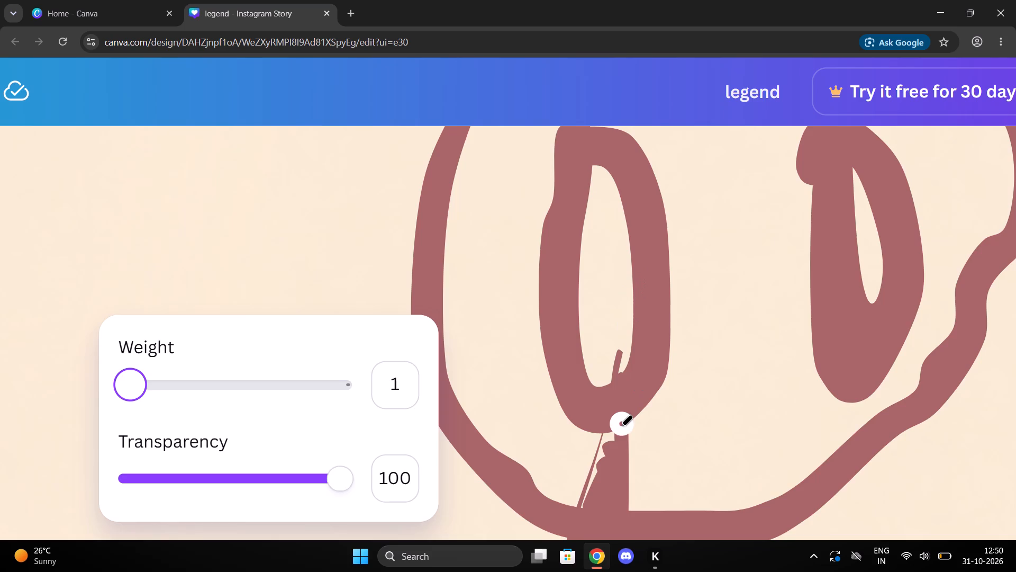
left_click(611, 442)
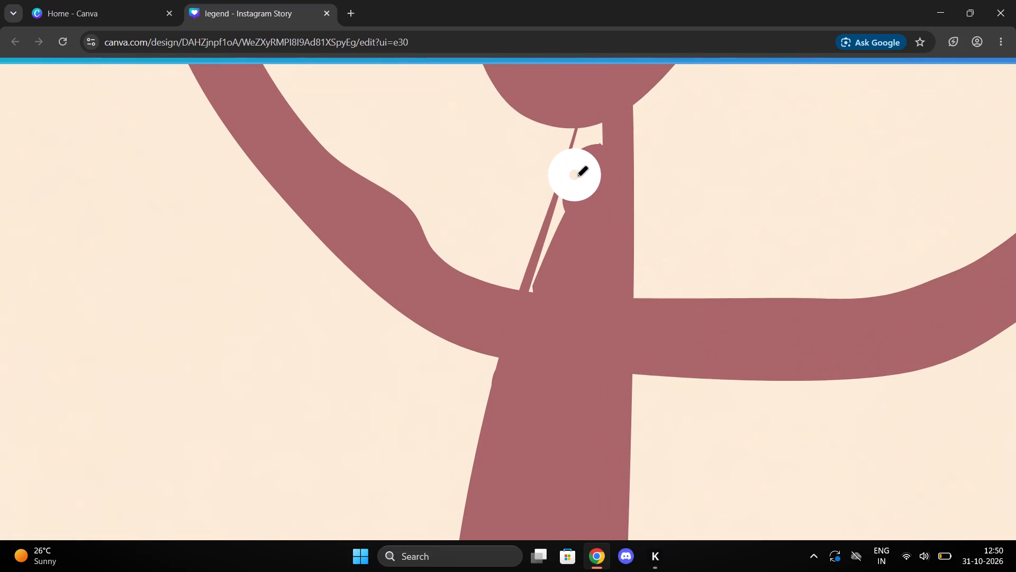
left_click_drag(607, 127, 596, 175)
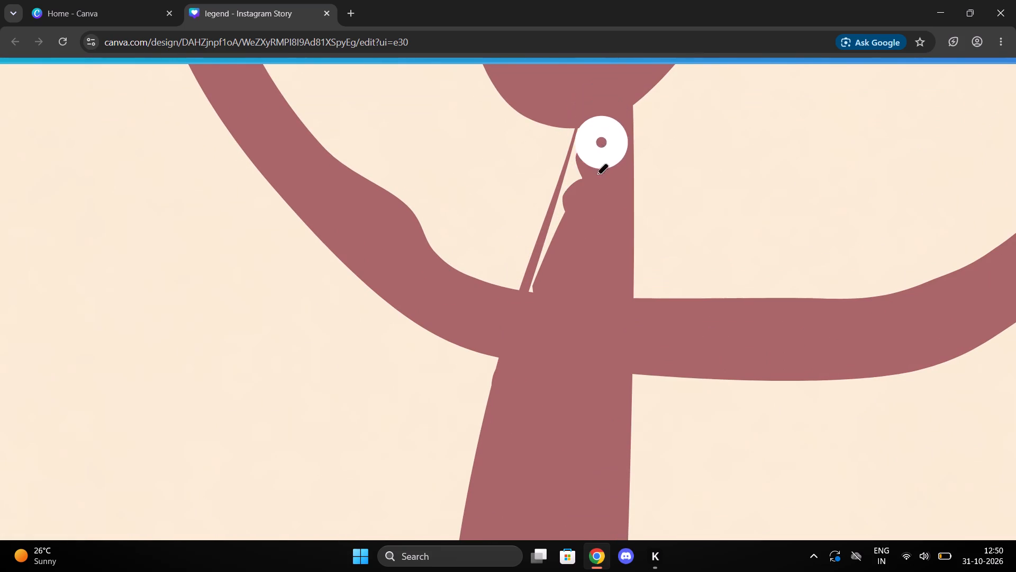
left_click_drag(596, 175, 568, 249)
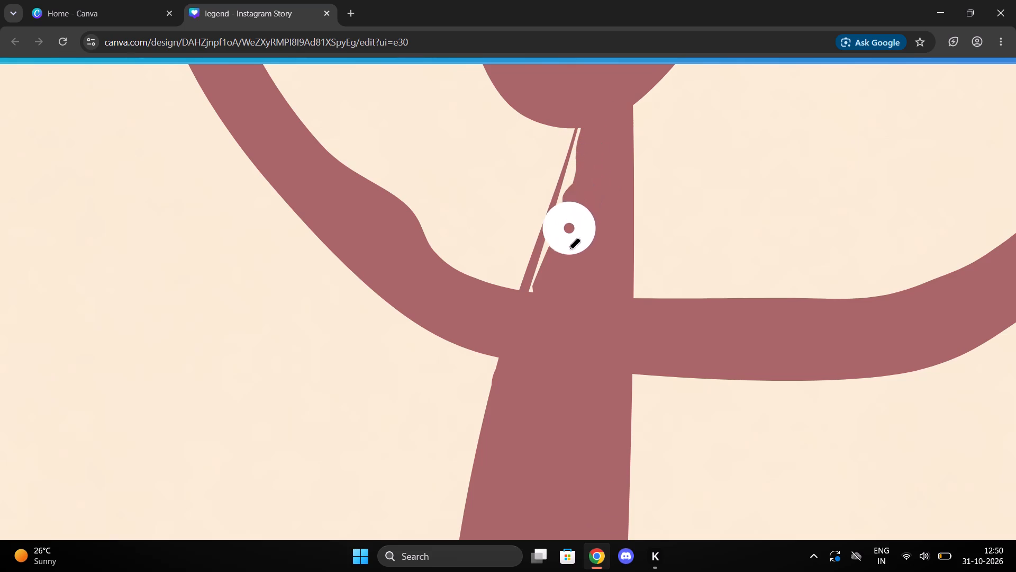
left_click_drag(568, 249, 554, 301)
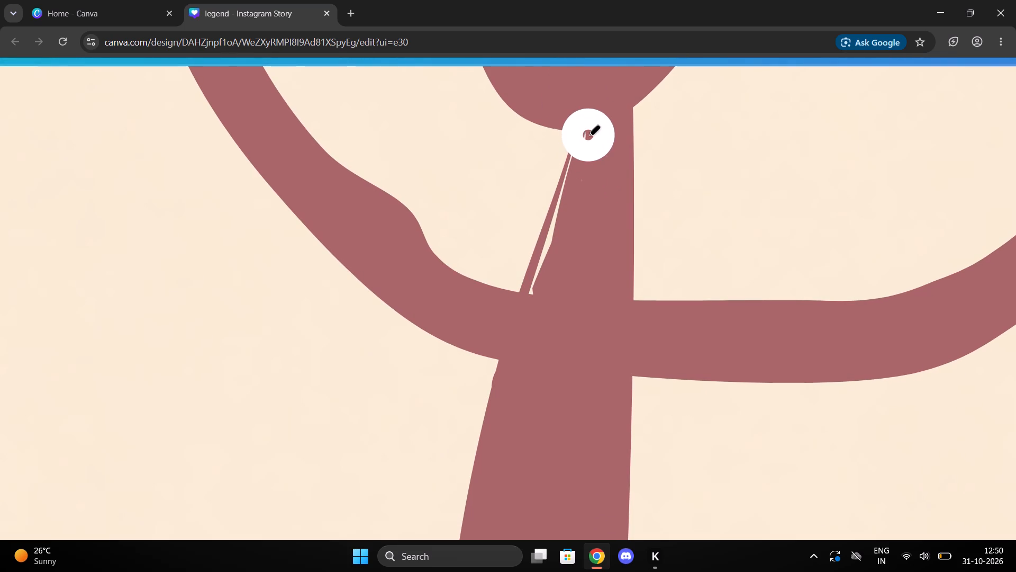
left_click_drag(588, 136, 587, 223)
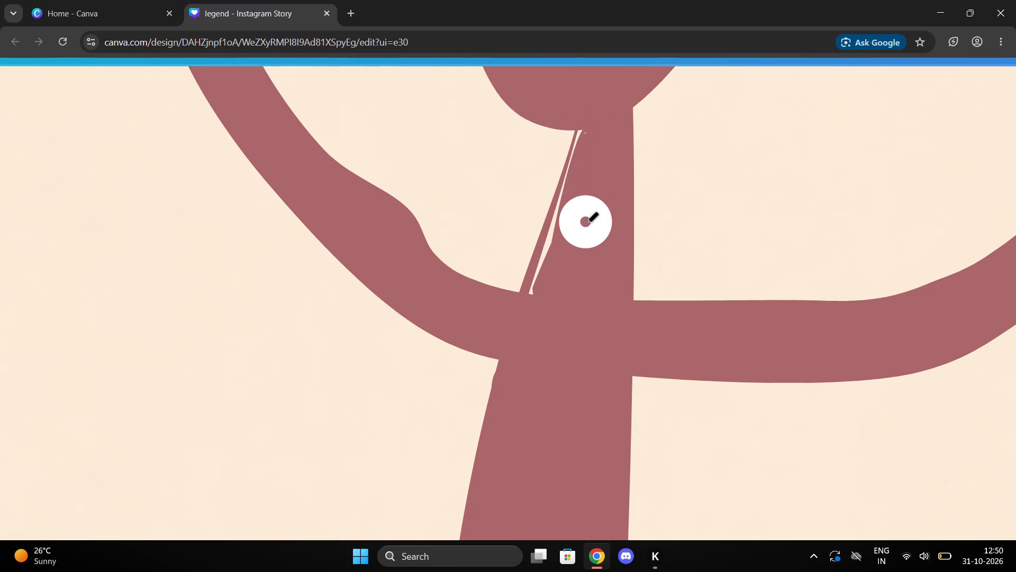
left_click_drag(553, 233, 548, 252)
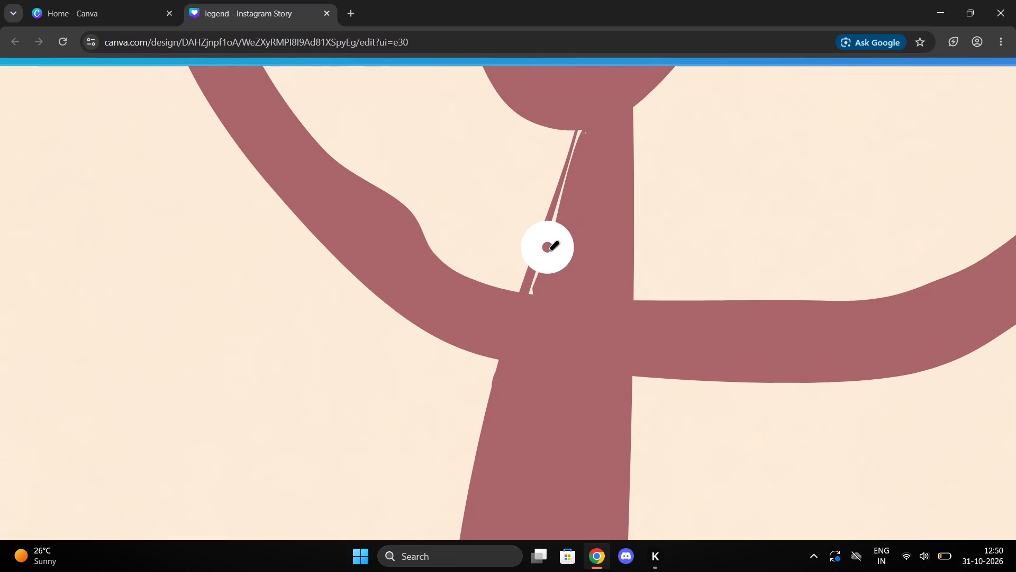
left_click_drag(548, 252, 526, 323)
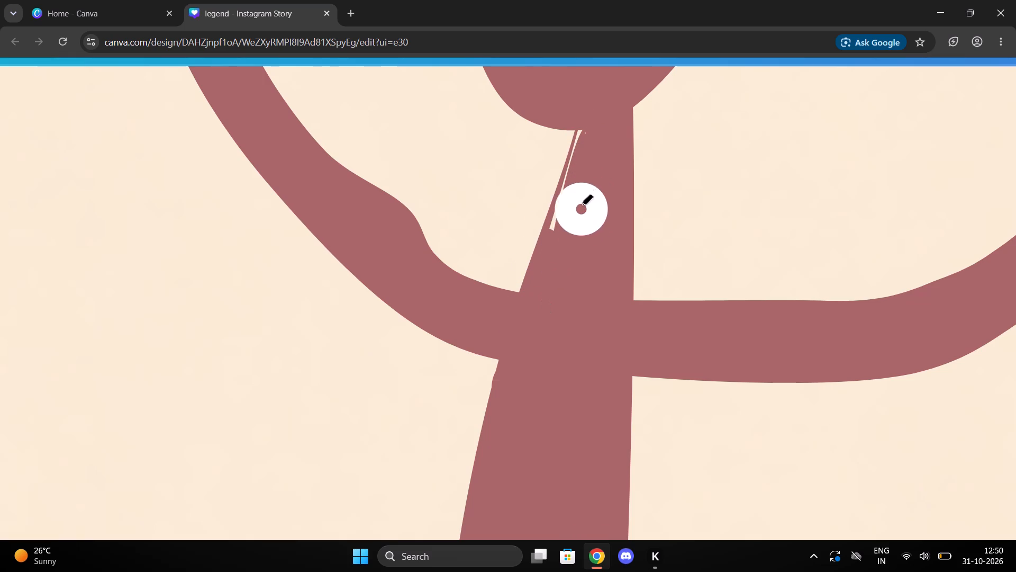
left_click_drag(560, 204, 548, 260)
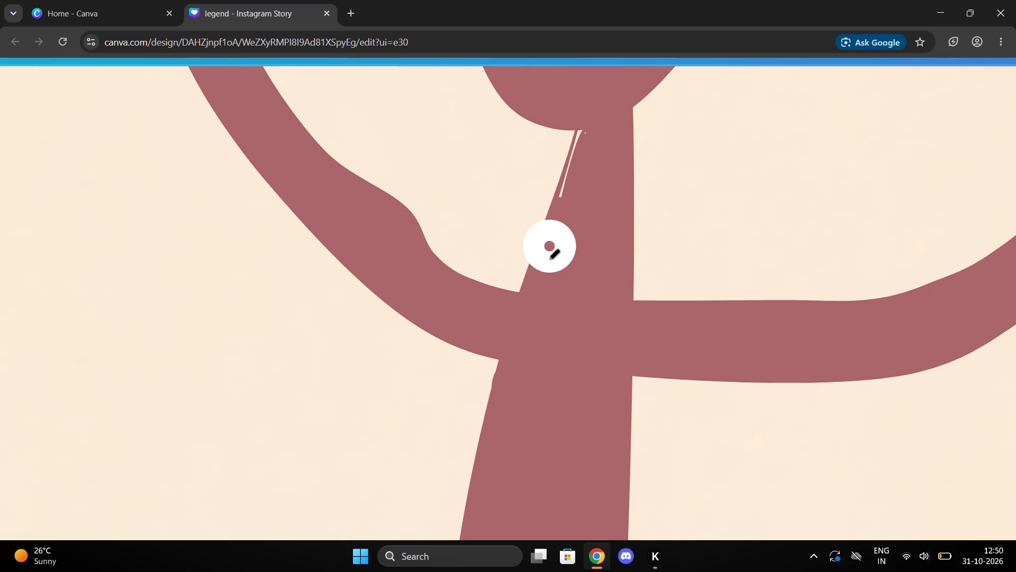
left_click_drag(548, 260, 547, 265)
left_click_drag(581, 131, 566, 194)
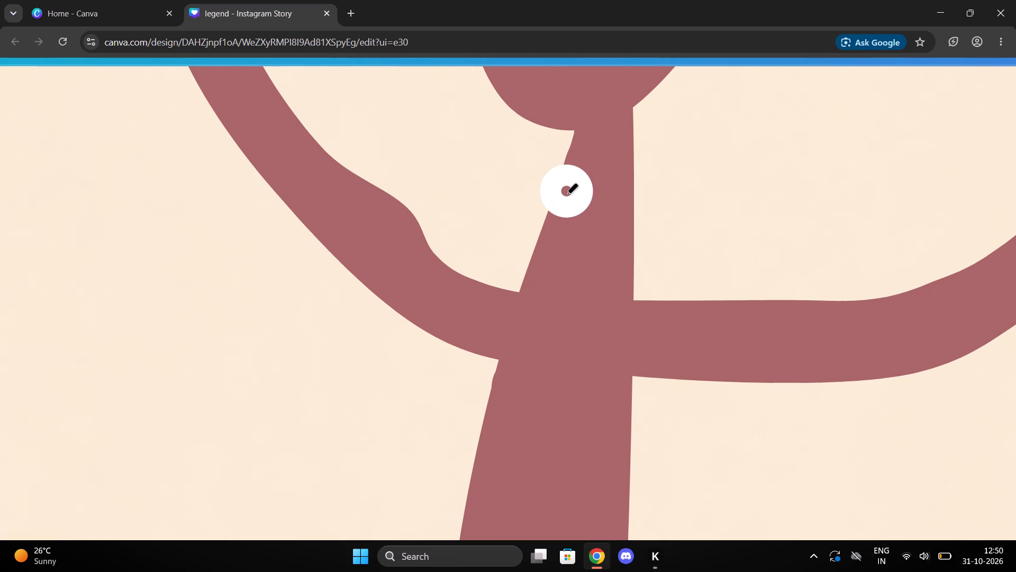
left_click_drag(566, 194, 560, 221)
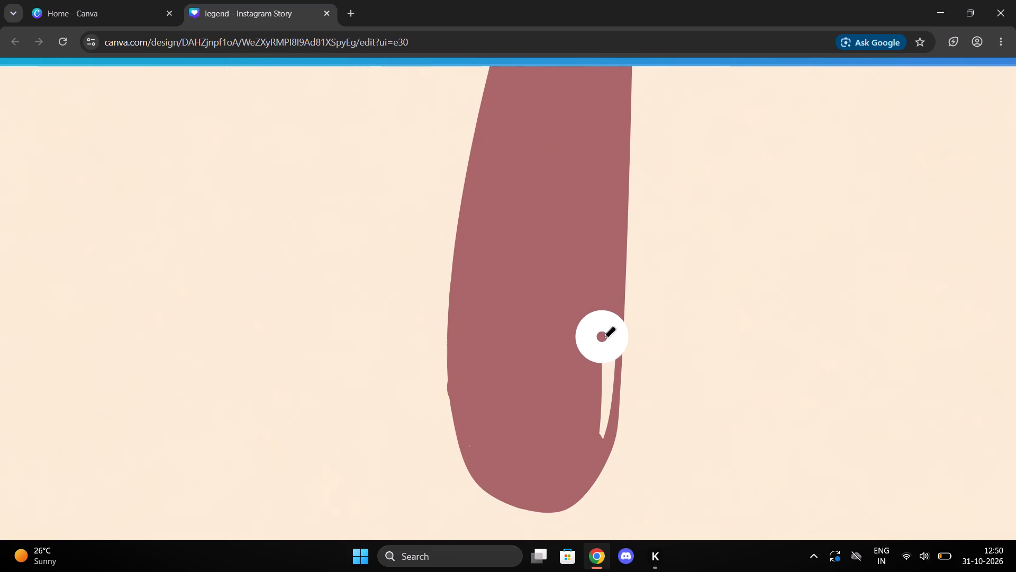
Fill the last pale sliver near the tip of the nostril drip with marker strokes.
left_click_drag(605, 338, 603, 444)
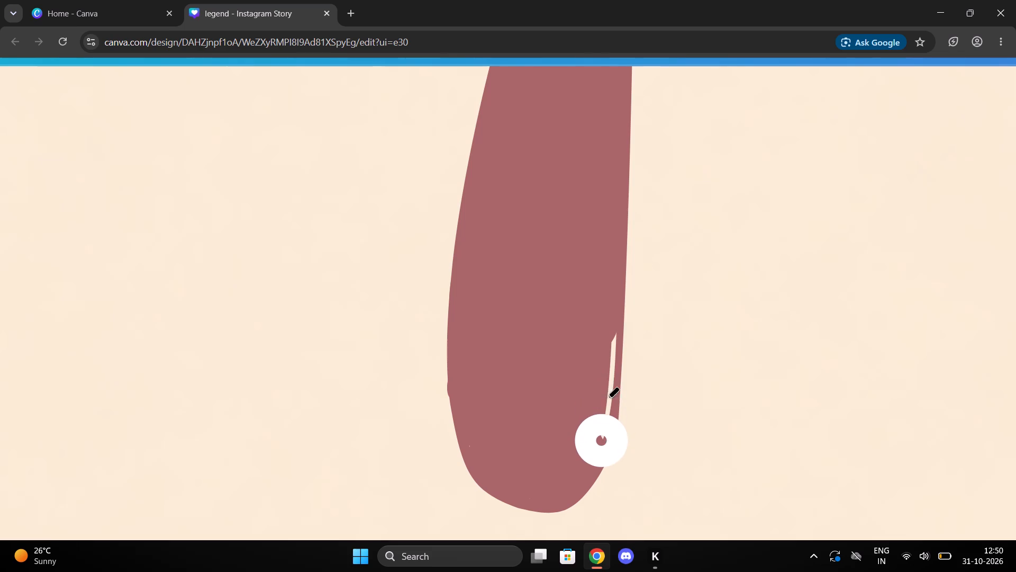
left_click_drag(615, 334, 612, 383)
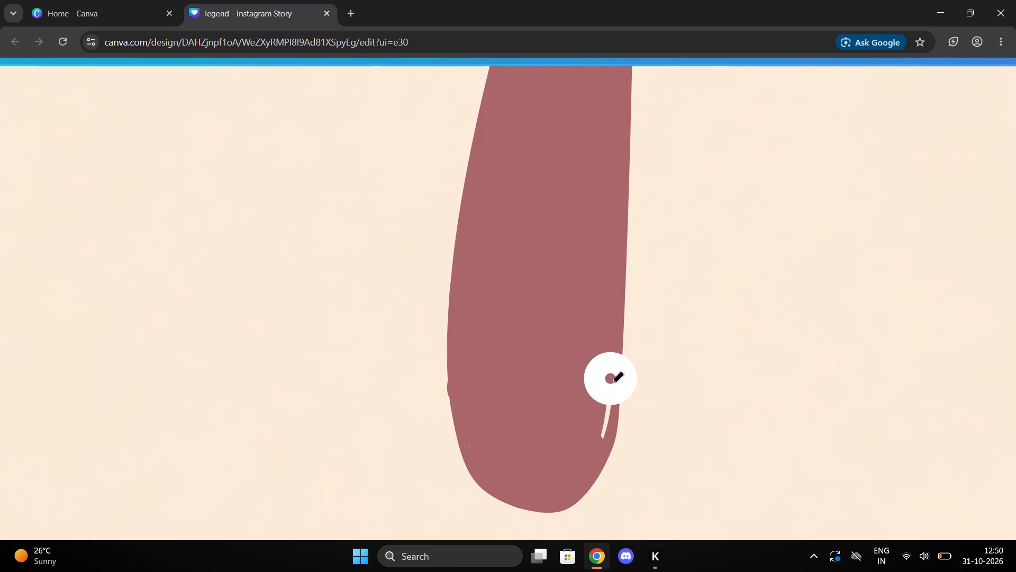
left_click_drag(612, 383, 601, 446)
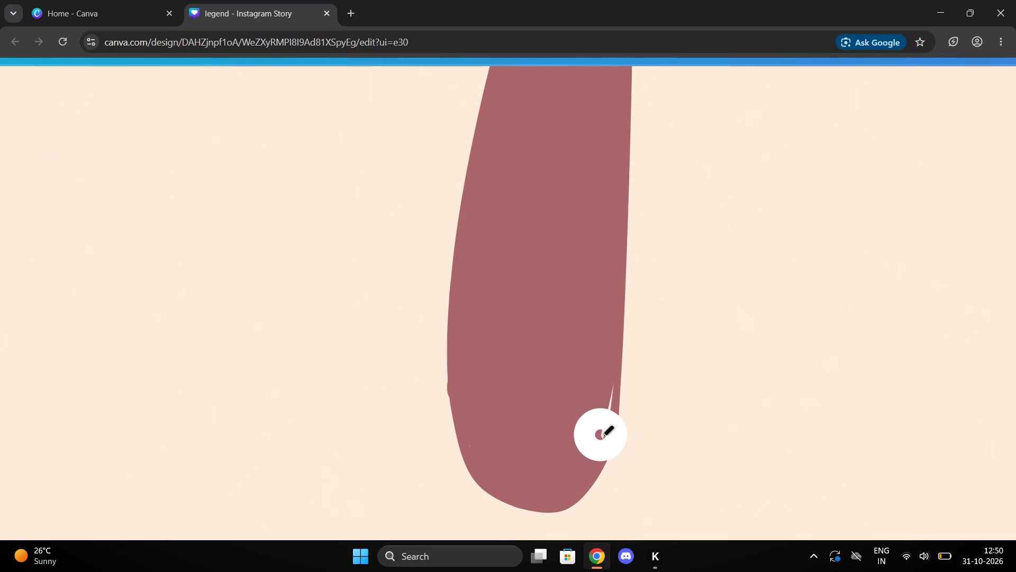
left_click_drag(604, 439, 611, 399)
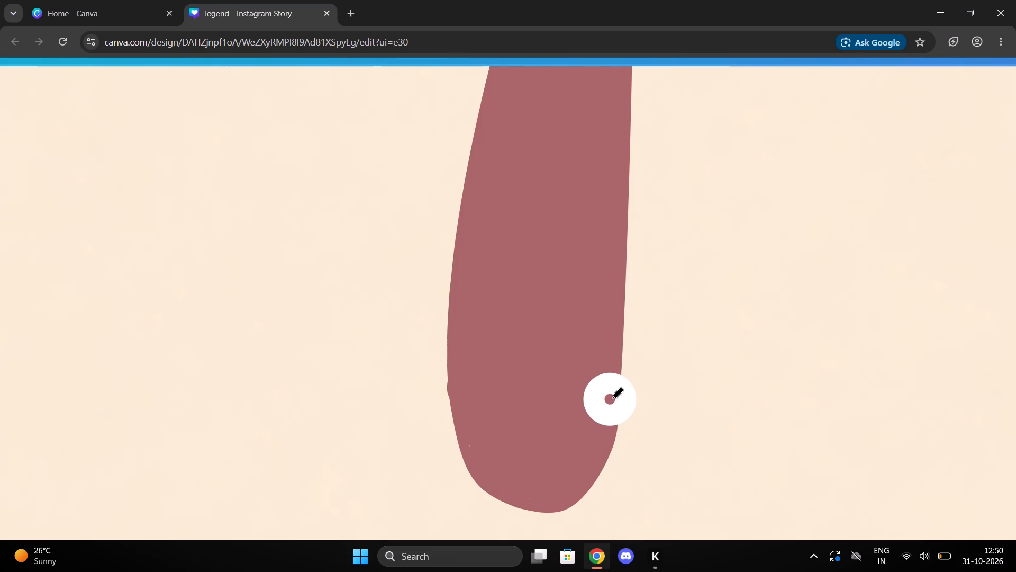
left_click_drag(611, 399, 612, 371)
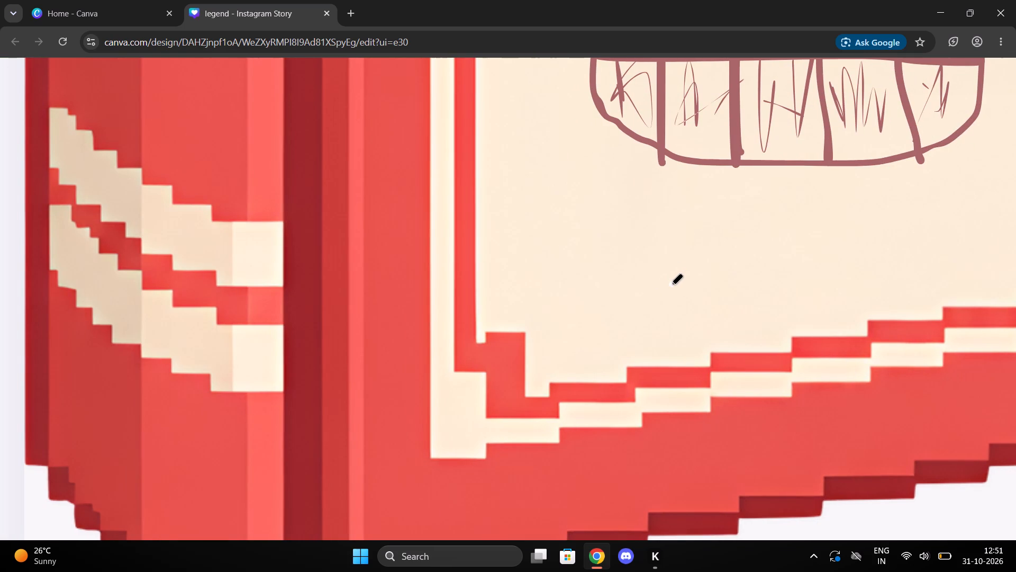
Handwrite "Get your" with the marker on the book cover below the teeth grid.
left_click_drag(671, 285, 660, 308)
left_click_drag(660, 308, 677, 325)
left_click_drag(681, 306, 696, 327)
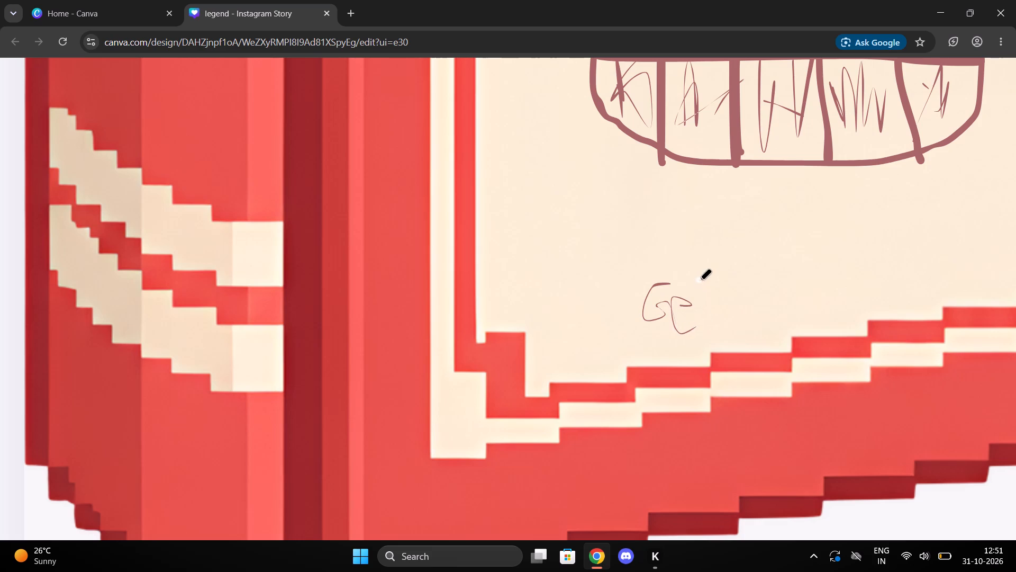
left_click_drag(700, 280, 715, 321)
left_click_drag(682, 290, 711, 294)
left_click_drag(711, 294, 718, 294)
left_click_drag(732, 280, 723, 350)
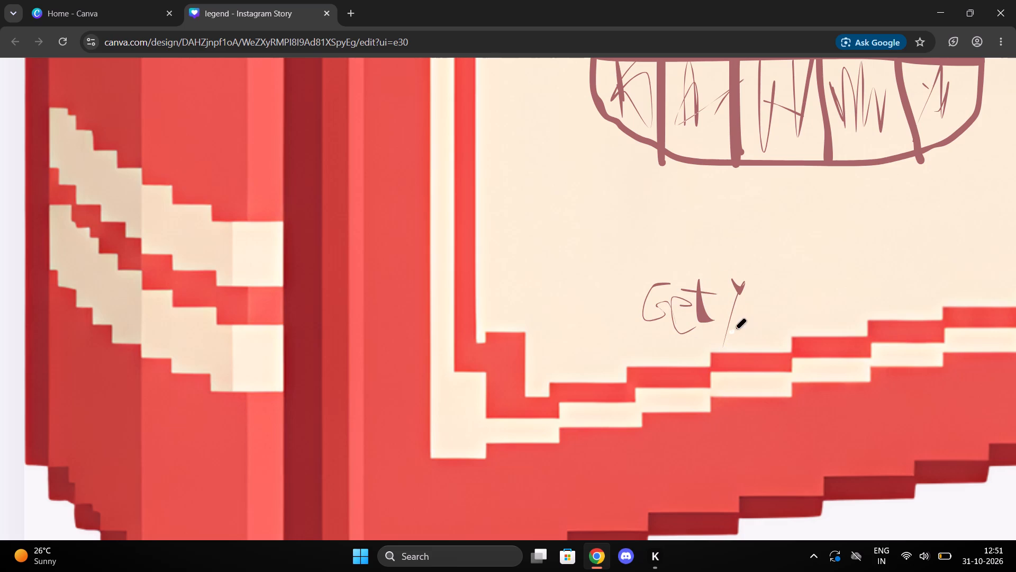
left_click_drag(748, 299, 748, 309)
left_click_drag(766, 295, 776, 291)
left_click_drag(780, 291, 780, 300)
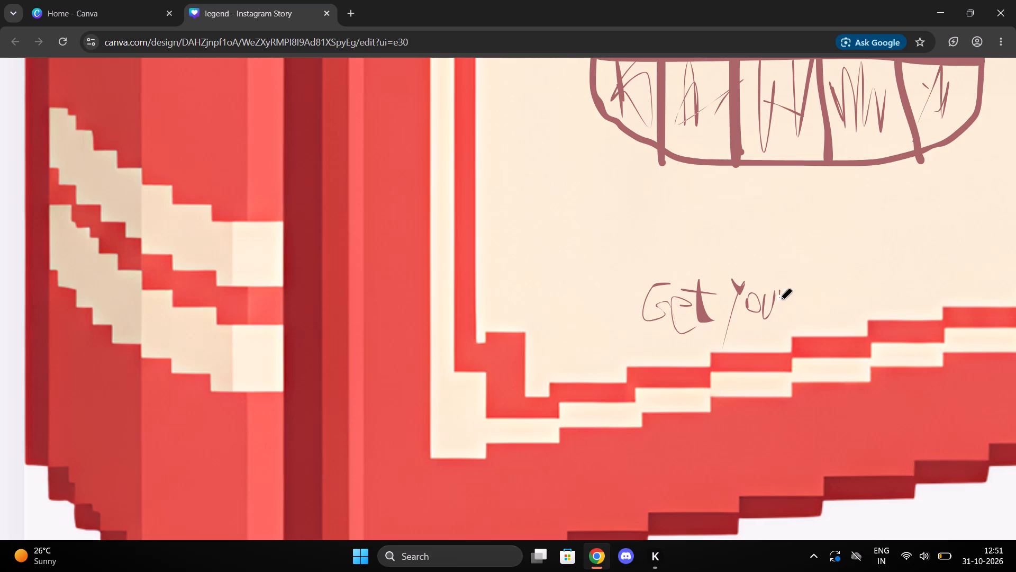
left_click_drag(780, 300, 793, 290)
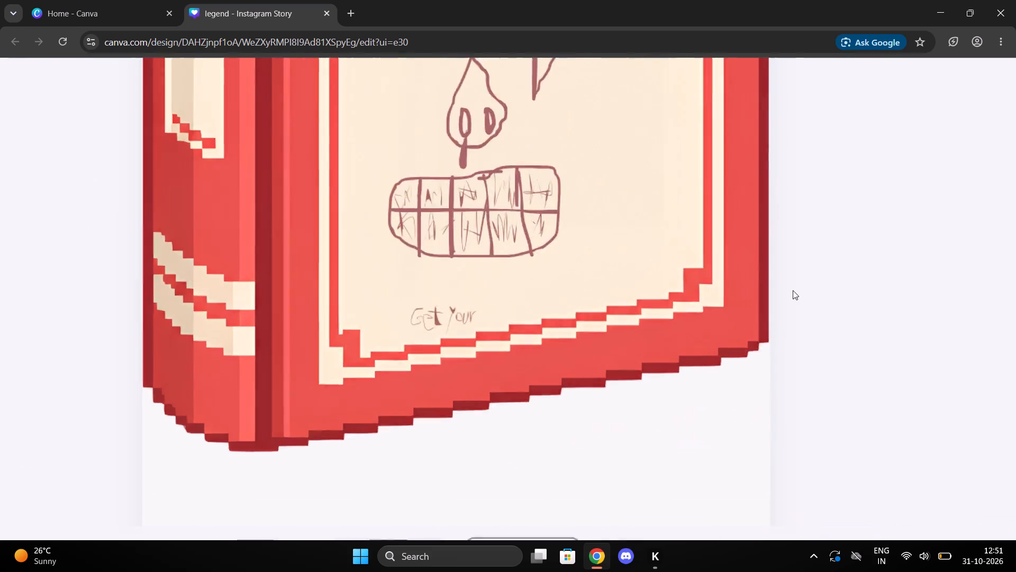
Handwrite the letters "asthe" after "Get your" to start the caption's last word.
scroll(793, 290, "right", 8)
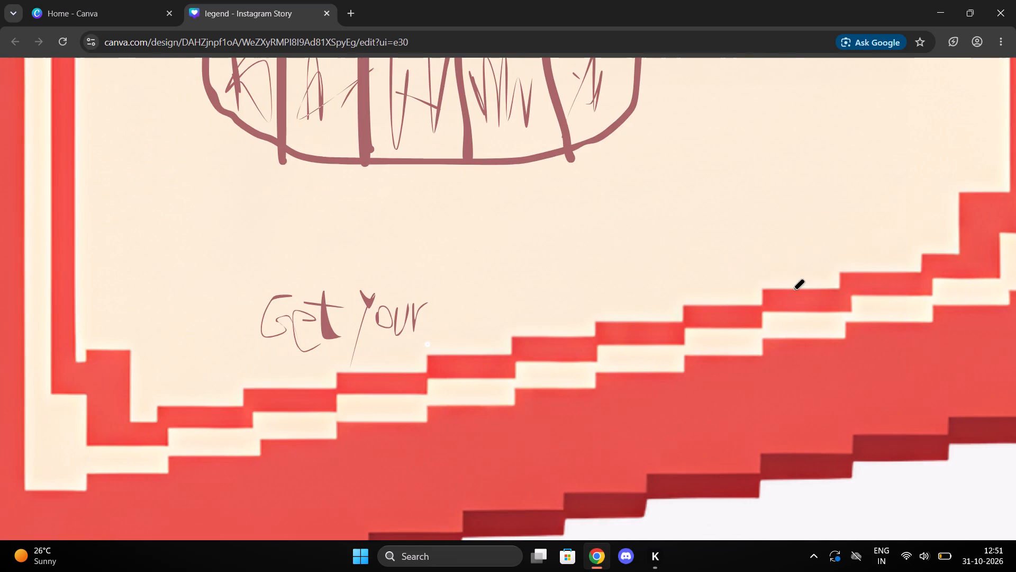
left_click_drag(473, 298, 478, 297)
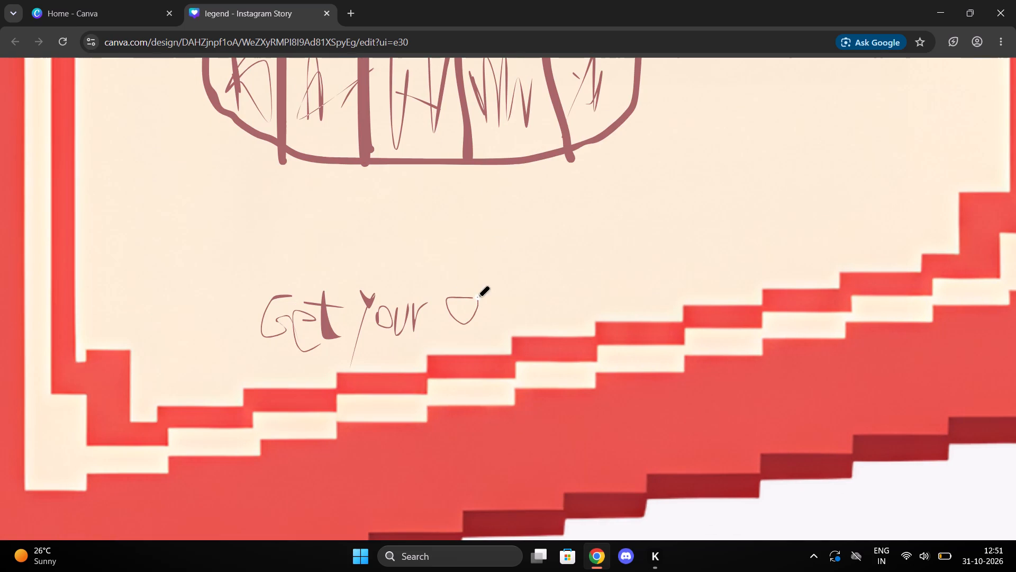
left_click_drag(478, 297, 486, 319)
left_click_drag(516, 290, 493, 321)
left_click_drag(493, 321, 490, 305)
left_click_drag(520, 268, 532, 322)
left_click_drag(517, 282, 530, 281)
left_click_drag(530, 276, 558, 328)
left_click_drag(560, 309, 552, 302)
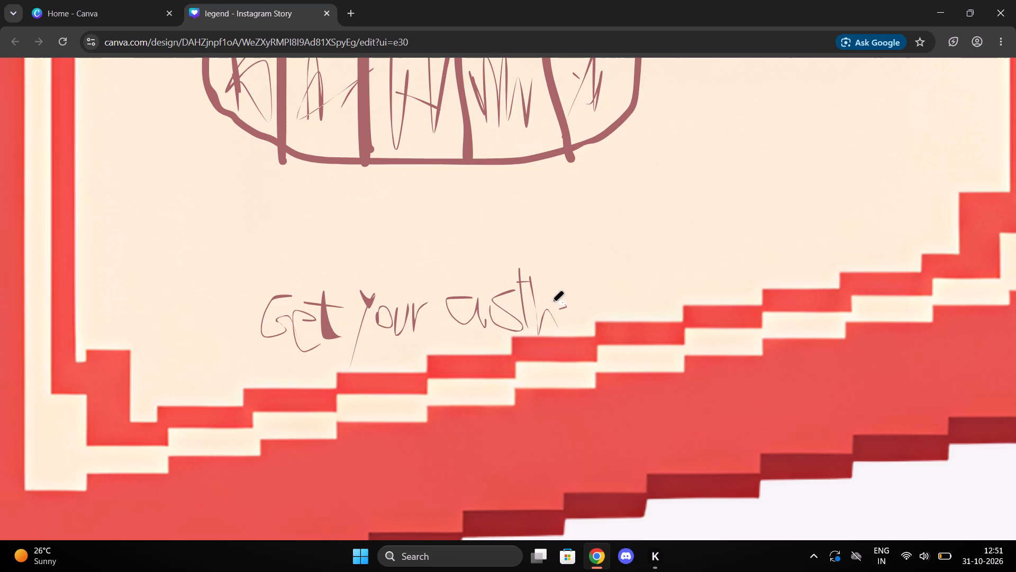
left_click_drag(552, 302, 585, 320)
Handwrite "tics" after "asthe", rework the c, add a small loop as the i's dot, and leave drawing mode.
left_click_drag(588, 265, 590, 307)
left_click_drag(590, 307, 619, 299)
left_click_drag(579, 283, 623, 273)
left_click_drag(623, 273, 629, 312)
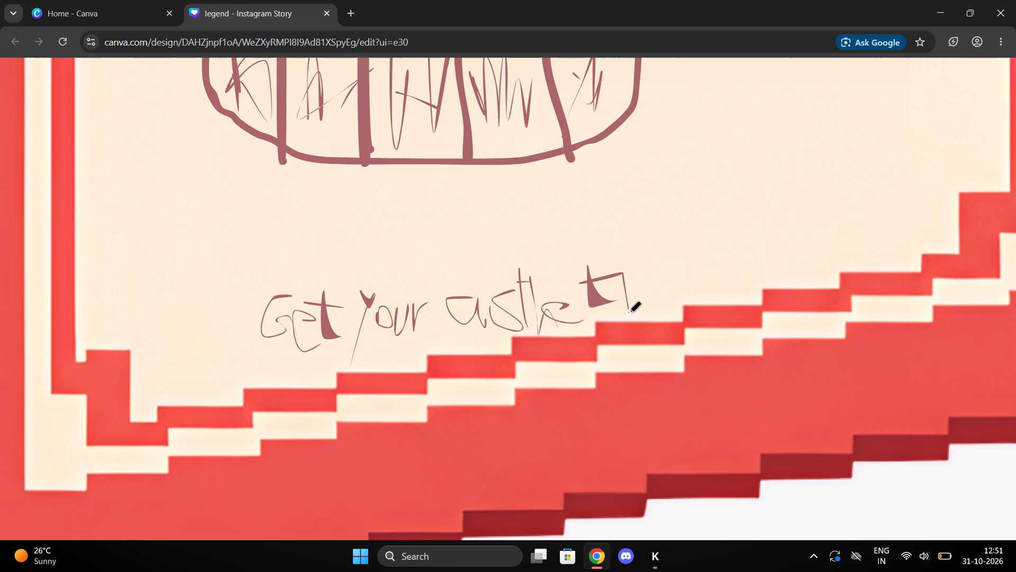
left_click(621, 262)
left_click_drag(640, 276, 641, 300)
left_click_drag(641, 300, 666, 288)
left_click_drag(675, 265, 664, 328)
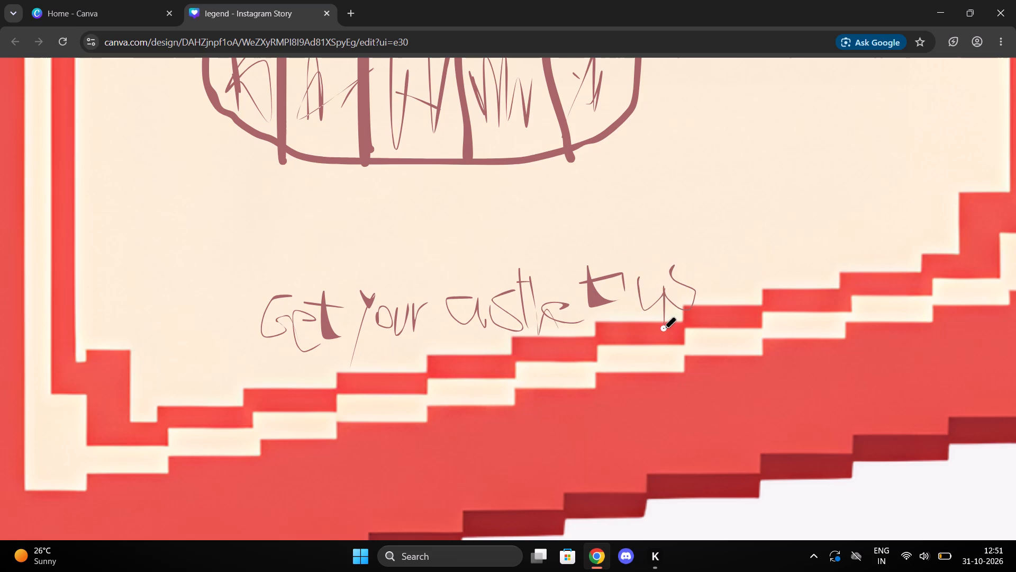
left_click_drag(648, 285, 644, 278)
left_click_drag(644, 278, 638, 305)
left_click_drag(618, 252, 620, 251)
left_click_drag(620, 251, 619, 270)
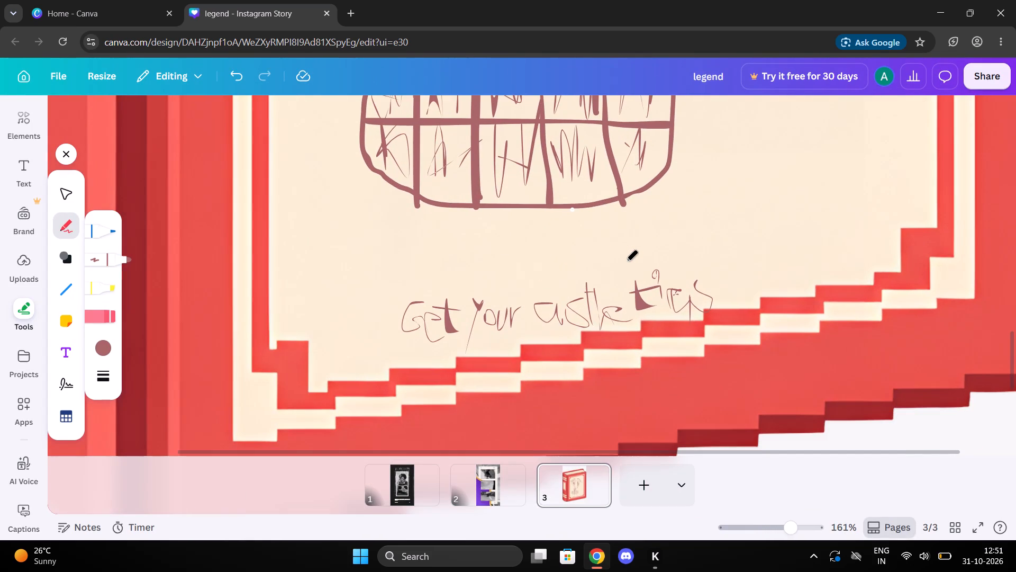
left_click(66, 153)
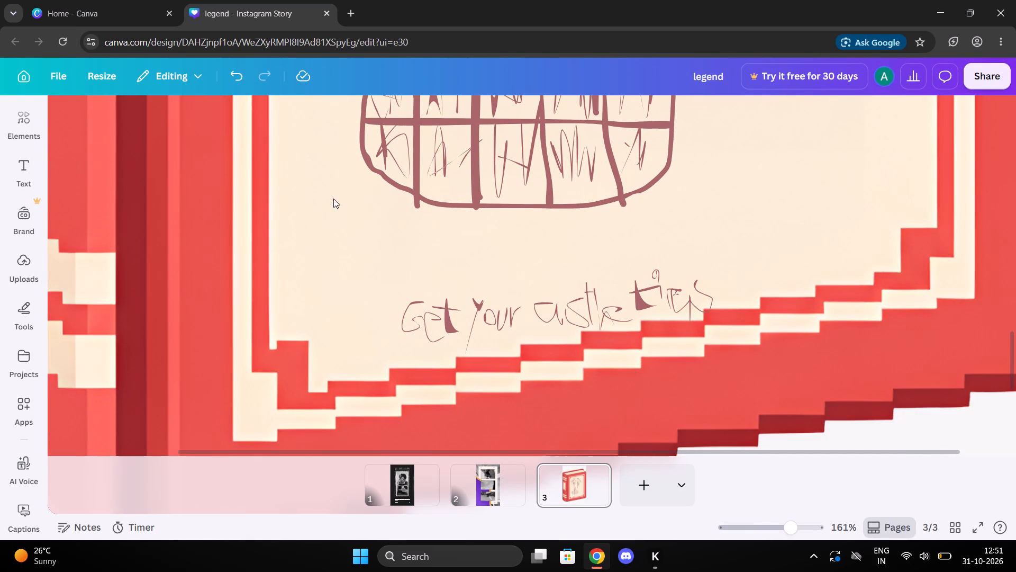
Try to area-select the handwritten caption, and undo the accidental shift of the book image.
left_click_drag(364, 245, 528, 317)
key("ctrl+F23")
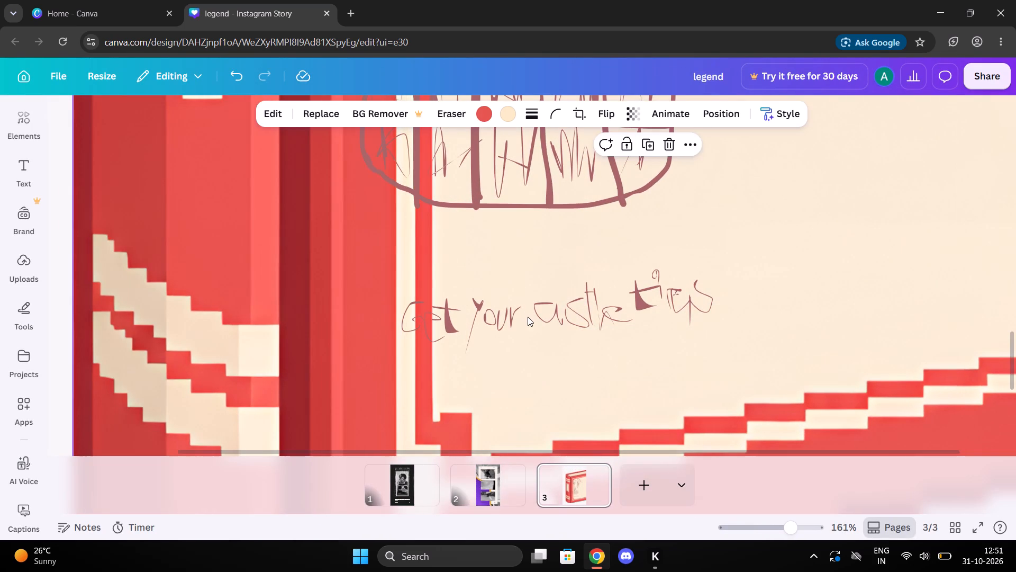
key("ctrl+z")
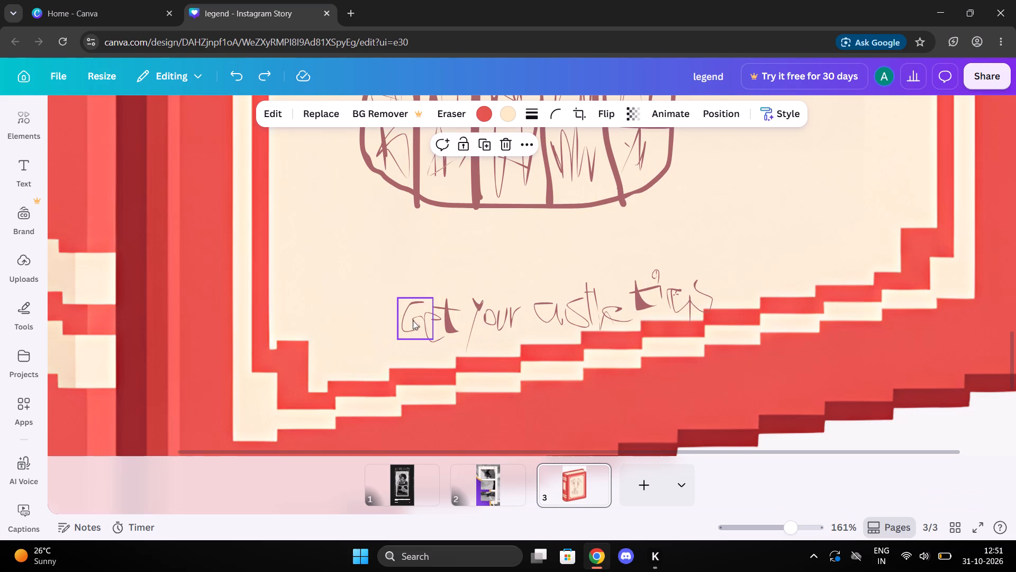
Delete the G, both strokes of the t, and the o from the handwritten "Get your".
left_click(418, 319)
left_click(436, 265)
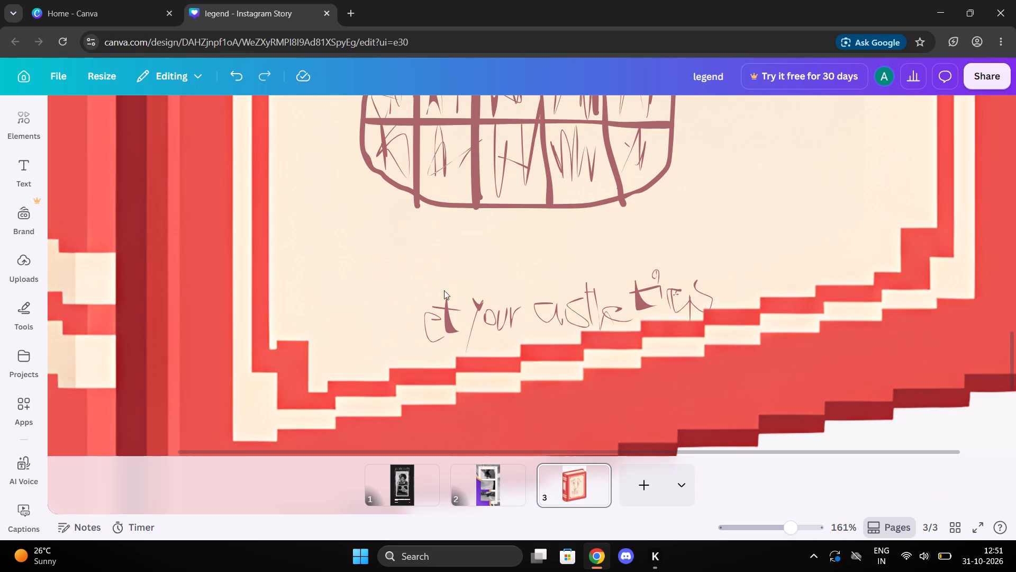
left_click(447, 300)
left_click(471, 267)
left_click_drag(437, 314, 457, 309)
left_click(486, 272)
left_click(481, 309)
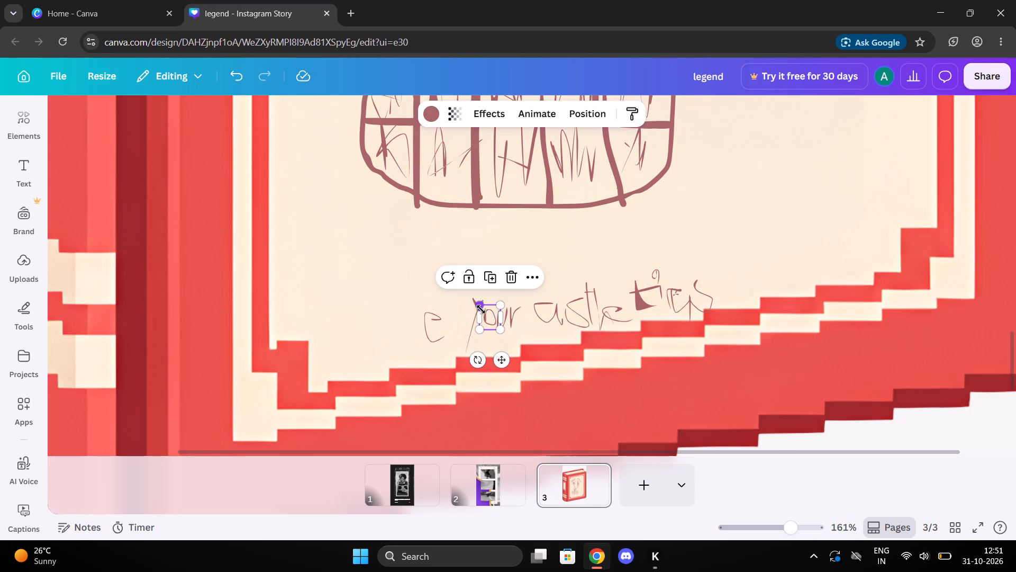
left_click(505, 278)
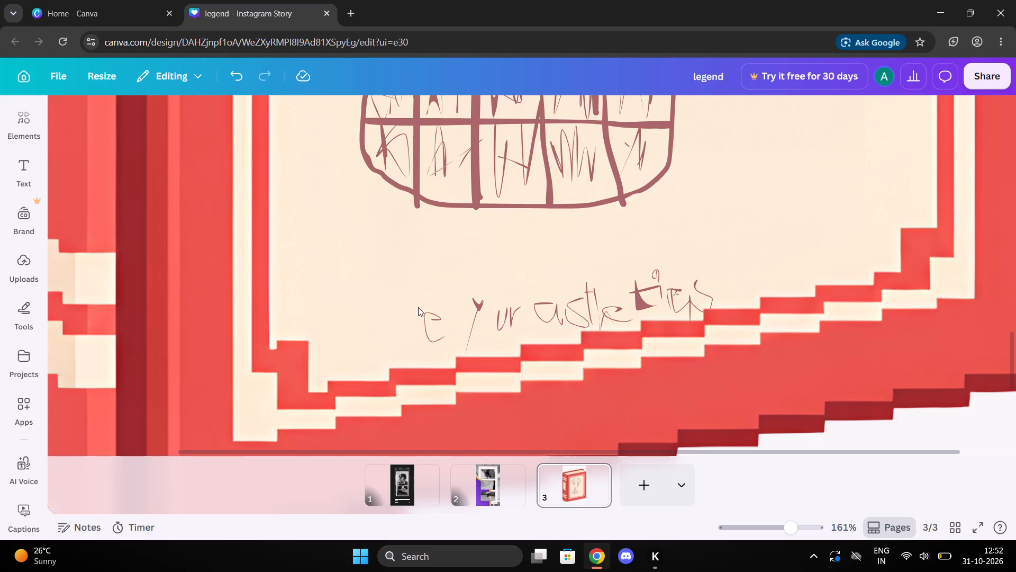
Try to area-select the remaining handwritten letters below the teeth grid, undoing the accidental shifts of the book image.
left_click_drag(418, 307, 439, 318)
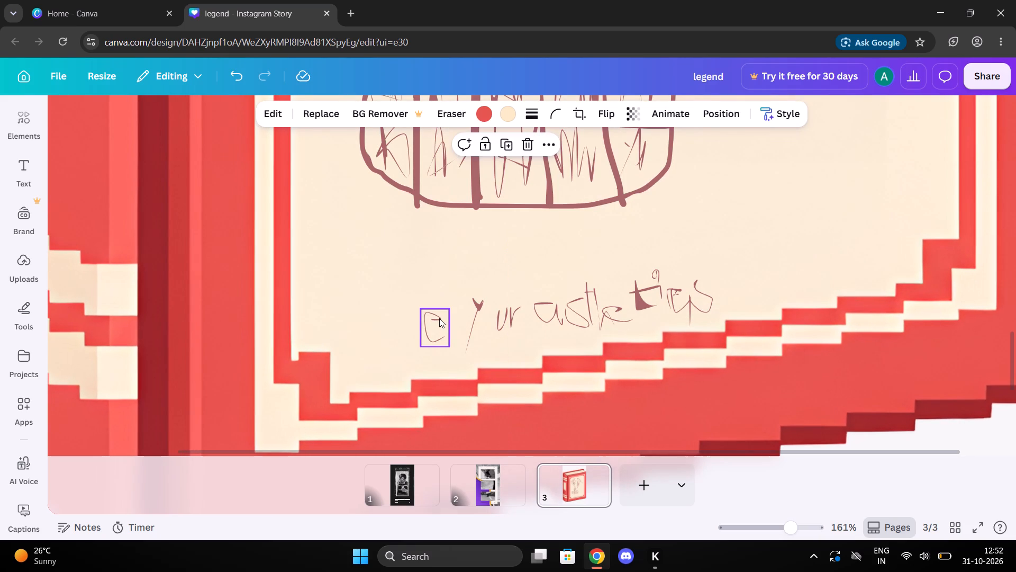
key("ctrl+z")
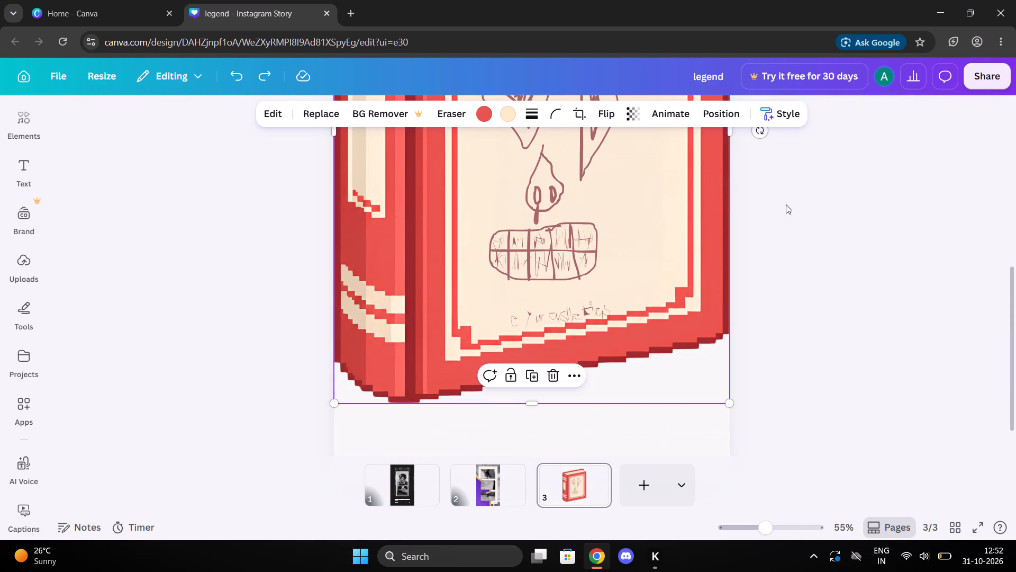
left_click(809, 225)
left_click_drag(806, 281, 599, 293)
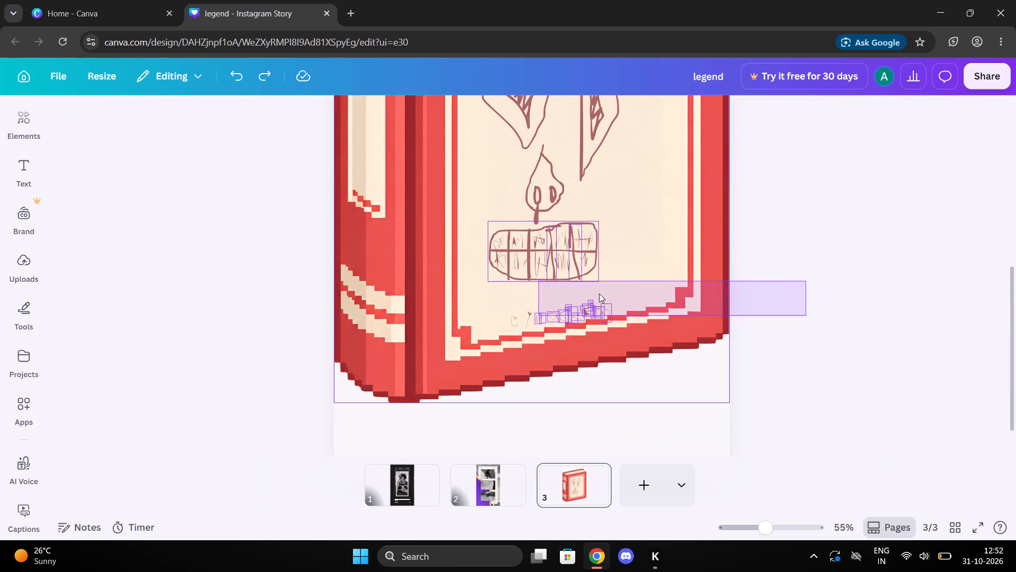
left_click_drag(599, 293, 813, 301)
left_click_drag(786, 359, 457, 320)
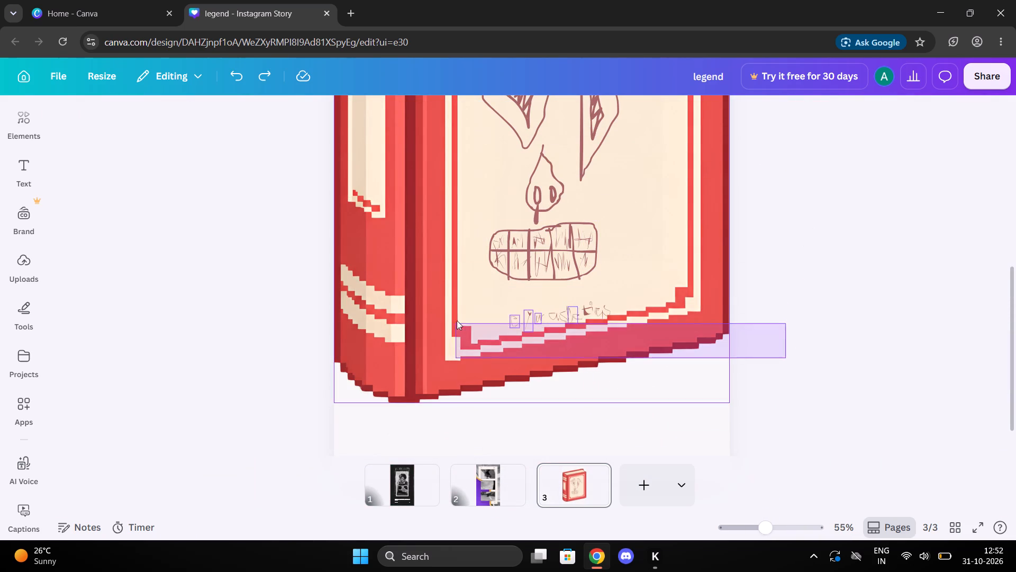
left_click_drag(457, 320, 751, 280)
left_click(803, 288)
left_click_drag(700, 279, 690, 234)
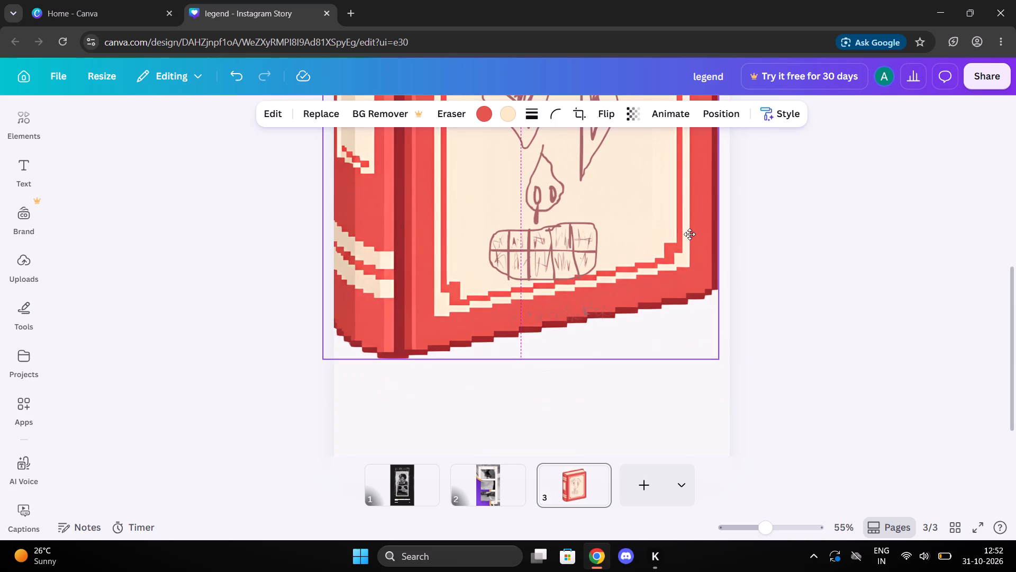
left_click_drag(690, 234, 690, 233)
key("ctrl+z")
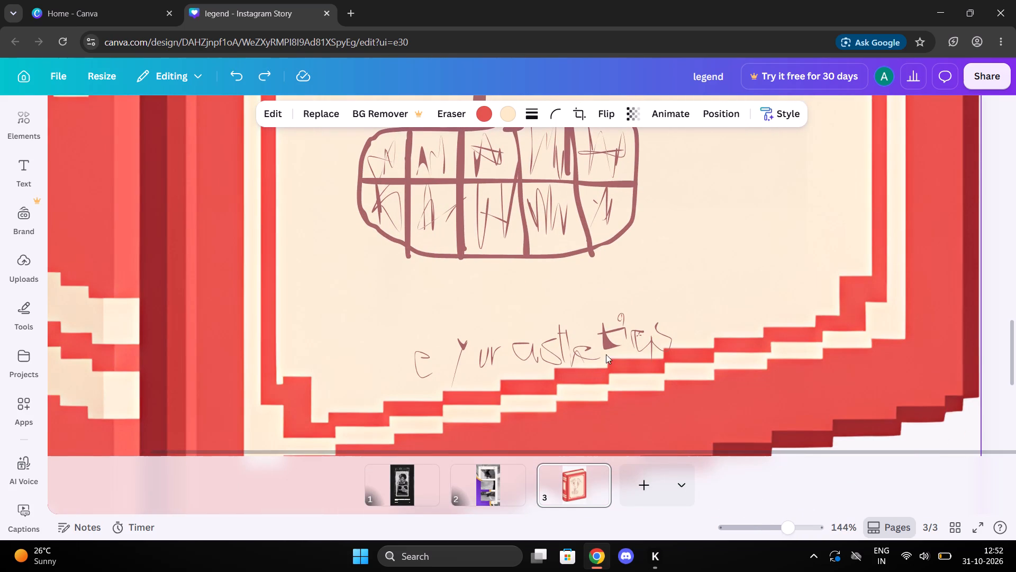
Delete the stem of the second t and erase the rest of the handwritten caption below the teeth grid.
left_click(607, 347)
left_click(645, 292)
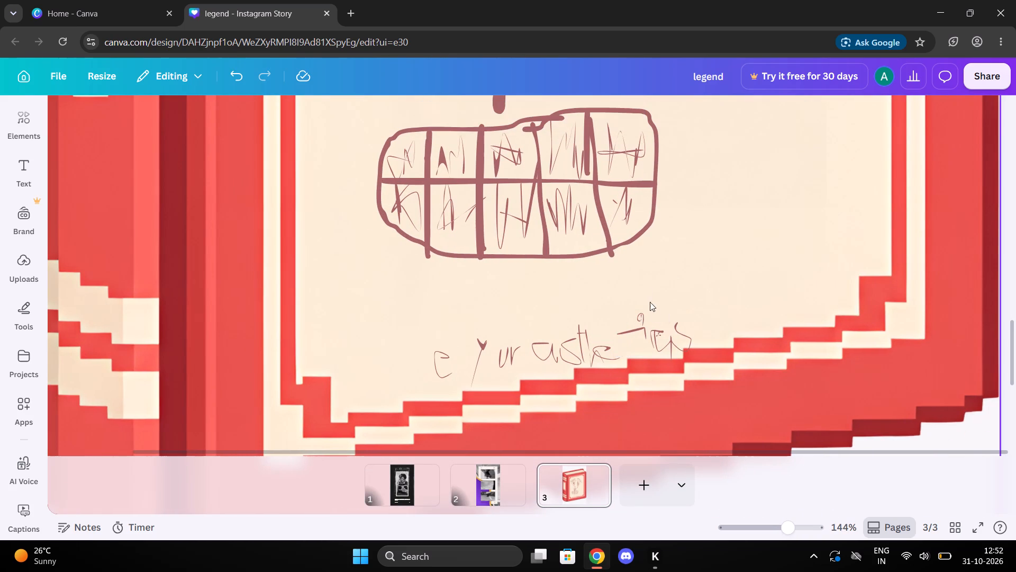
left_click(655, 325)
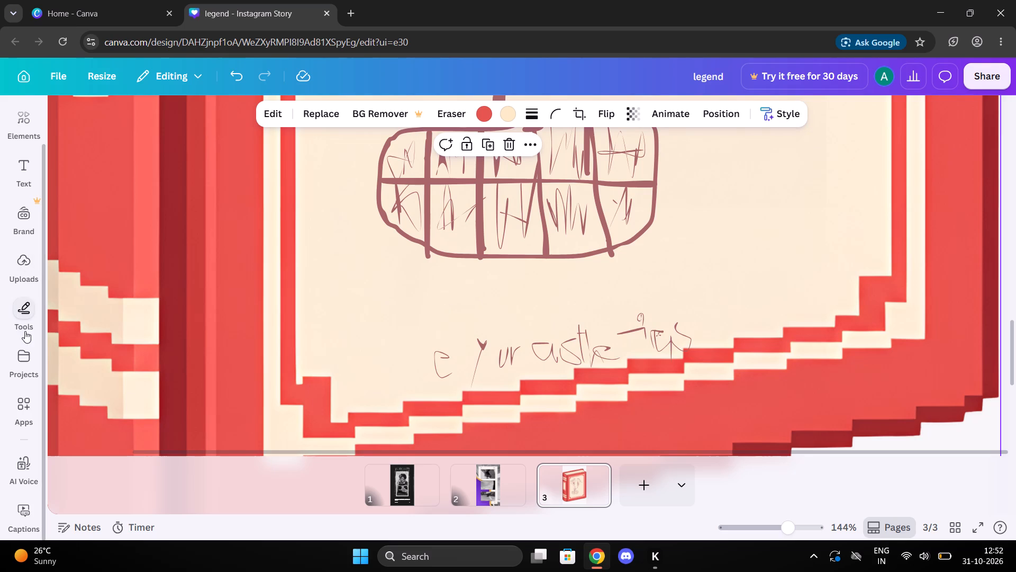
left_click(29, 325)
left_click(72, 227)
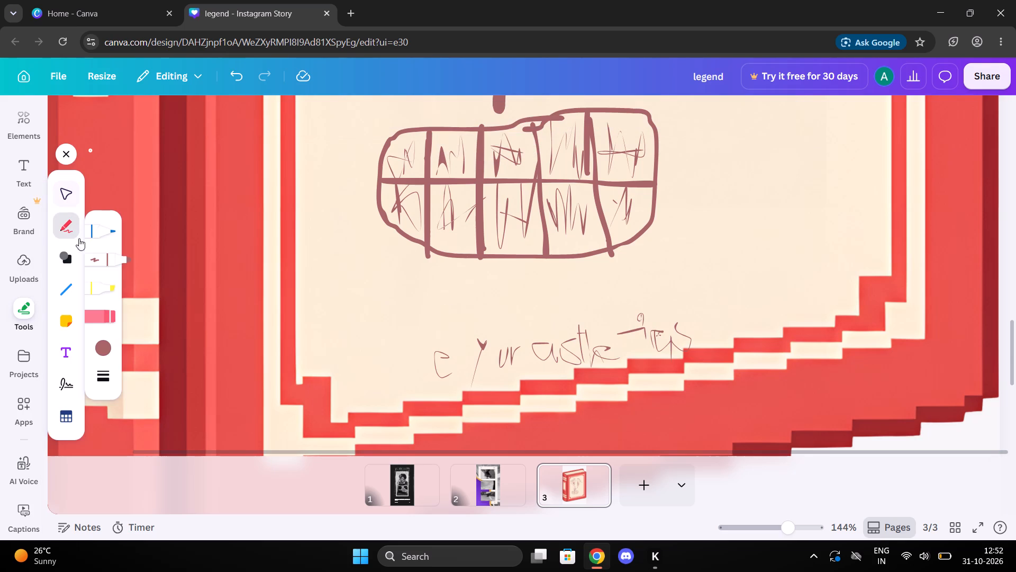
left_click(97, 321)
left_click_drag(440, 352, 668, 338)
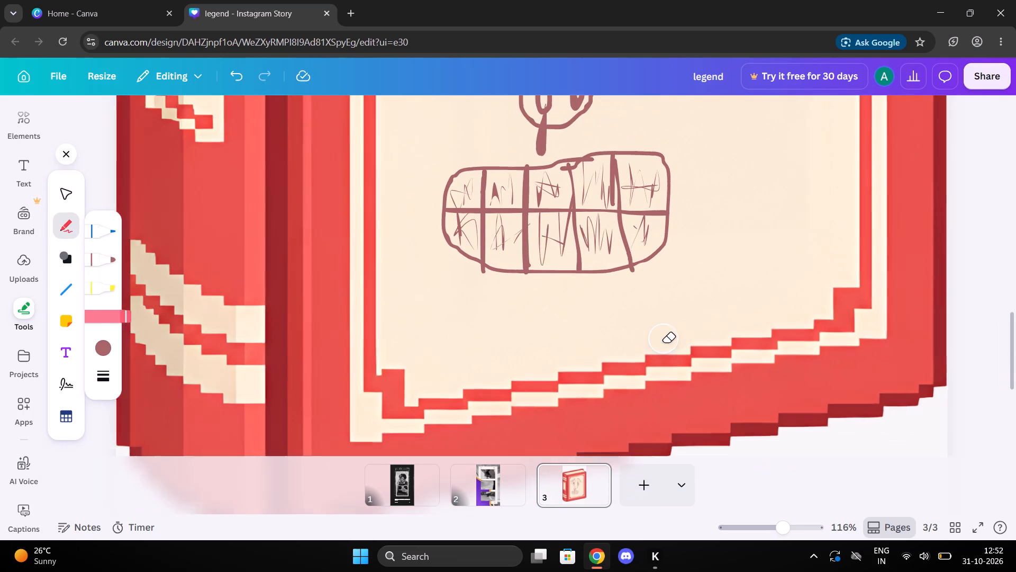
With the marker weight set to 2, handwrite "Get" on the cover below the teeth grid.
left_click(105, 260)
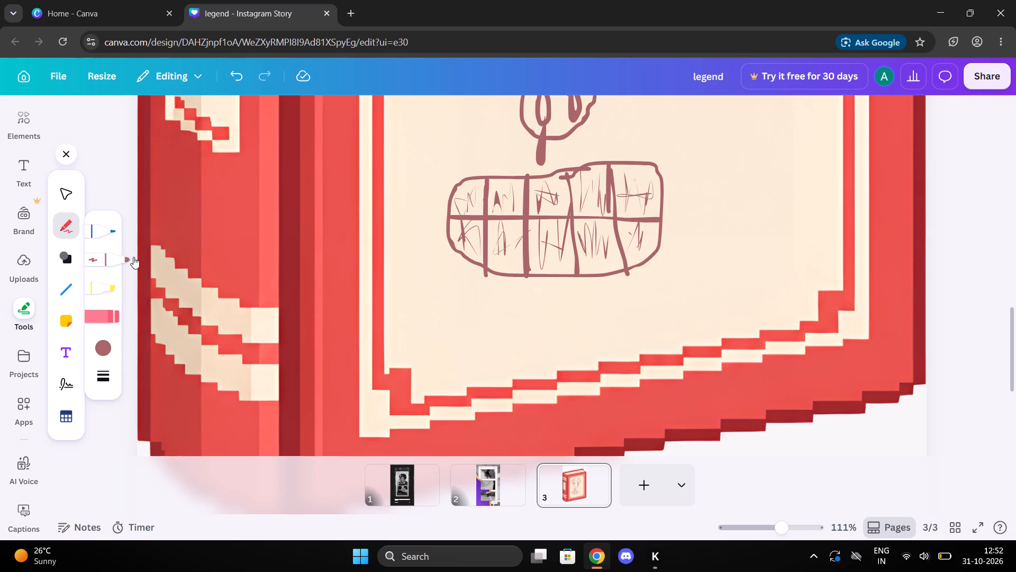
left_click(110, 373)
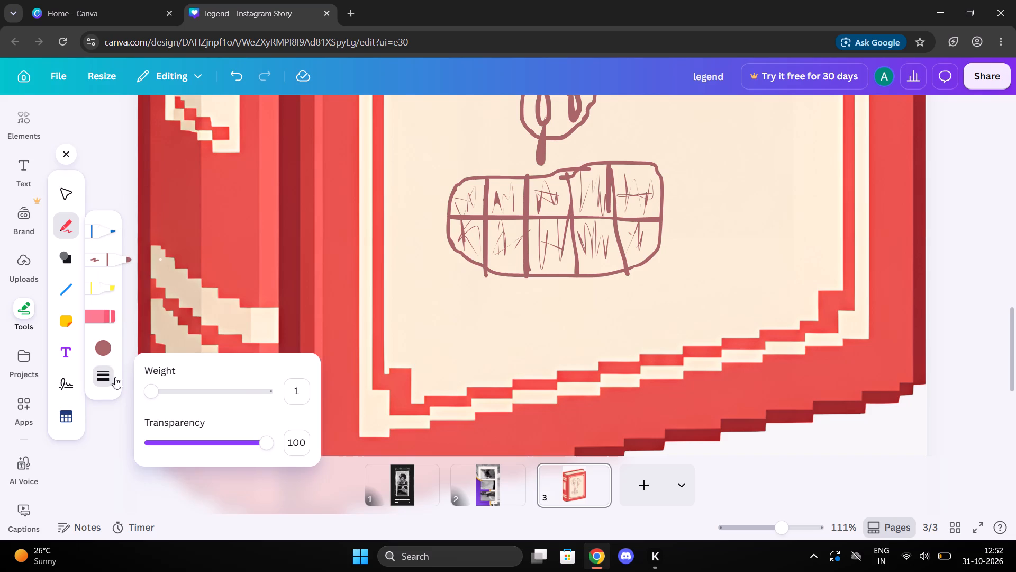
left_click(286, 383)
left_click(286, 383)
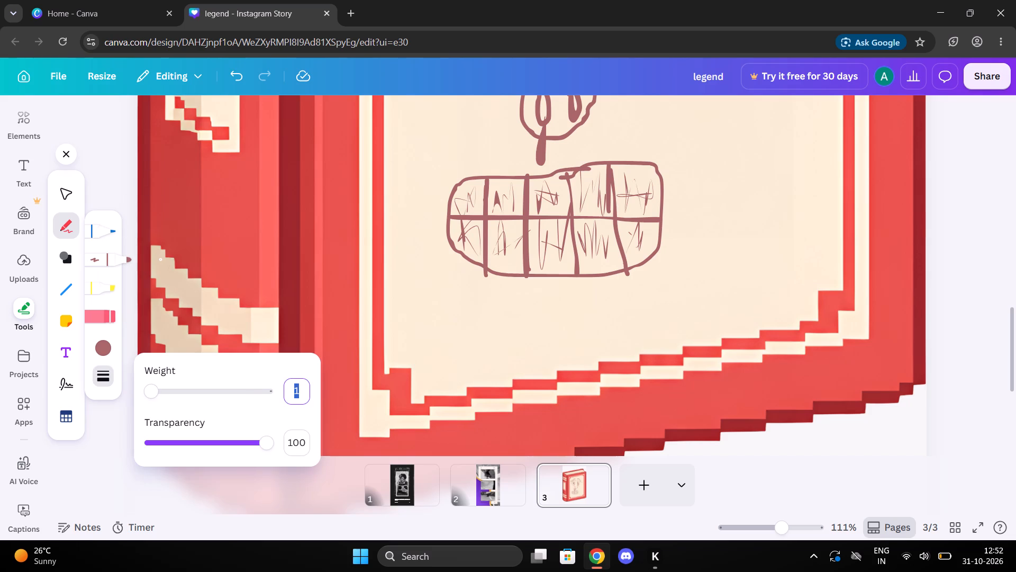
right_click(286, 383)
key("2")
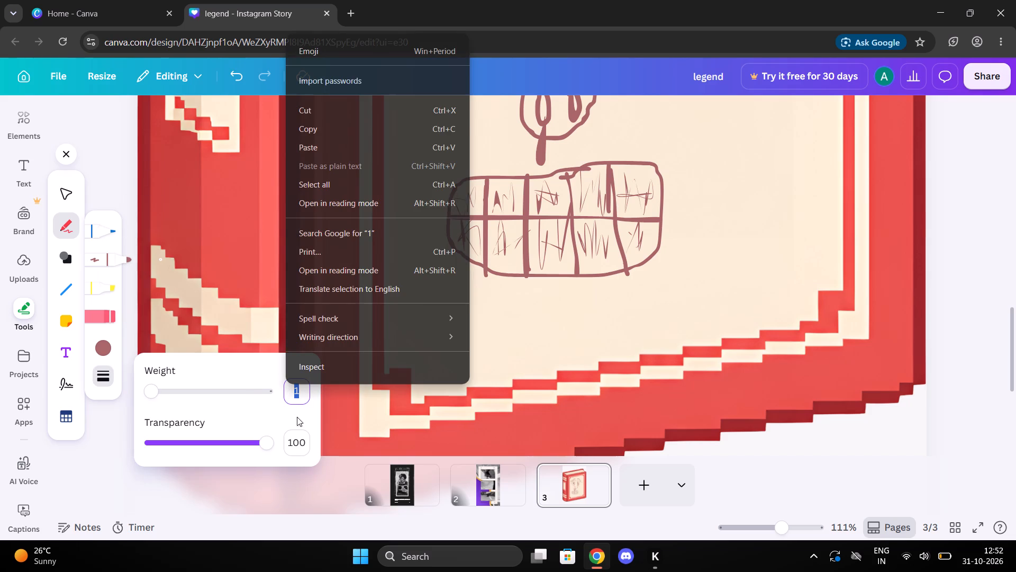
double_click(296, 395)
key("2")
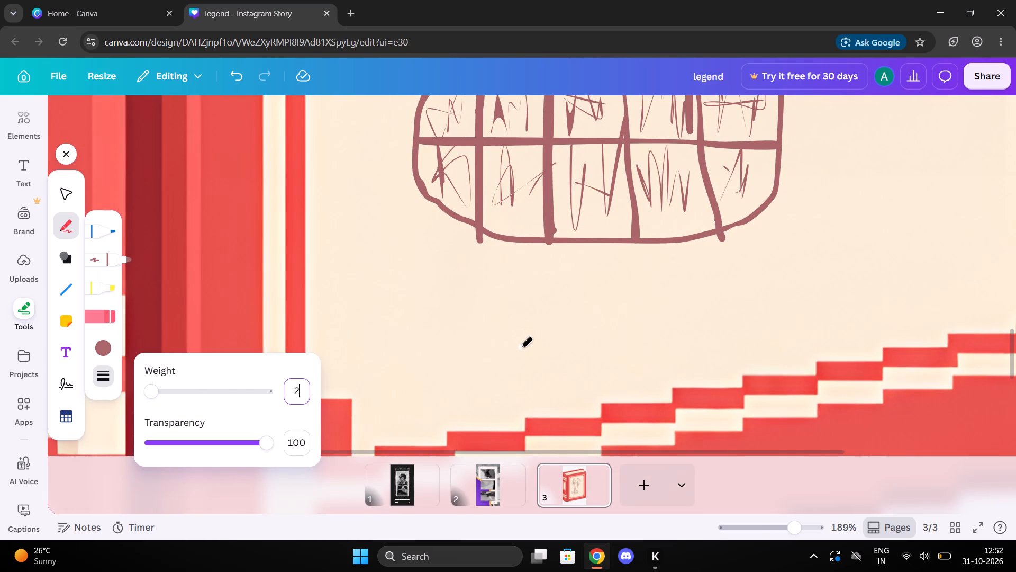
left_click_drag(521, 348, 519, 377)
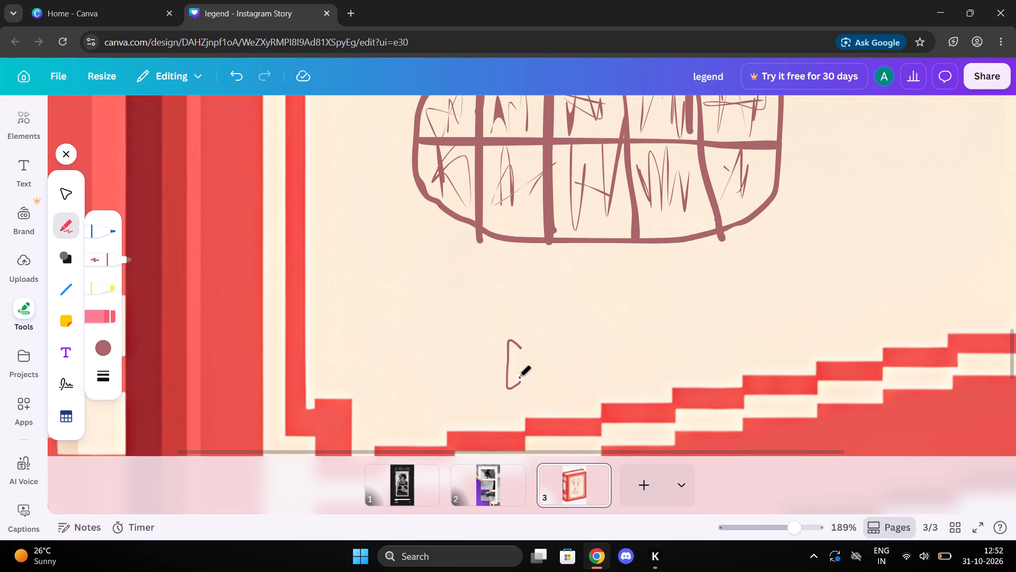
left_click_drag(519, 377, 524, 394)
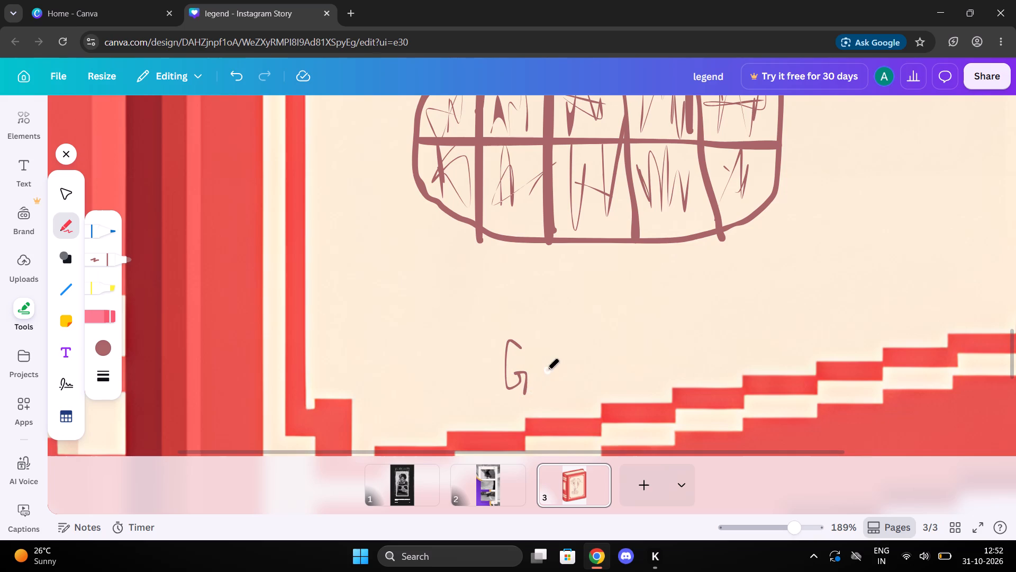
left_click_drag(537, 378, 545, 378)
left_click_drag(545, 378, 547, 391)
left_click_drag(556, 347, 557, 382)
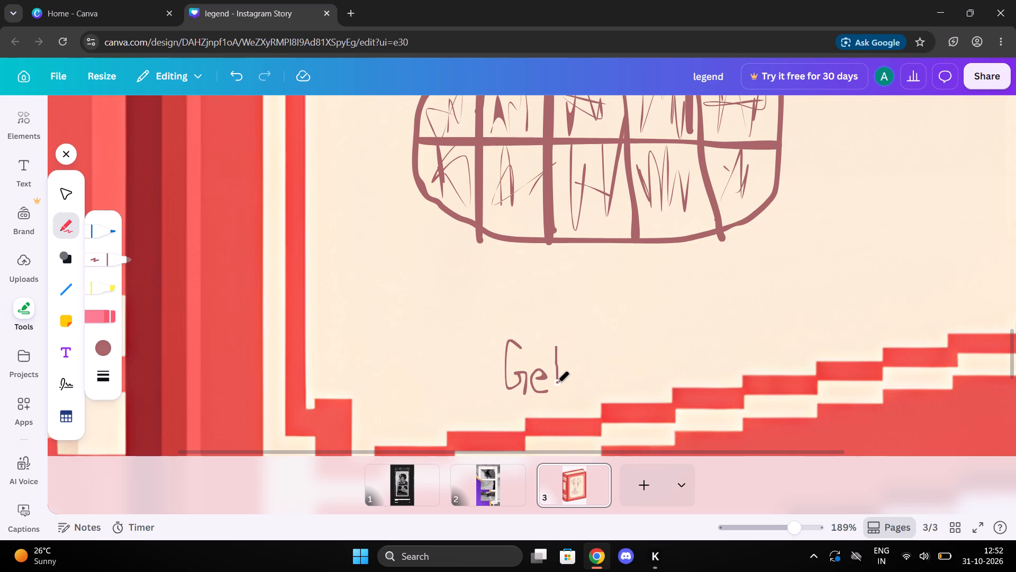
left_click_drag(557, 382, 569, 388)
left_click_drag(551, 360, 558, 360)
left_click_drag(558, 360, 562, 360)
Handwrite "Your" after "Get", followed by a capital A to start the third word.
left_click_drag(587, 341, 597, 360)
left_click_drag(597, 360, 597, 363)
left_click_drag(602, 343, 592, 389)
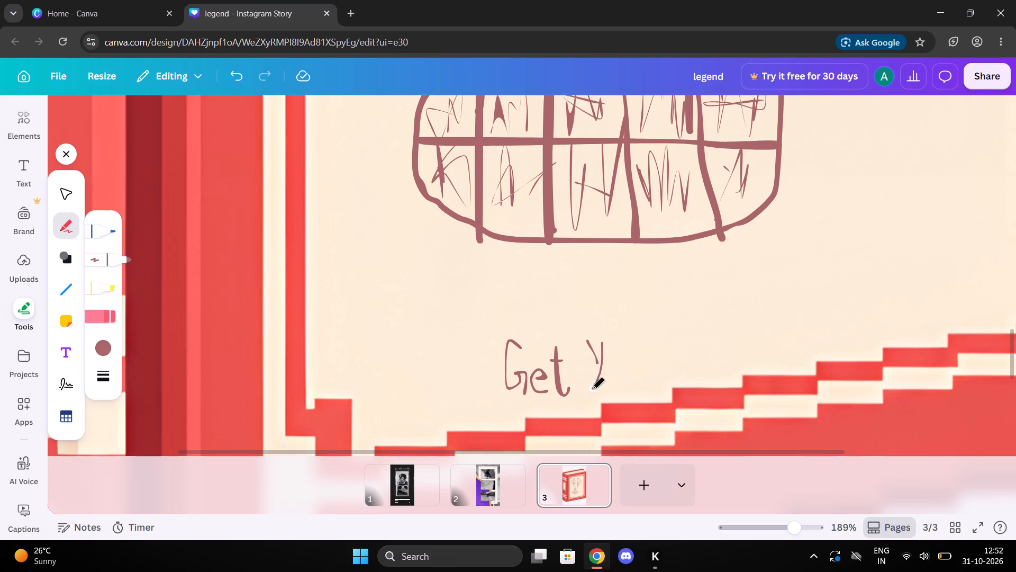
left_click_drag(592, 389, 589, 388)
left_click_drag(612, 367, 615, 382)
left_click_drag(615, 382, 609, 373)
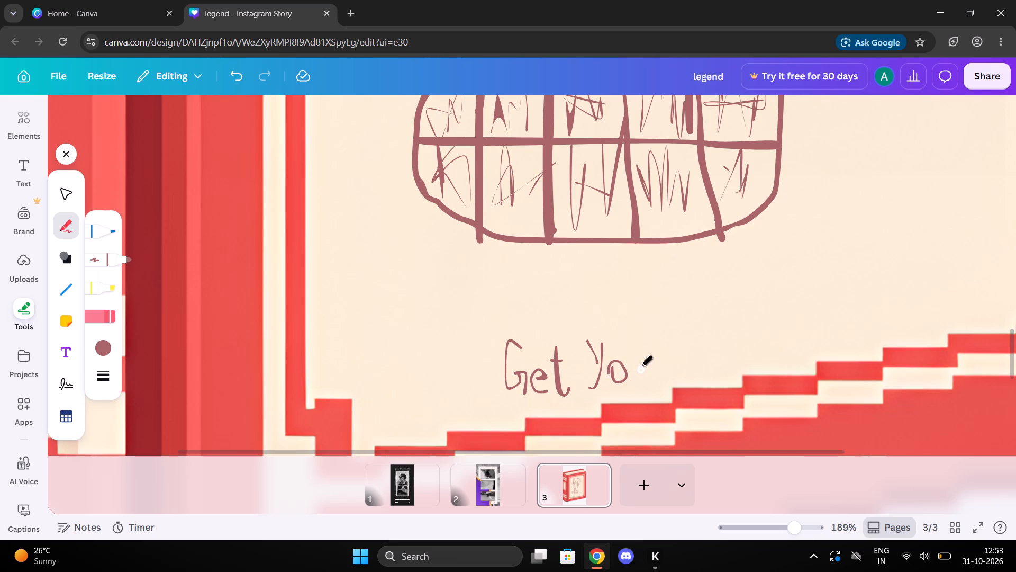
left_click_drag(629, 360, 643, 364)
left_click_drag(643, 364, 641, 358)
left_click_drag(655, 361, 667, 366)
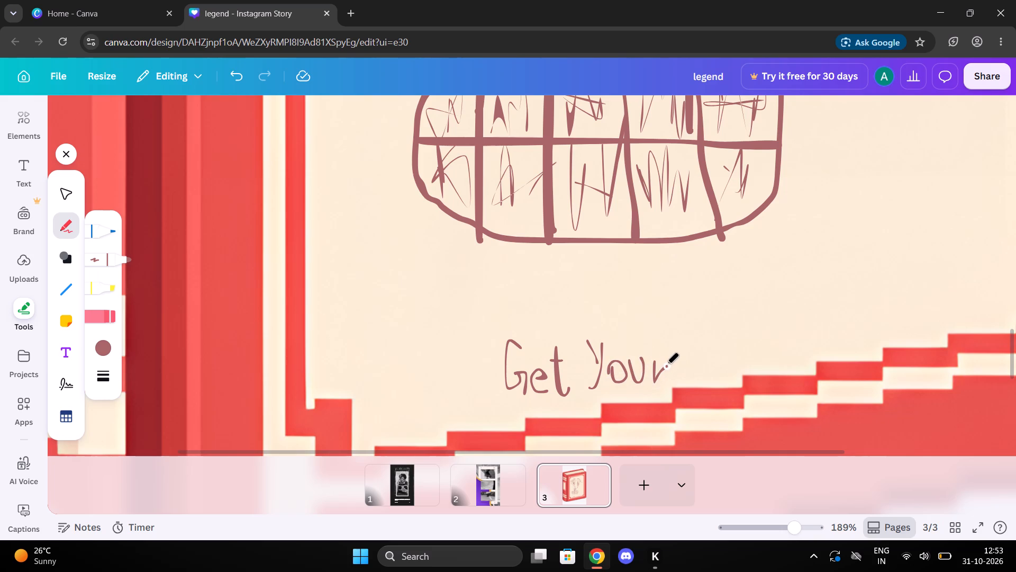
left_click_drag(652, 361, 669, 363)
left_click_drag(693, 338, 691, 341)
left_click_drag(691, 341, 695, 383)
left_click_drag(682, 372, 702, 369)
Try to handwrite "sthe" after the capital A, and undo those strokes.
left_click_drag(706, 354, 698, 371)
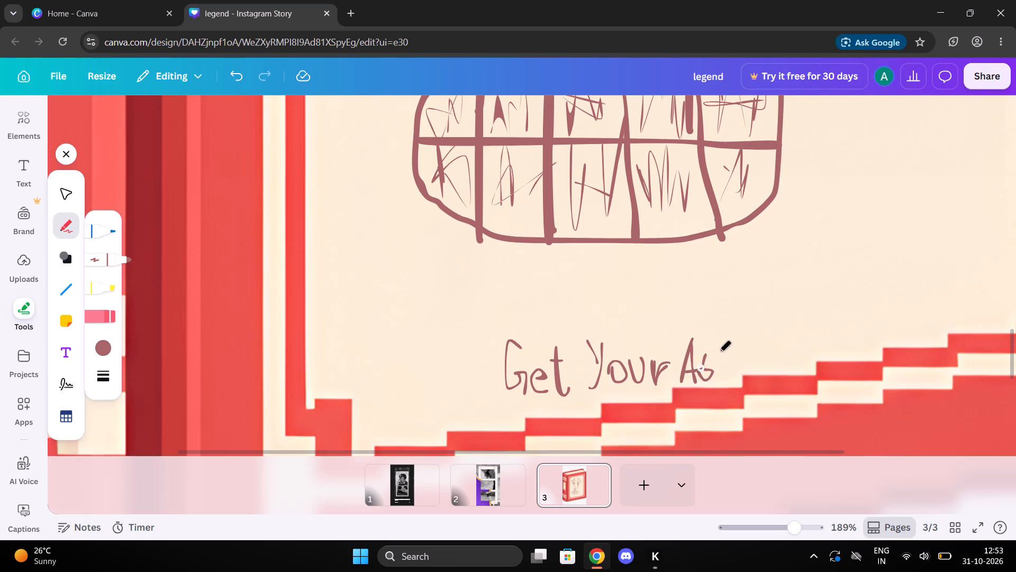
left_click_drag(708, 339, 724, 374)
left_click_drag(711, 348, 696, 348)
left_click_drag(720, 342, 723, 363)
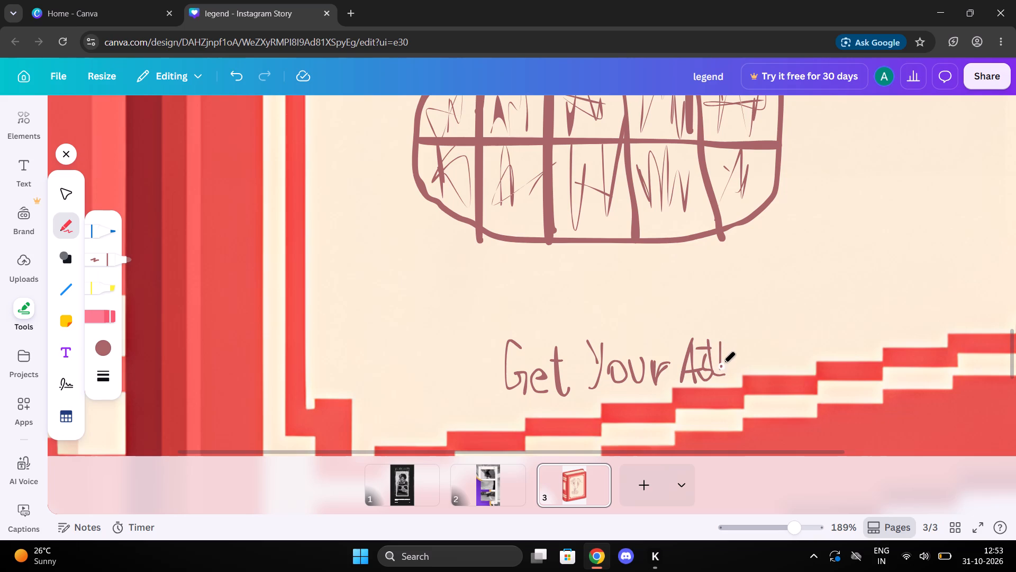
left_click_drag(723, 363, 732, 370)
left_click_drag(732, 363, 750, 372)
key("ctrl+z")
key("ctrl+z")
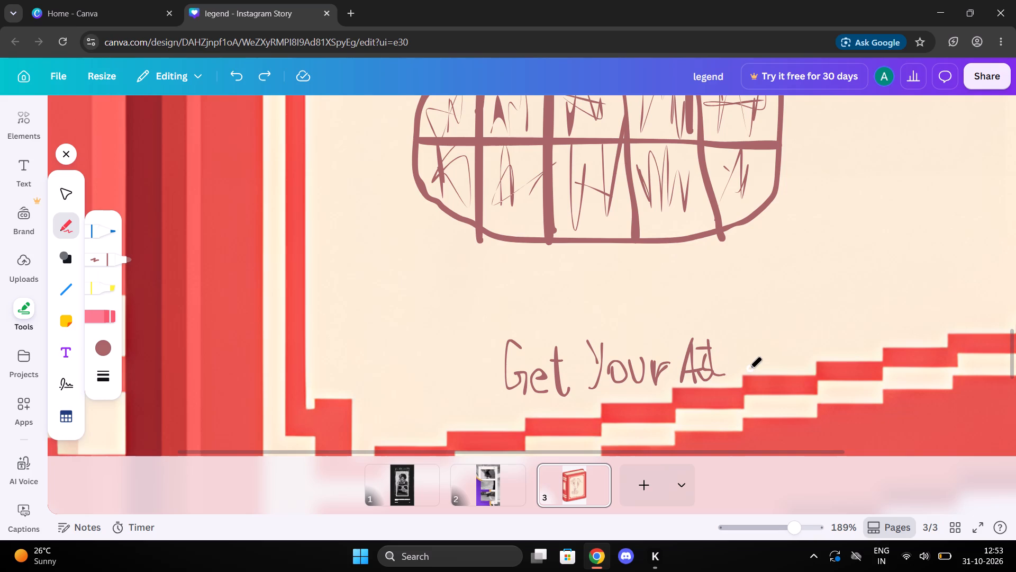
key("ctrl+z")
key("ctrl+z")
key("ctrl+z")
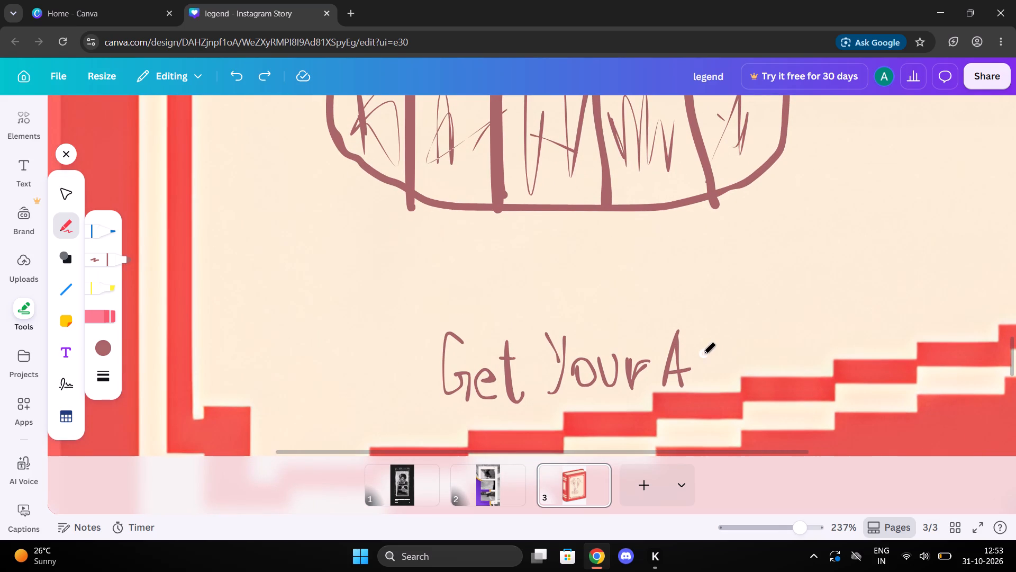
Handwrite "sthe" after the capital A of the caption's third word on the book cover.
left_click_drag(703, 355, 710, 376)
left_click_drag(710, 376, 694, 369)
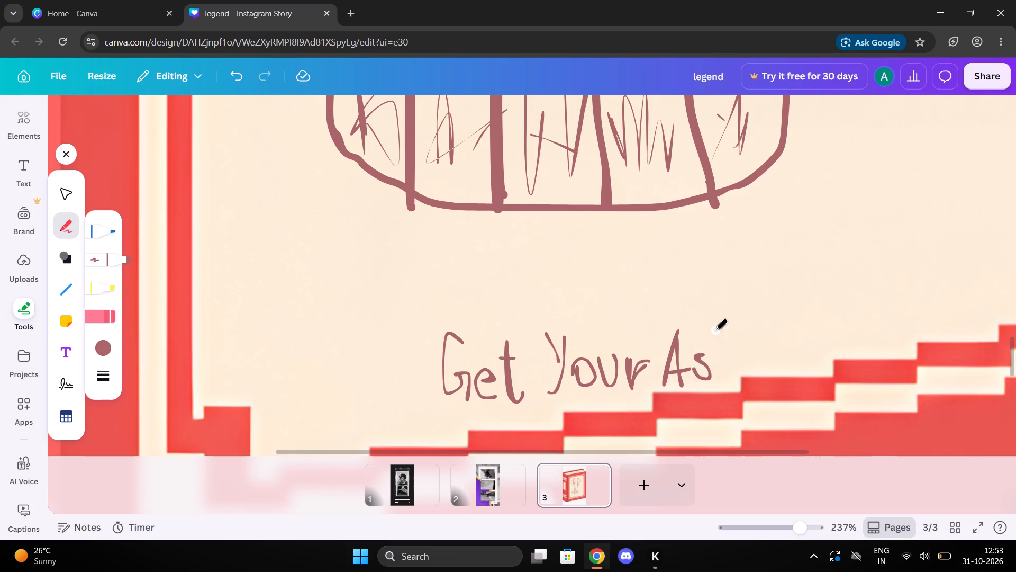
left_click_drag(715, 330, 731, 373)
left_click_drag(707, 348, 726, 347)
left_click_drag(730, 325, 754, 371)
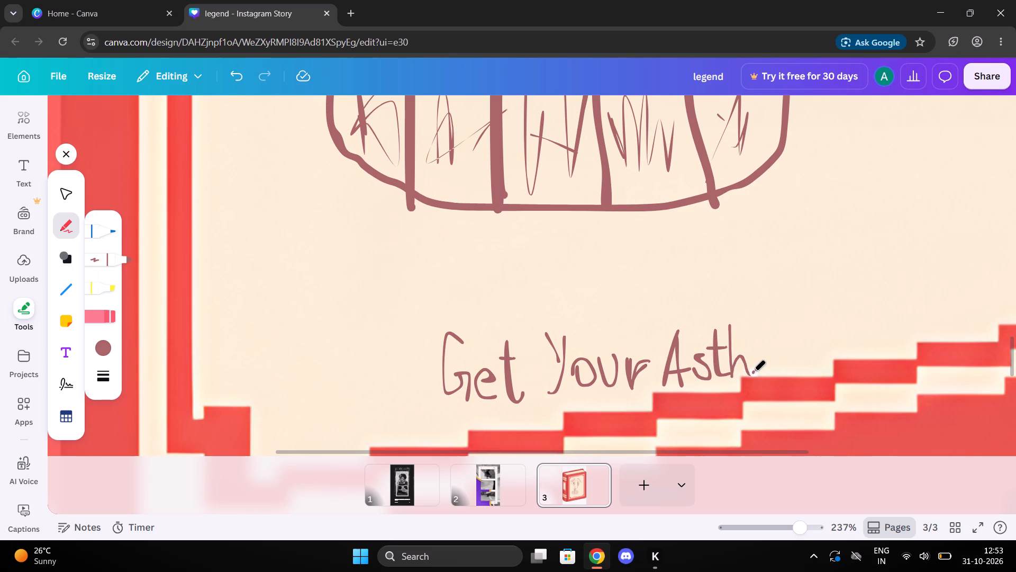
left_click_drag(760, 360, 748, 353)
left_click_drag(748, 353, 773, 368)
Handwrite "tics" to complete "Asthetics", redoing the dot of the i smaller, and close the drawing tools.
left_click_drag(778, 322, 782, 355)
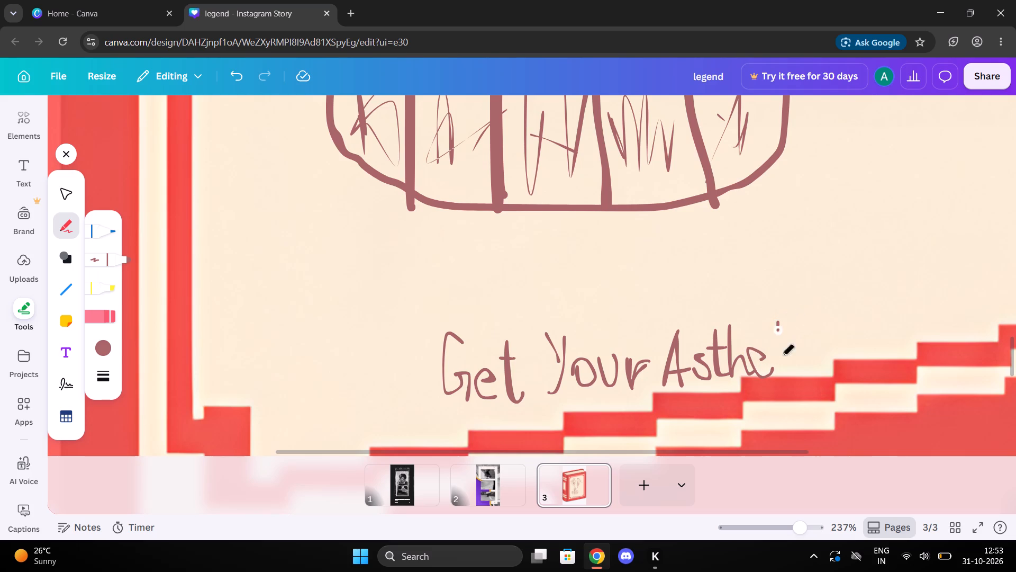
left_click_drag(782, 355, 808, 370)
left_click_drag(775, 338, 795, 338)
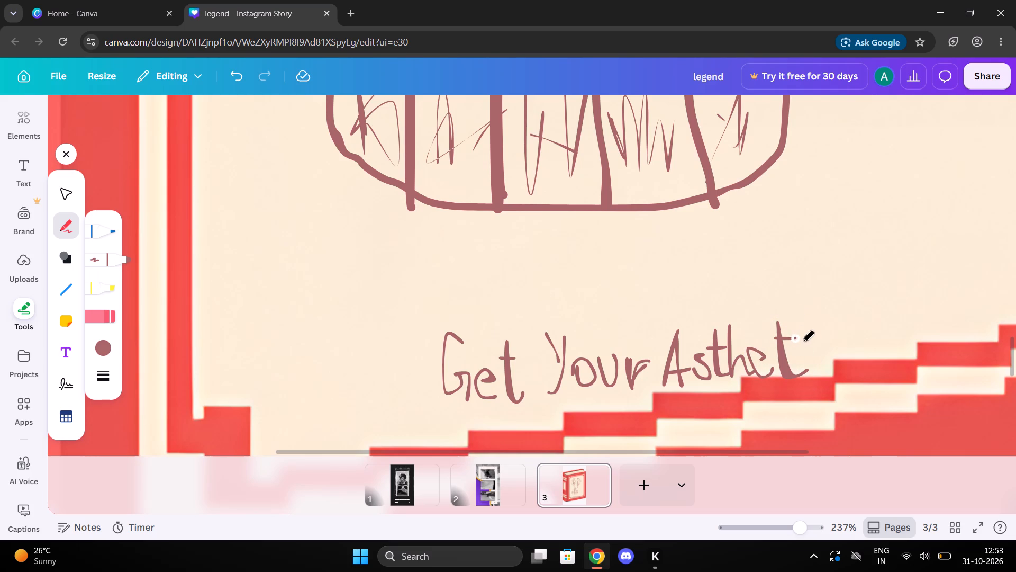
left_click_drag(807, 348, 811, 371)
left_click(805, 336)
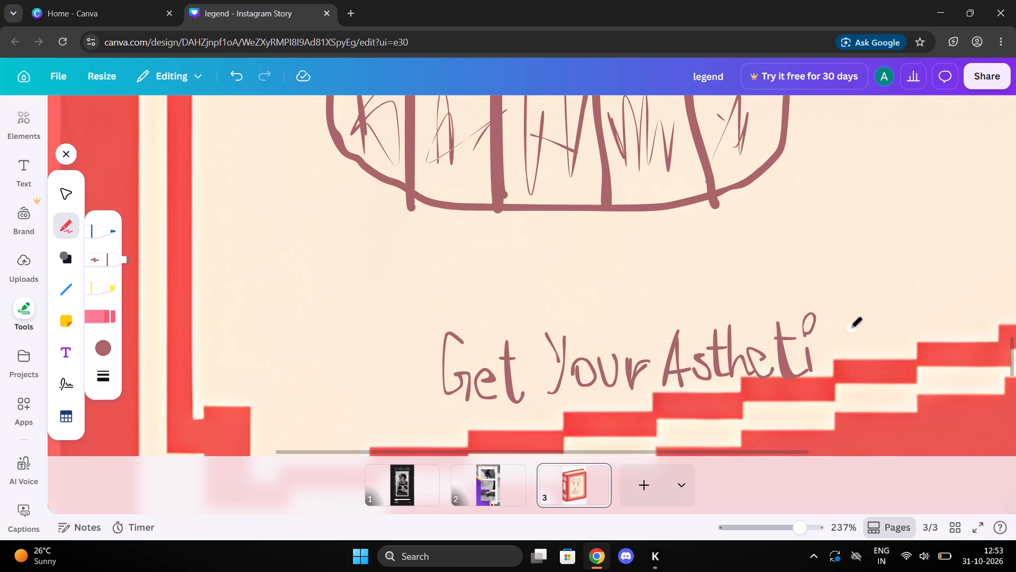
key("ctrl+z")
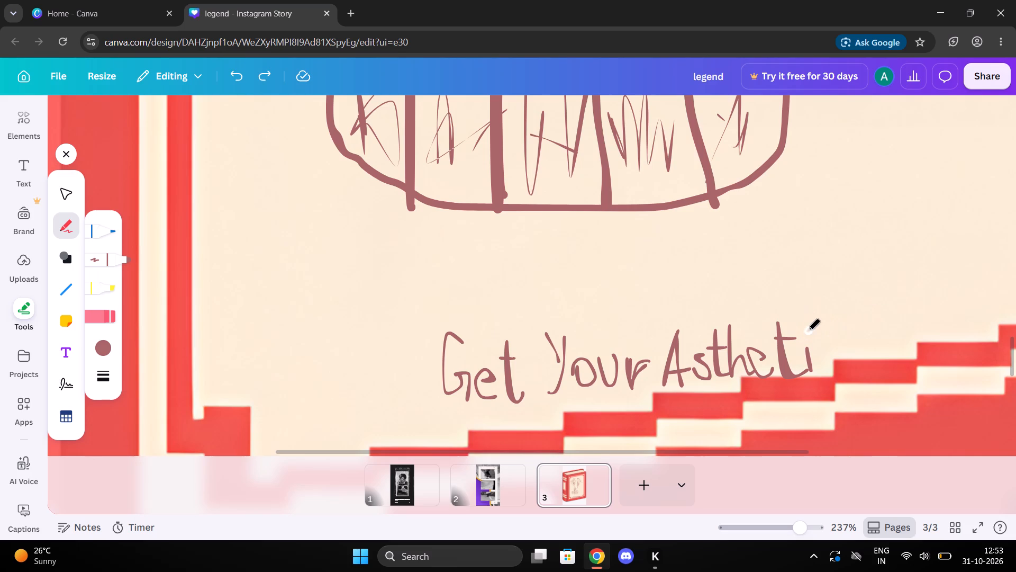
triple_click(802, 330)
triple_click(802, 330)
left_click_drag(834, 343, 851, 364)
left_click_drag(861, 350, 849, 373)
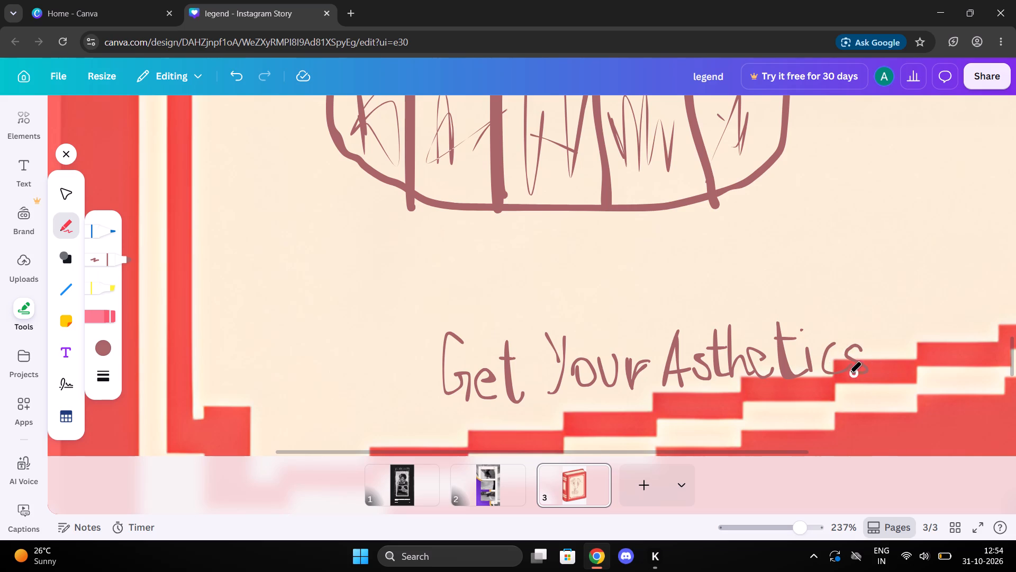
left_click_drag(849, 373, 842, 373)
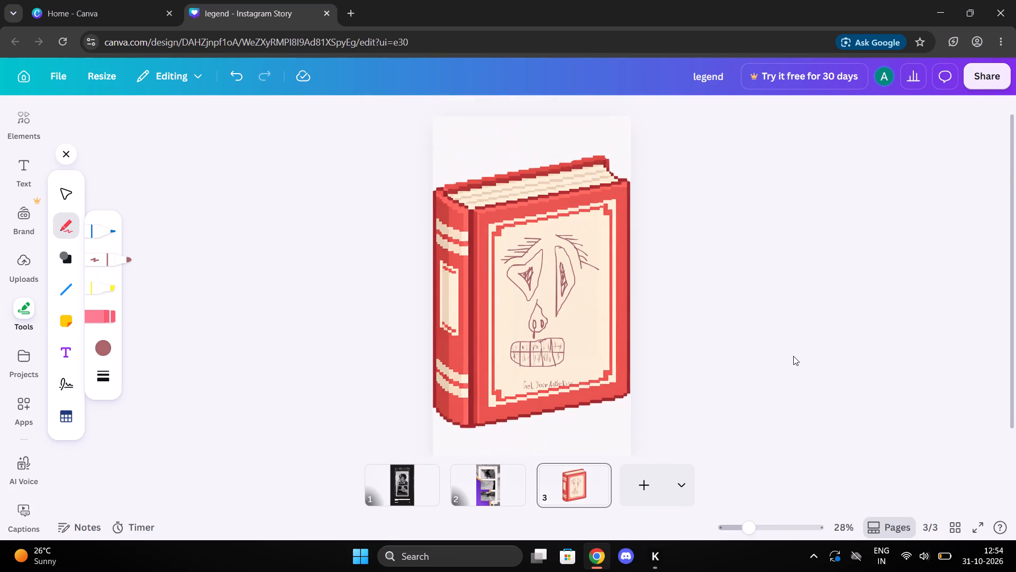
left_click(75, 152)
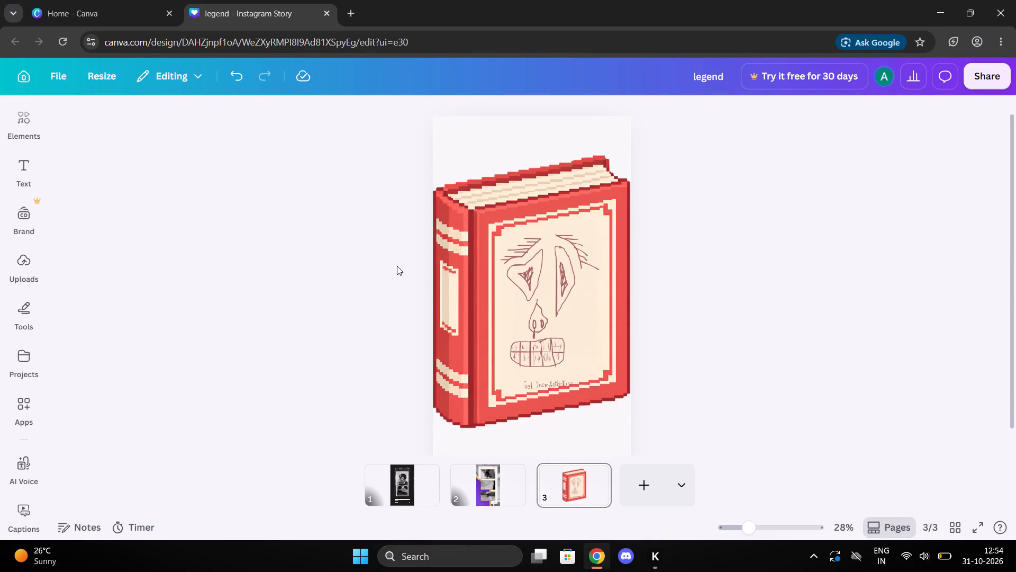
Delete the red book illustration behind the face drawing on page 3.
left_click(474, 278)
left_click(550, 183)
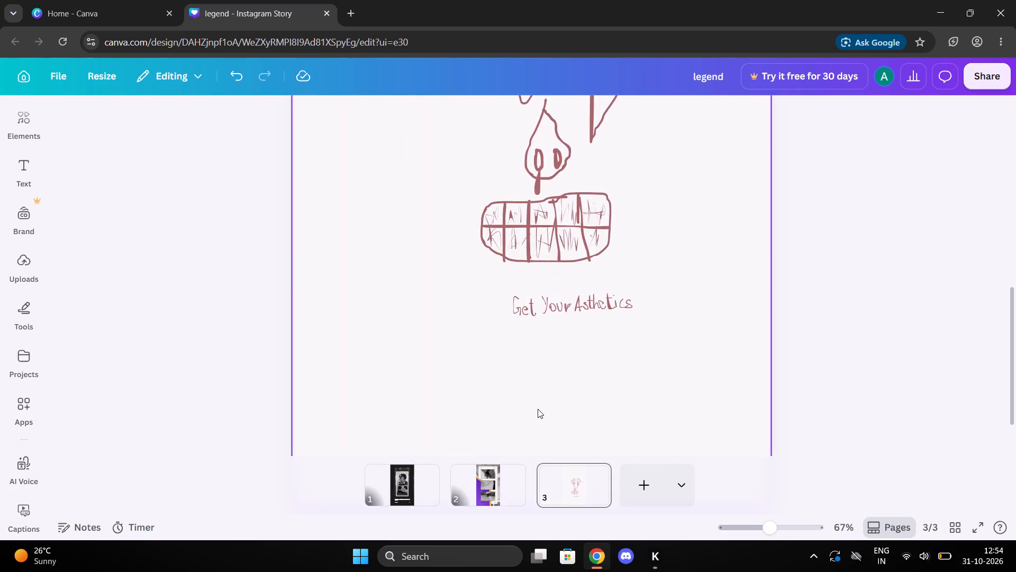
Select all the face and caption strokes, and review page 3's layer list.
left_click_drag(409, 314, 706, 457)
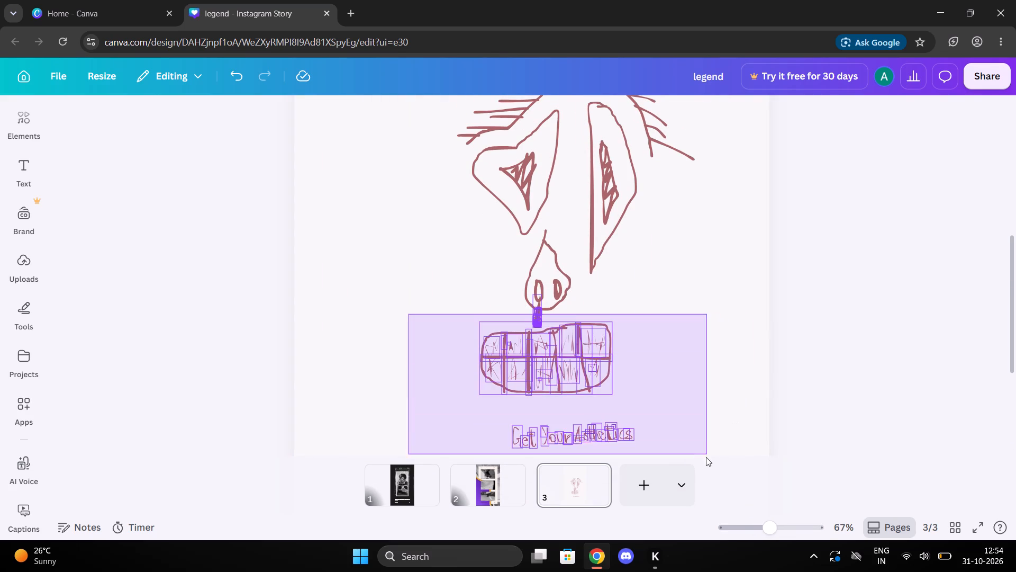
left_click_drag(706, 457, 743, 343)
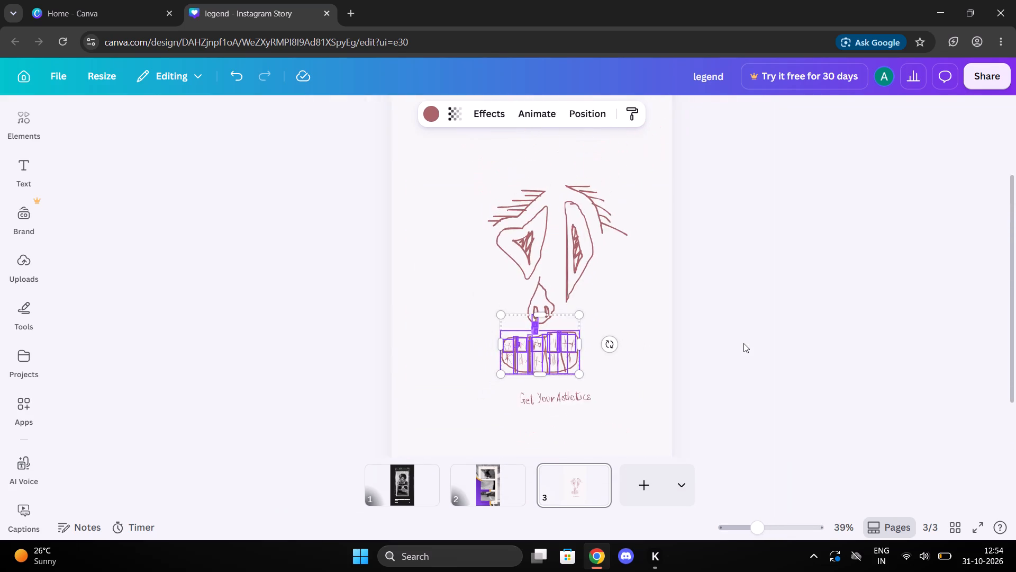
left_click(743, 343)
left_click_drag(332, 183, 729, 430)
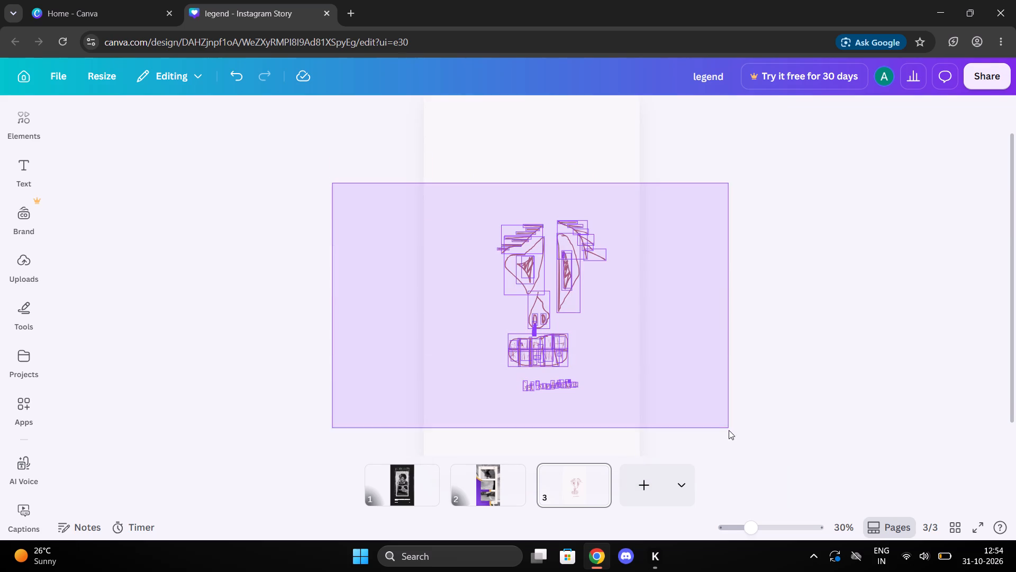
left_click_drag(729, 430, 740, 466)
left_click(740, 466)
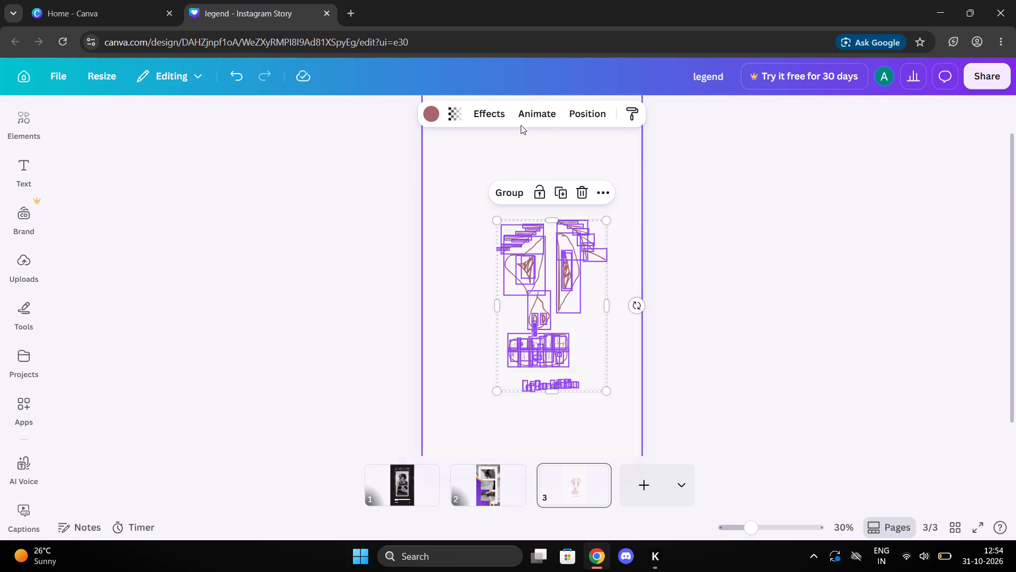
left_click(594, 114)
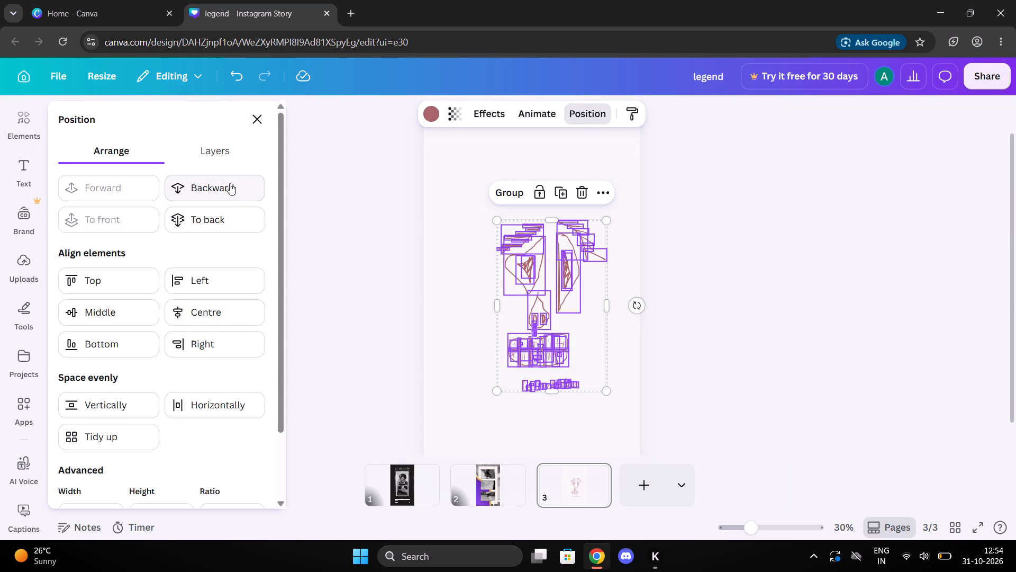
left_click(214, 143)
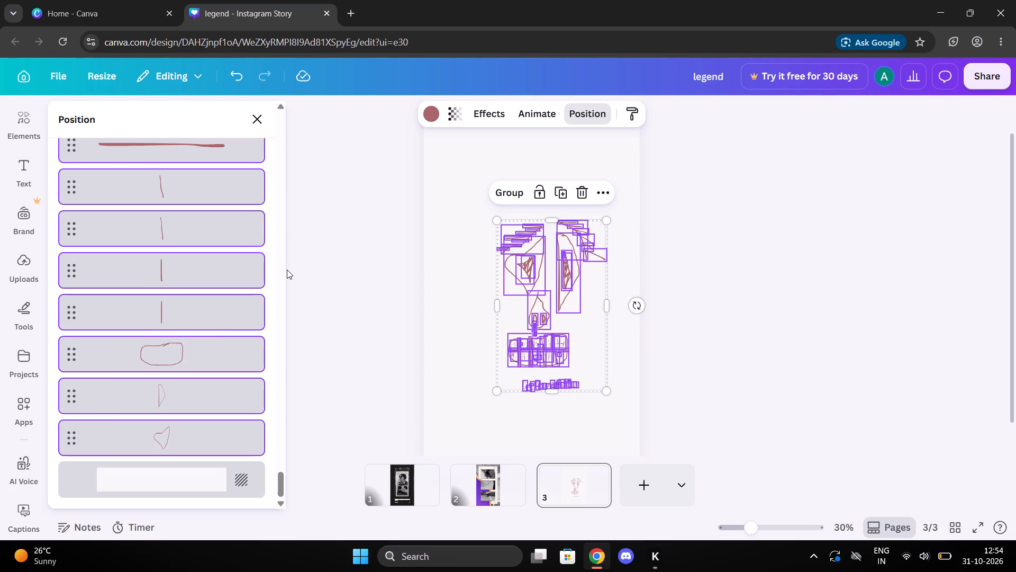
left_click(352, 249)
left_click(352, 249)
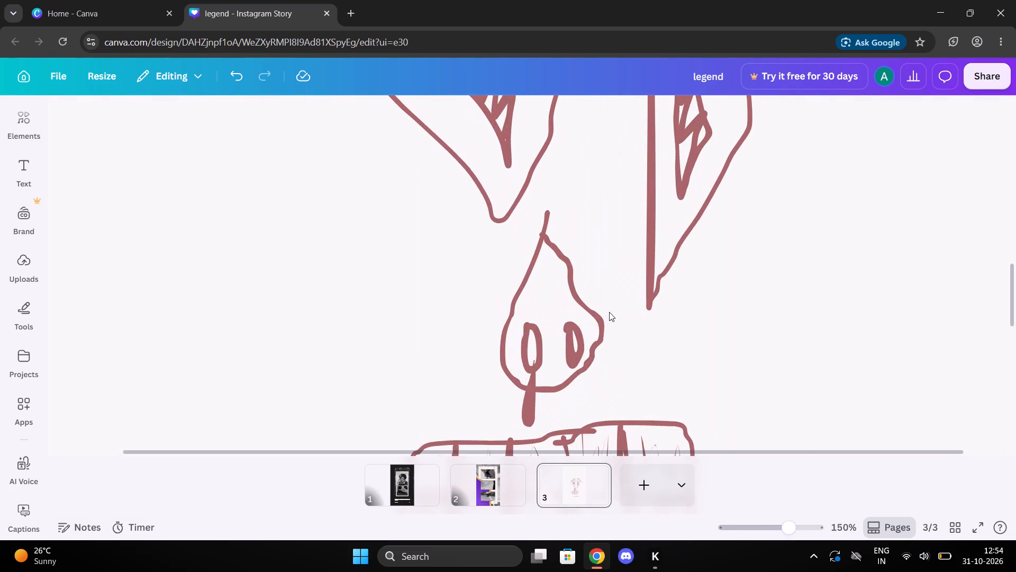
Examine the face drawing and the "Get Your Asthetics" caption up close and at full-page view without the book.
scroll(514, 351, "down", 1)
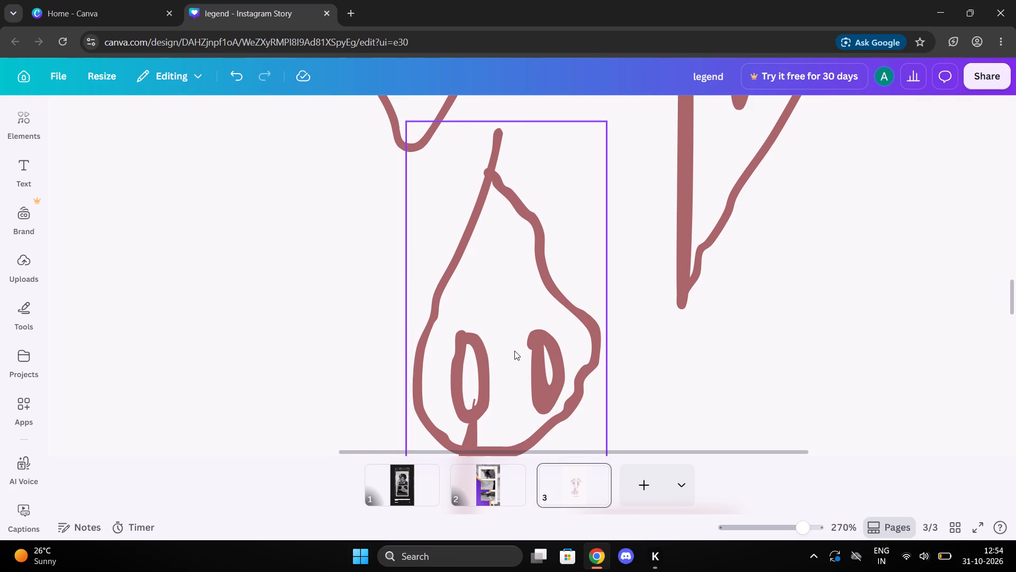
scroll(514, 351, "down", 1)
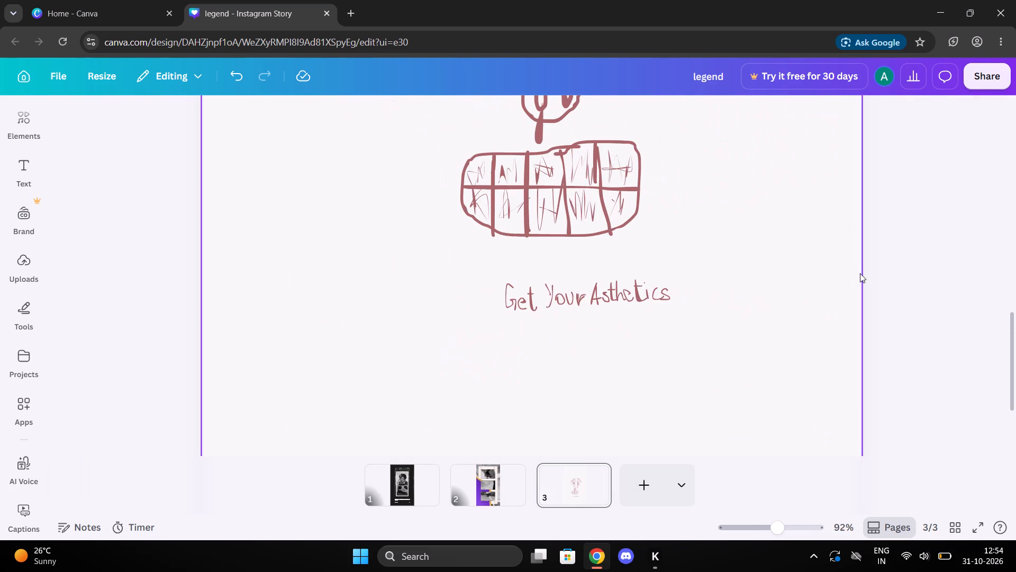
scroll(860, 273, "up", 6)
scroll(850, 249, "down", 4)
scroll(850, 249, "left", 1)
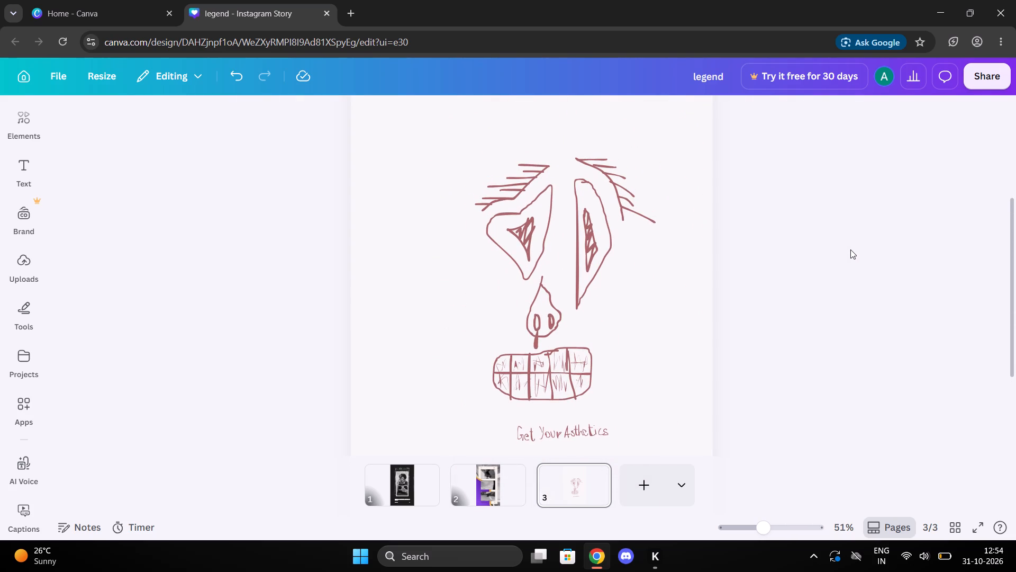
scroll(850, 249, "right", 2)
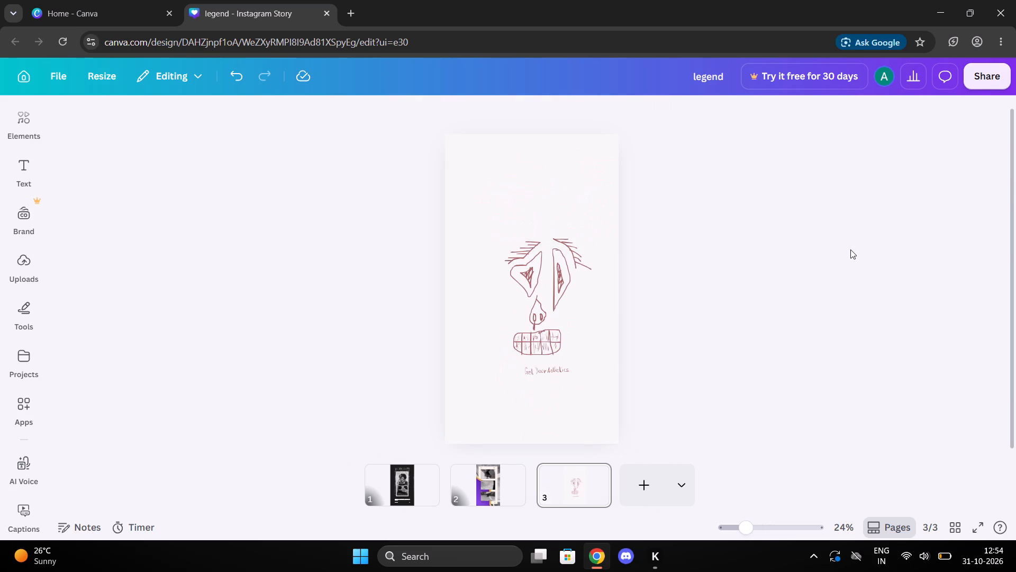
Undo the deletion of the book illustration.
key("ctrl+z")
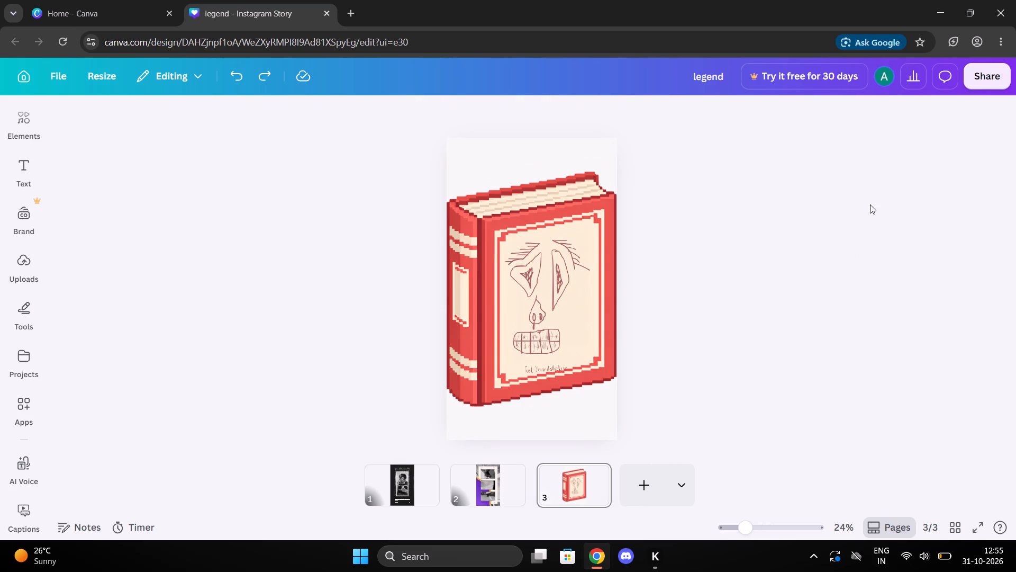
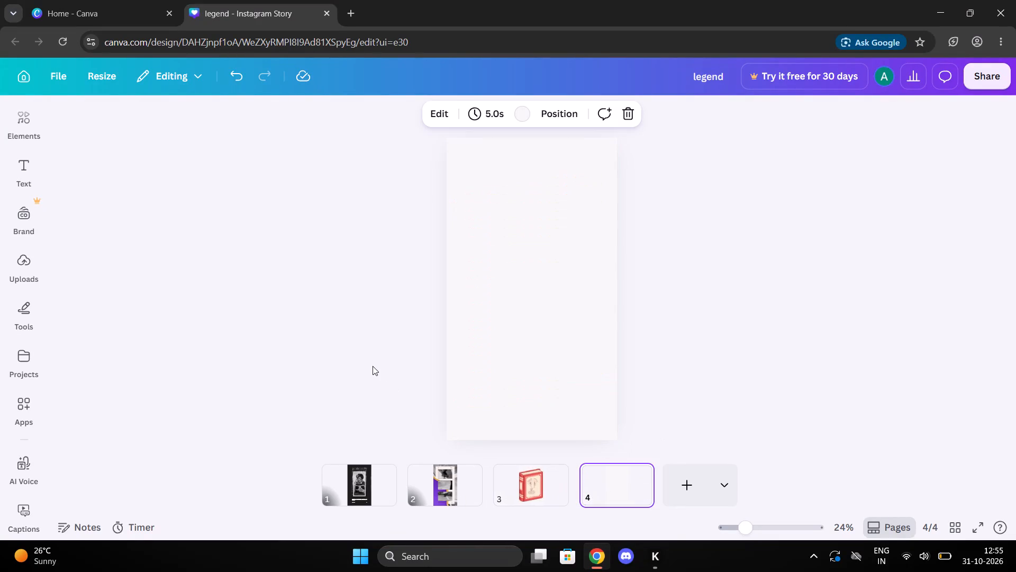
Look through the "punjab" Instagram Story templates for a design for the blank page 4.
left_click(21, 120)
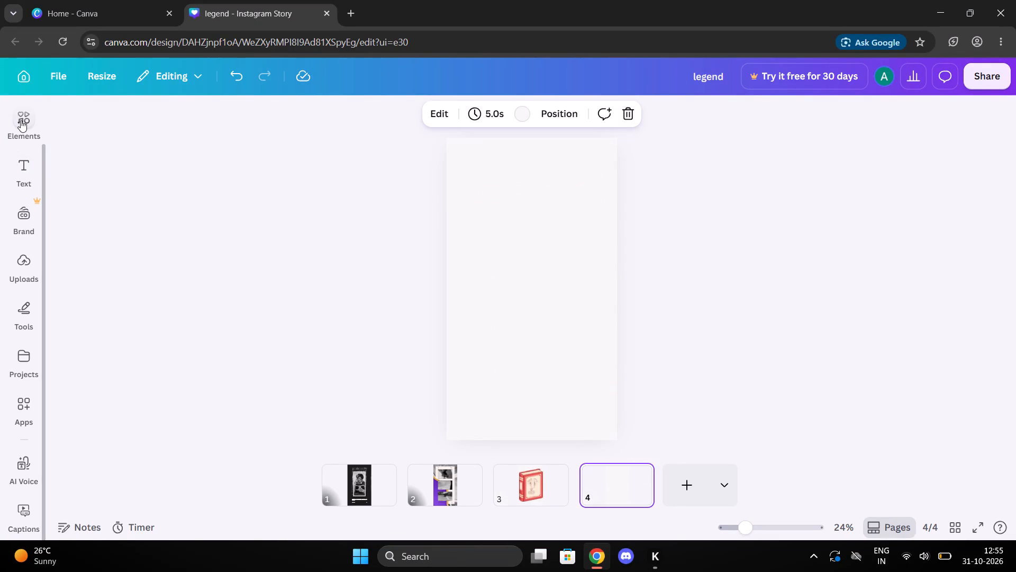
scroll(170, 412, "down", 2)
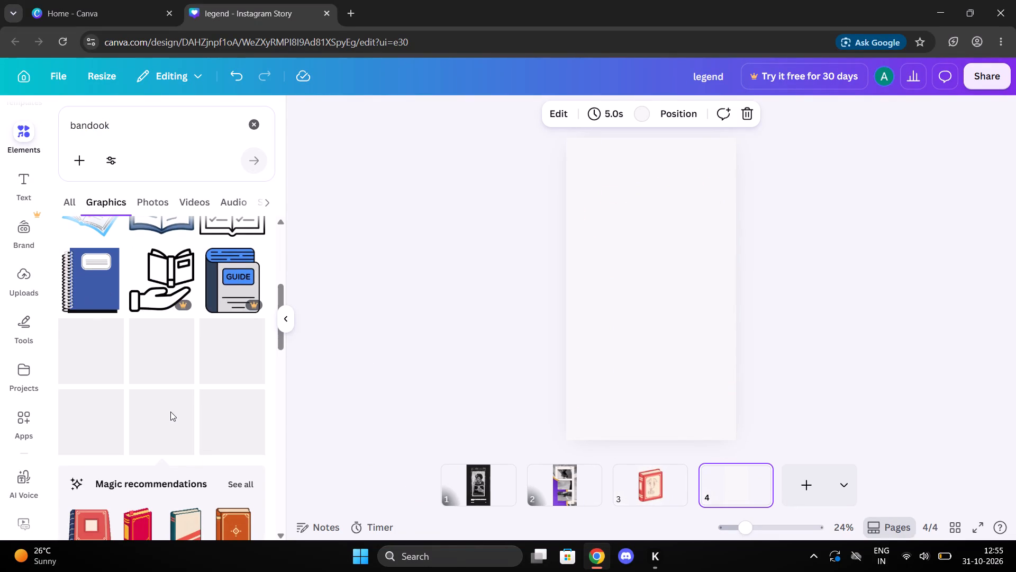
scroll(170, 412, "down", 1)
scroll(0, 209, "up", 5)
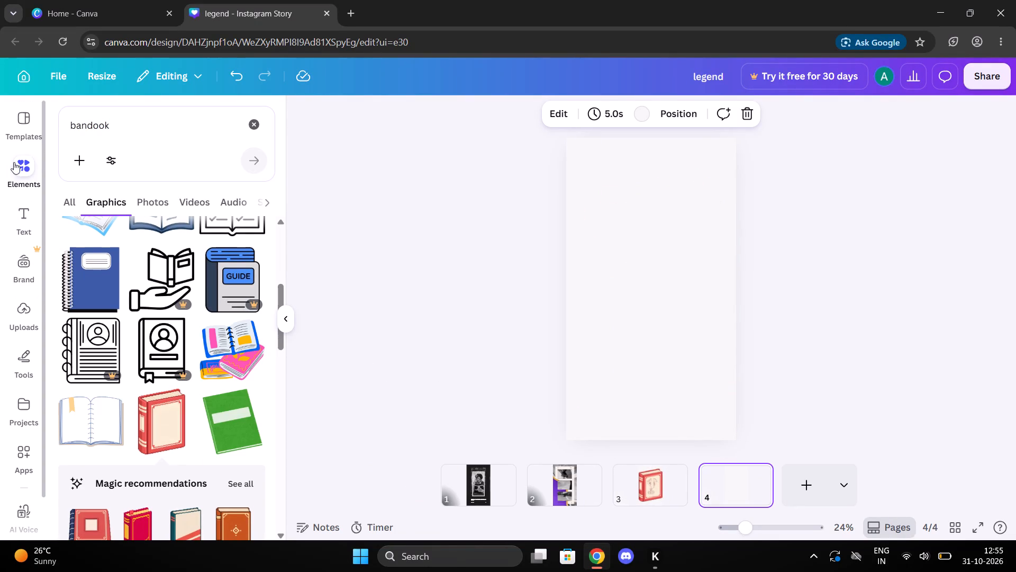
left_click(18, 132)
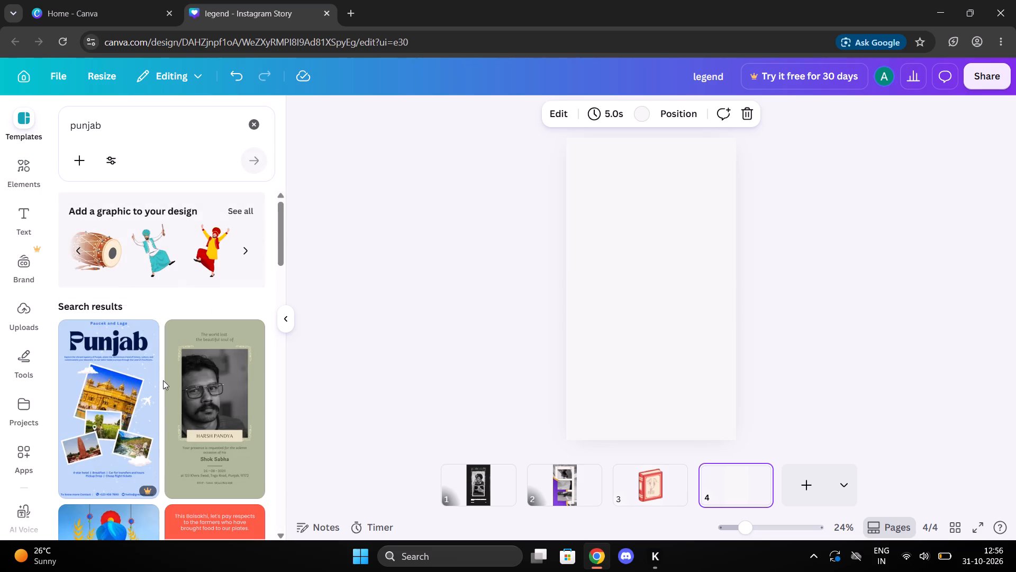
scroll(163, 380, "down", 7)
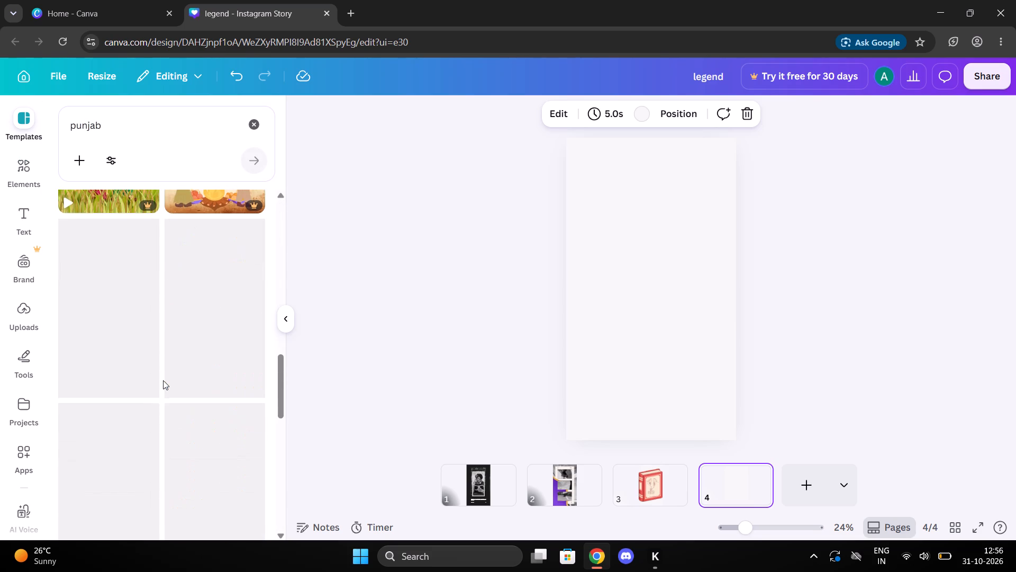
scroll(163, 380, "down", 1)
scroll(163, 380, "up", 7)
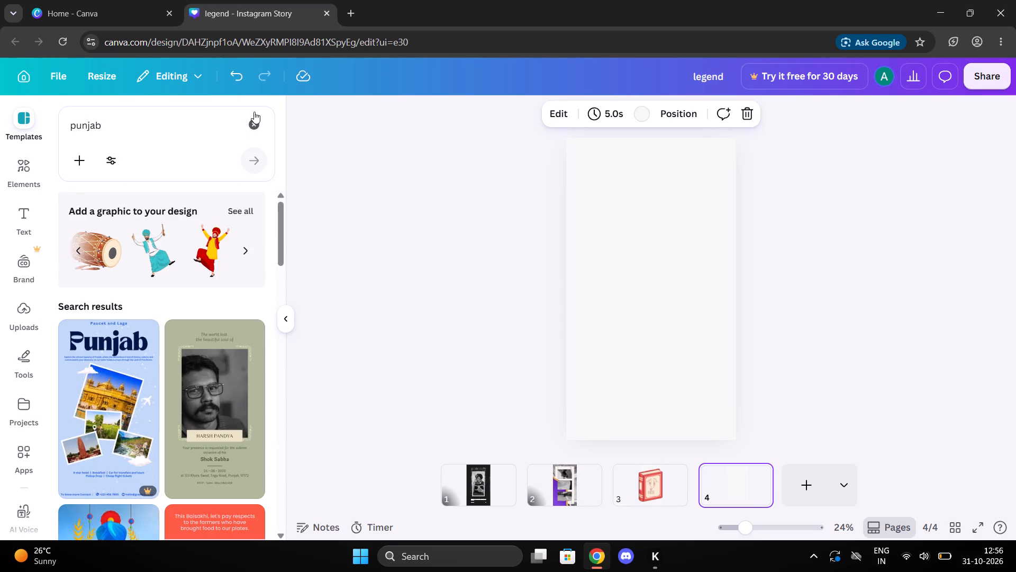
Clear the "punjab" template search and browse the general Instagram Story templates.
left_click(258, 135)
scroll(160, 431, "down", 3)
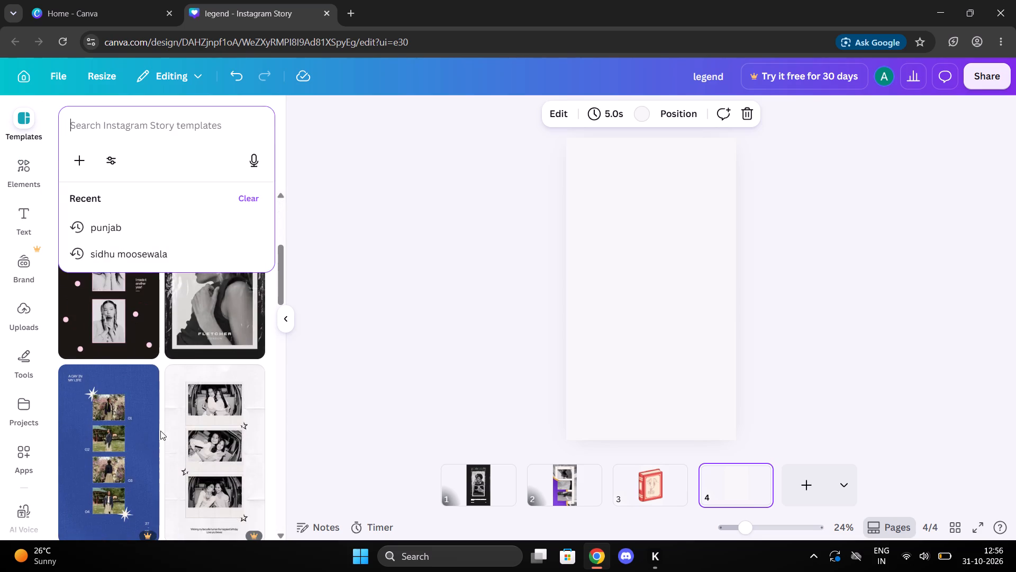
scroll(160, 431, "down", 8)
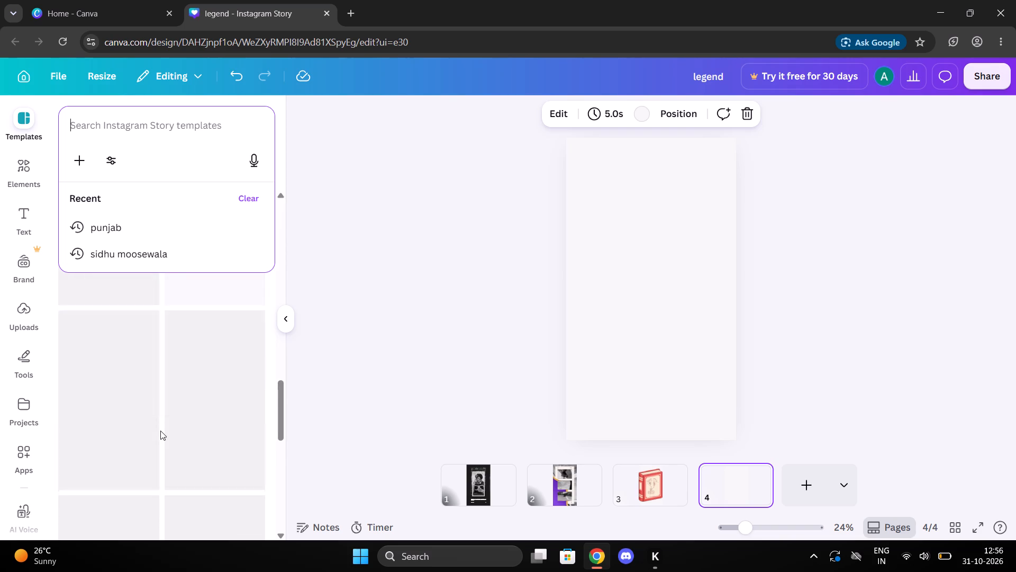
scroll(160, 431, "down", 2)
left_click(334, 332)
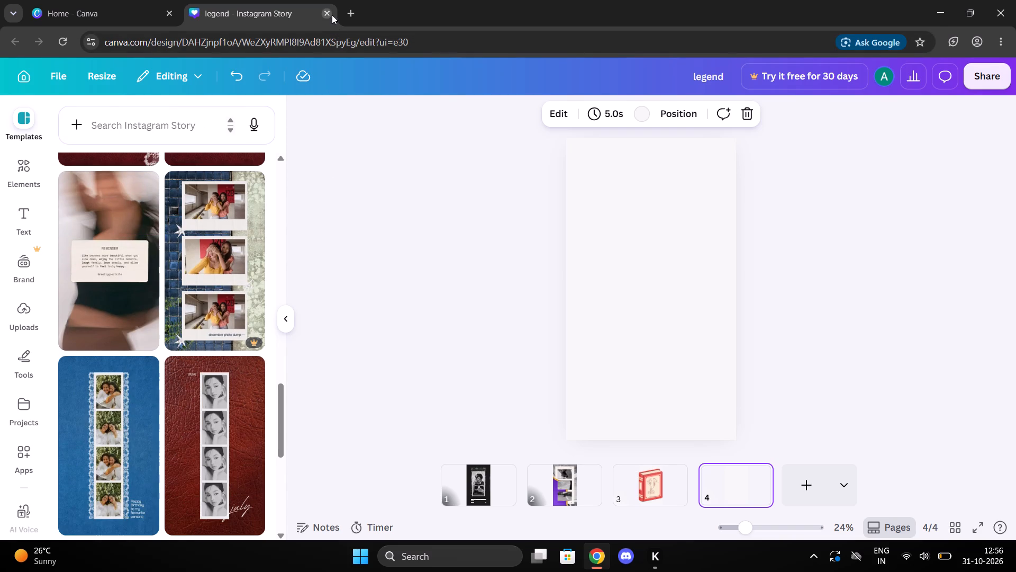
Close the "legend" Instagram Story design and return to the Canva home page.
left_click(330, 12)
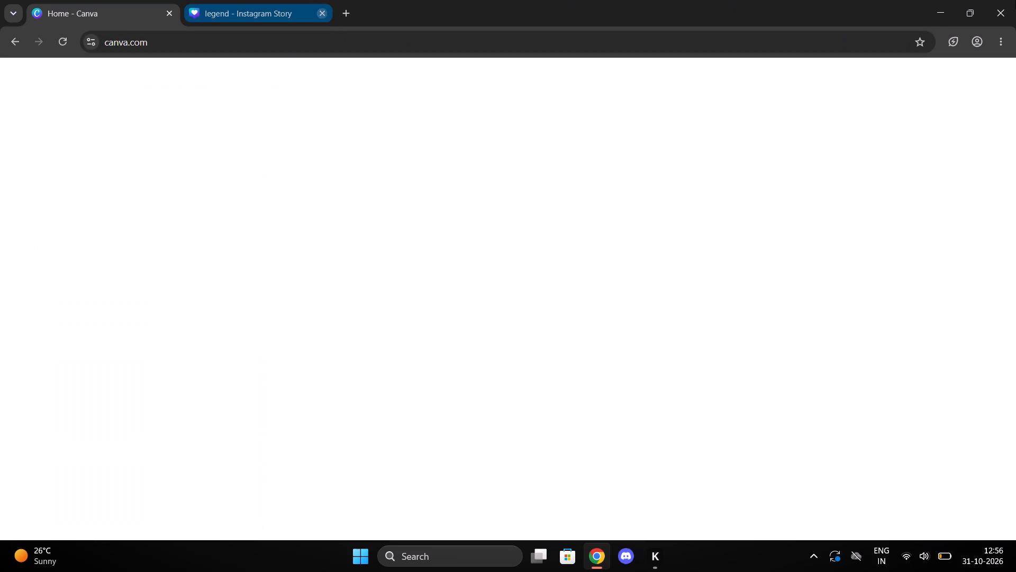
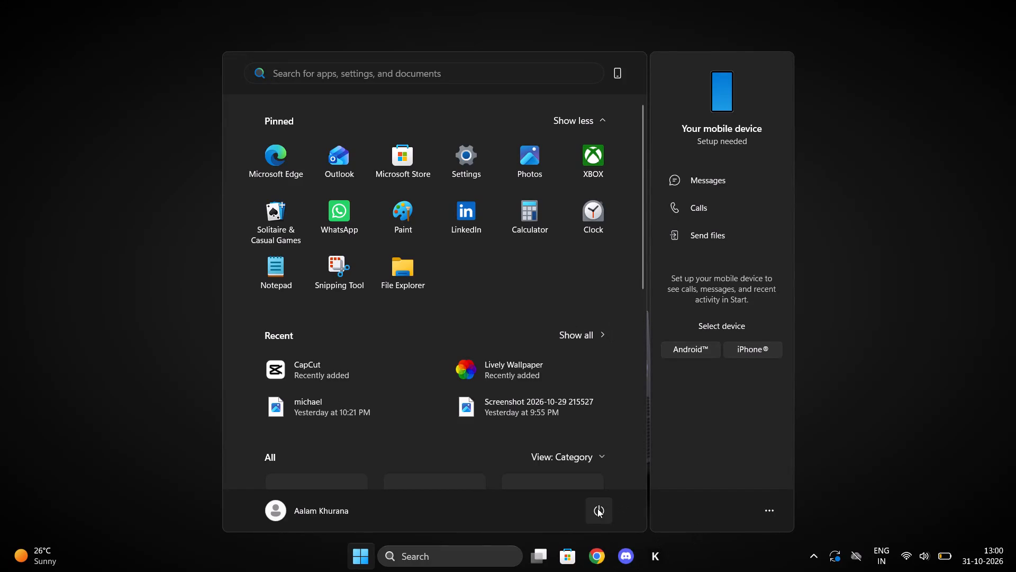
Shut down the computer.
left_click(597, 509)
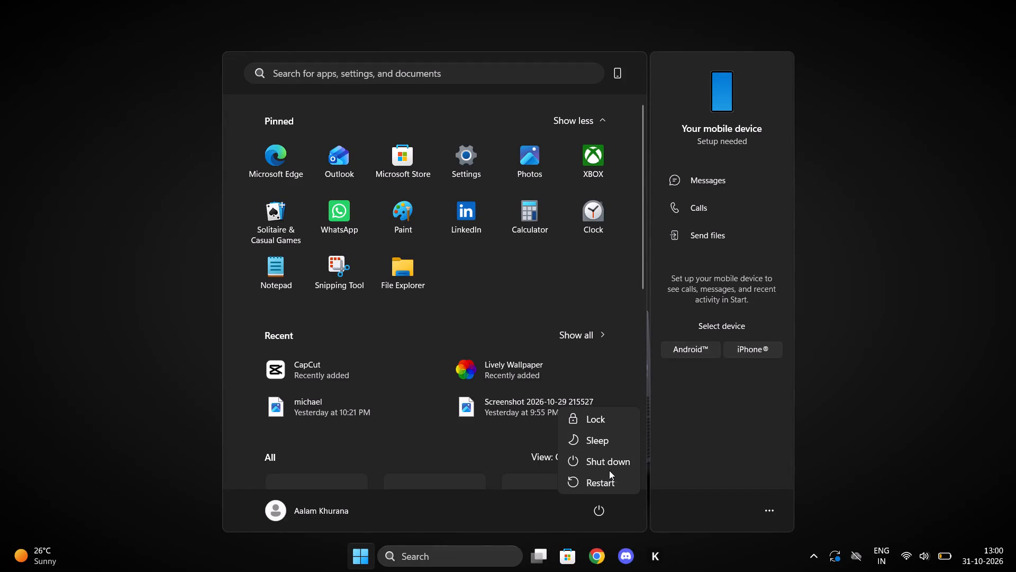
left_click(610, 467)
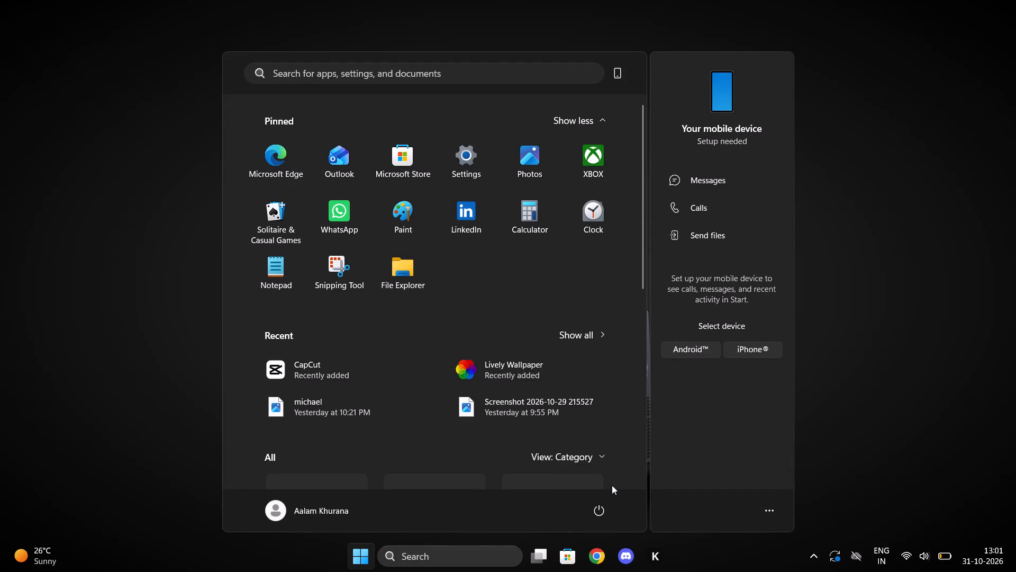